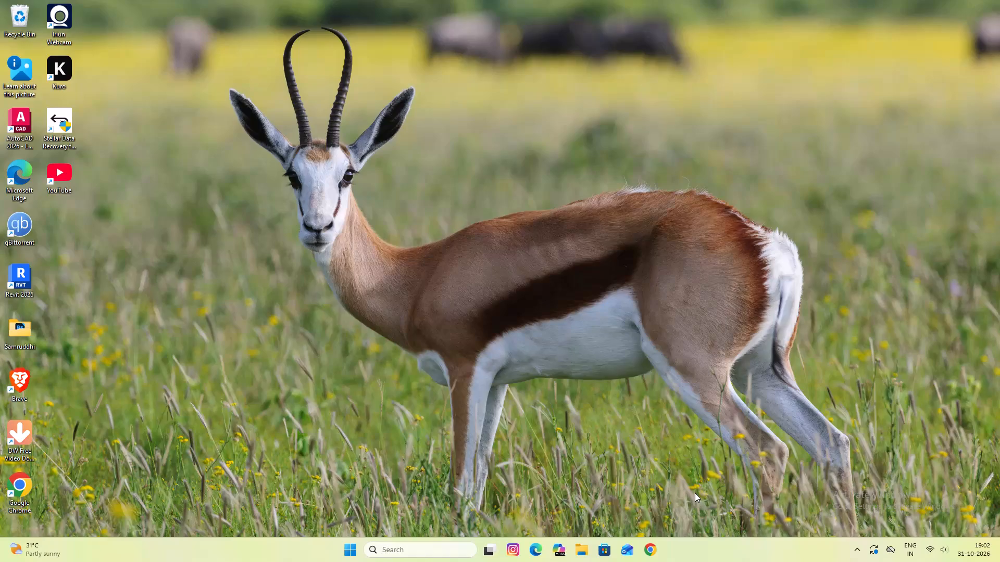
Open the Windows Start menu to access the installed applications.
{"action": "left_click", "coordinate": [353, 549]}
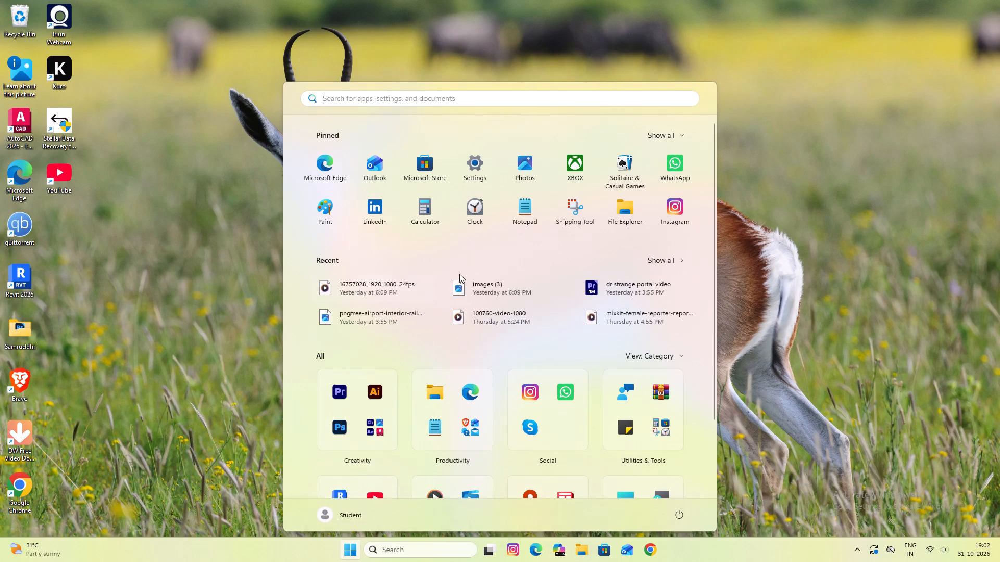
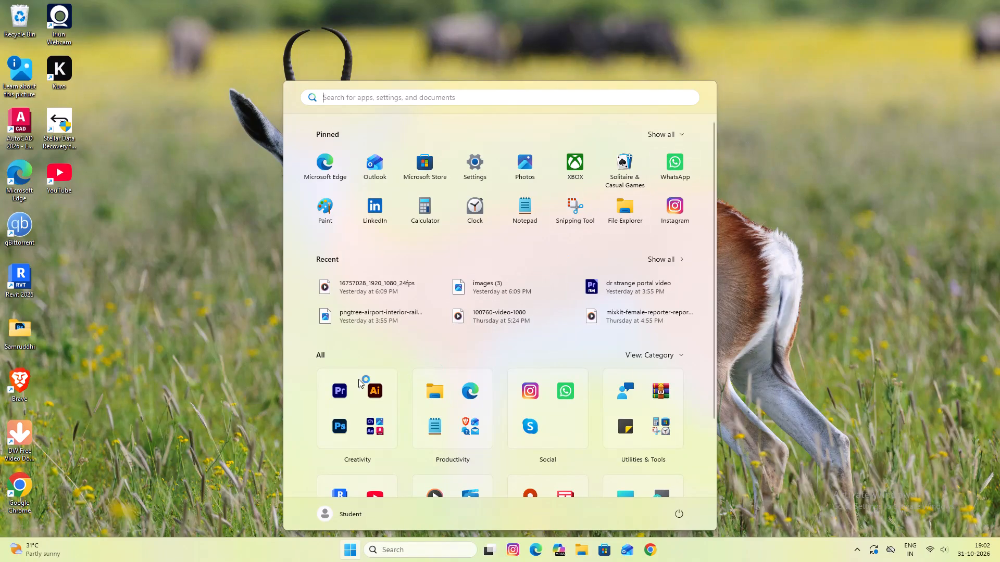
Launch Adobe Premiere and open the recent project named Untitled.
{"action": "left_click", "coordinate": [337, 391]}
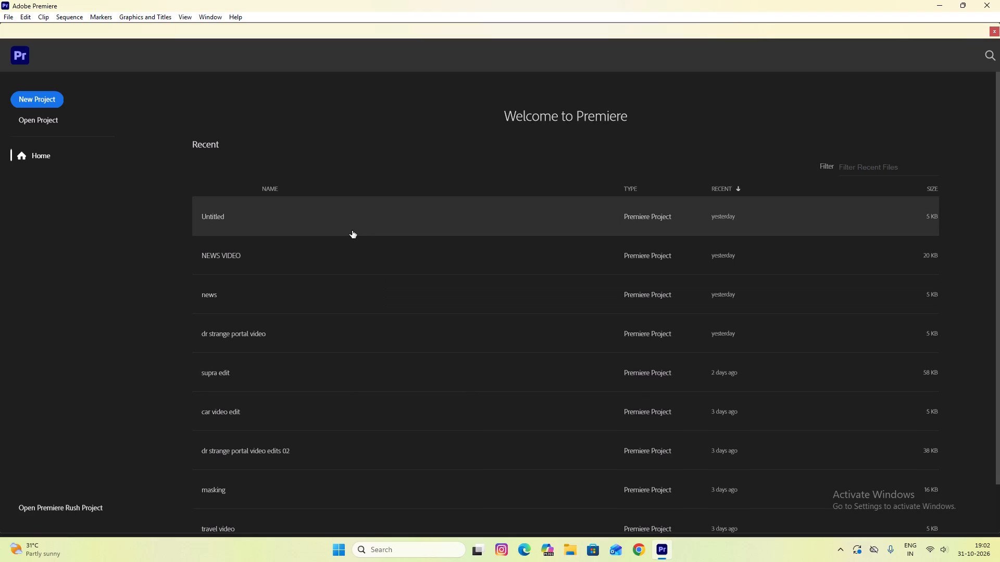
{"action": "left_click", "coordinate": [351, 229]}
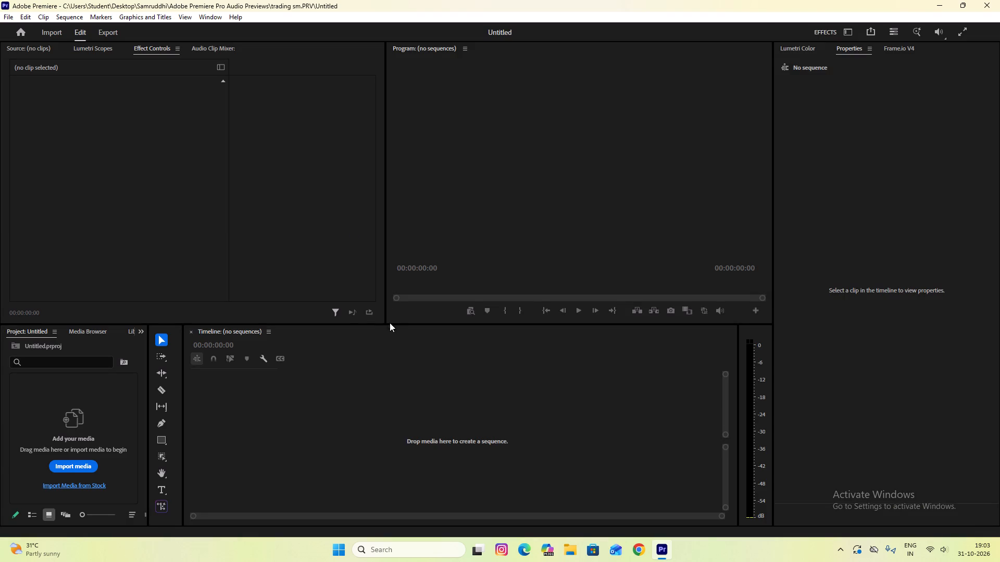
Rearrange the workspace by widening the Project area and giving the timeline row more height.
{"action": "left_click_drag", "start_coordinate": [147, 379], "coordinate": [270, 374]}
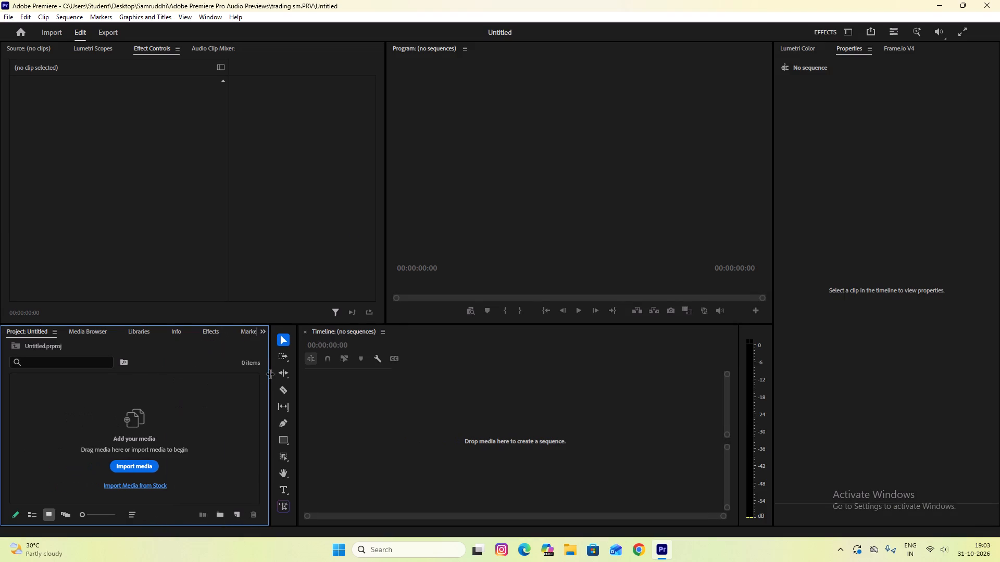
{"action": "left_click_drag", "start_coordinate": [270, 374], "coordinate": [252, 373]}
{"action": "left_click_drag", "start_coordinate": [296, 380], "coordinate": [271, 379]}
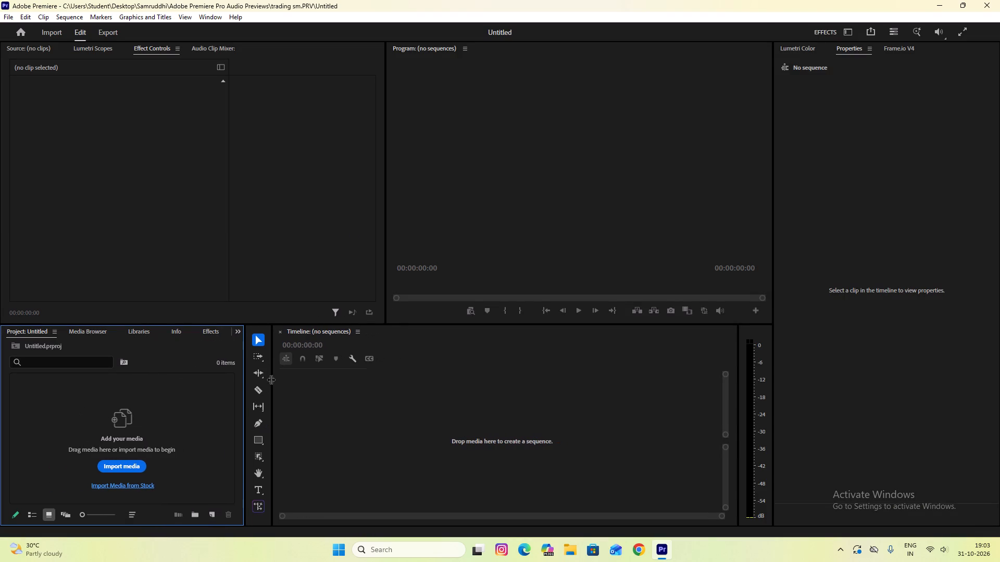
{"action": "left_click_drag", "start_coordinate": [271, 379], "coordinate": [257, 379]}
{"action": "left_click_drag", "start_coordinate": [387, 323], "coordinate": [389, 303]}
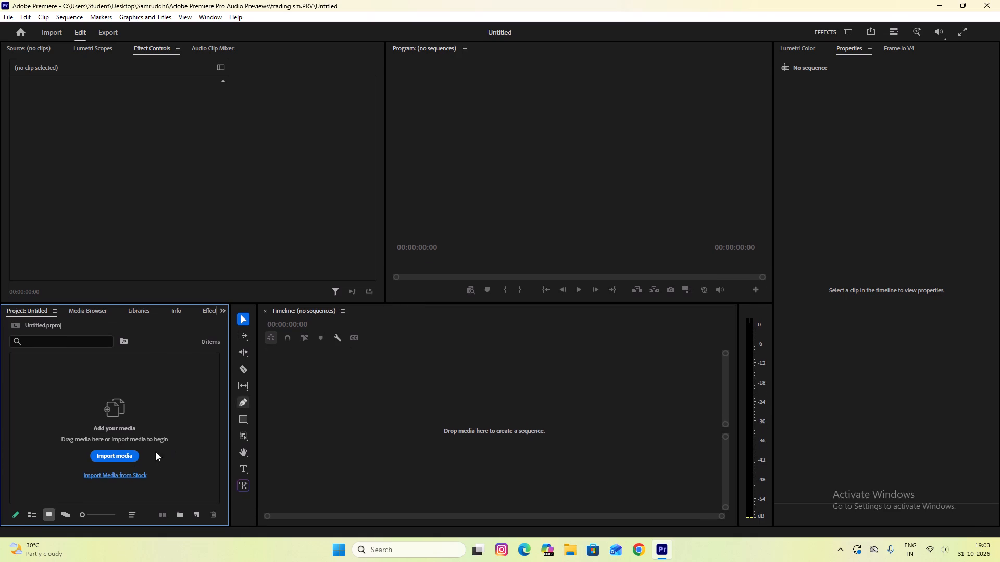
Import the mixkit newscaster-with-tablet-and-headset video from Downloads and create a sequence from it on the timeline.
{"action": "left_click", "coordinate": [121, 457]}
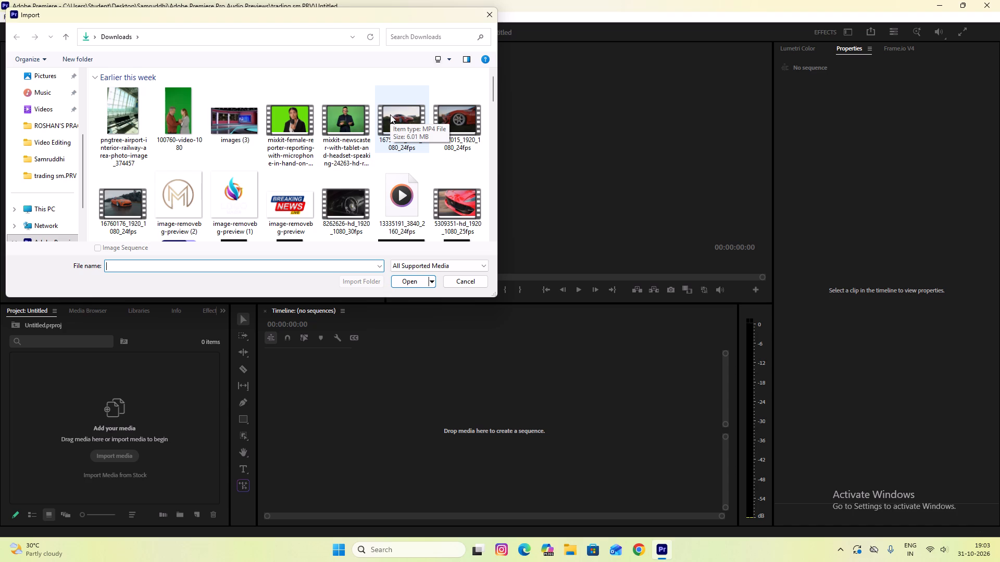
{"action": "left_click", "coordinate": [486, 12]}
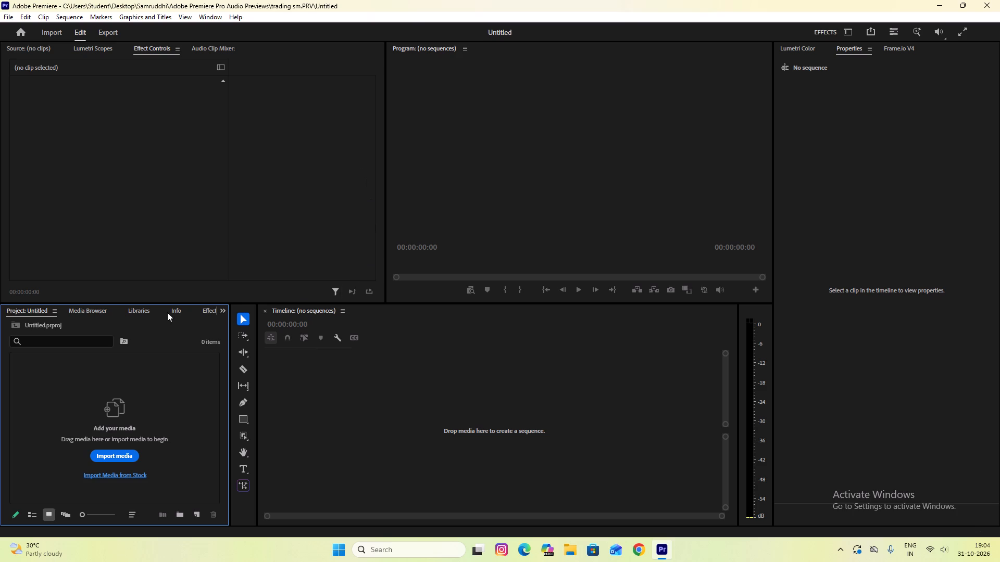
{"action": "left_click", "coordinate": [114, 453]}
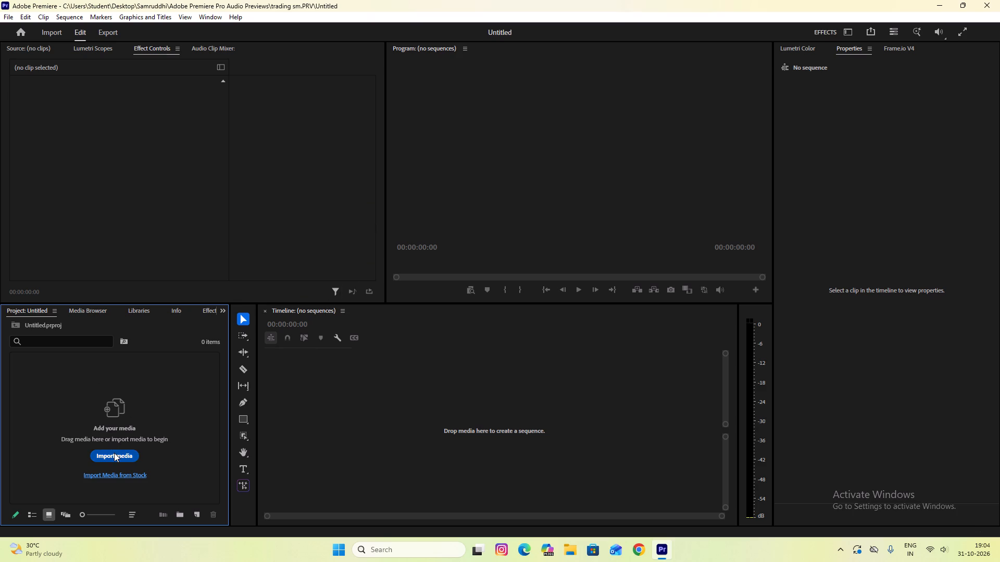
{"action": "left_click", "coordinate": [350, 125]}
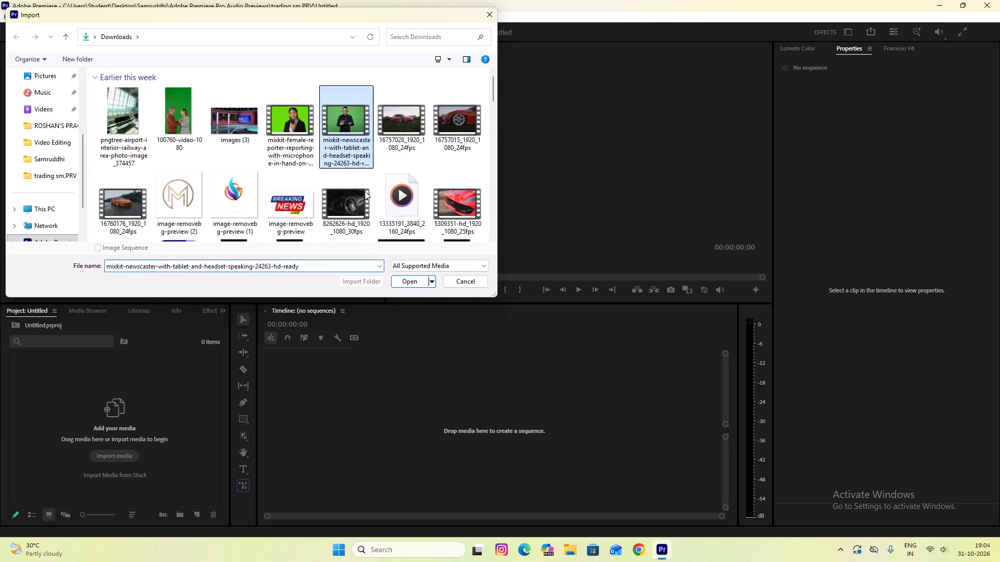
{"action": "left_click", "coordinate": [403, 275]}
{"action": "left_click_drag", "start_coordinate": [106, 392], "coordinate": [407, 401]}
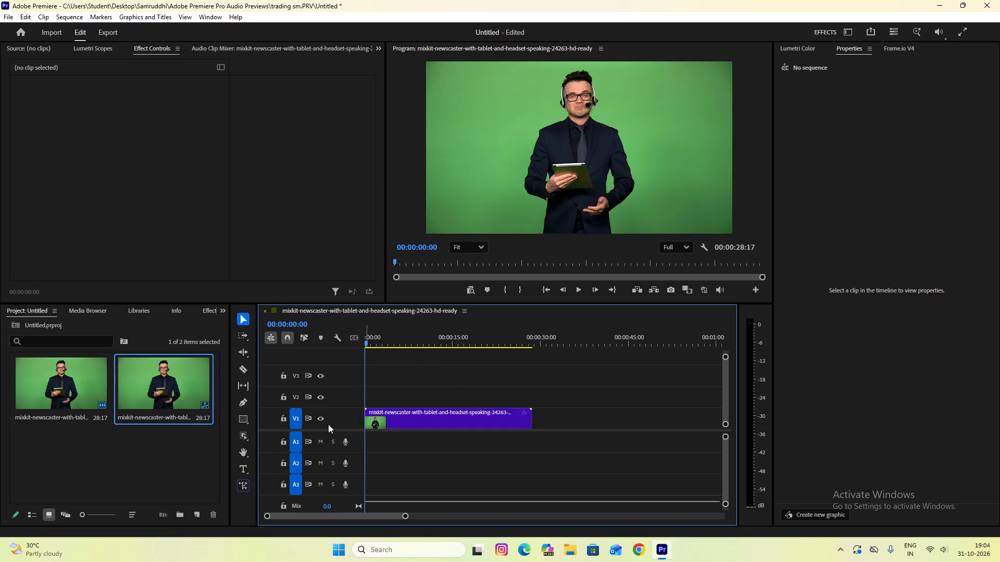
Add a two-line title reading LATEST NEWS over the green background beside the newscaster.
{"action": "left_click", "coordinate": [245, 469]}
{"action": "left_click", "coordinate": [451, 105]}
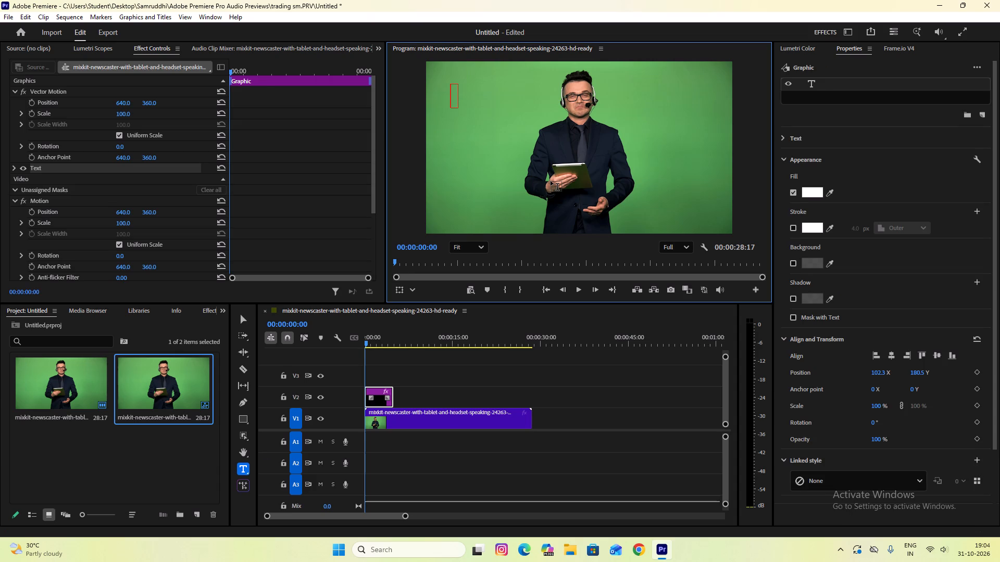
{"action": "type", "text": "LATES T NEWS"}
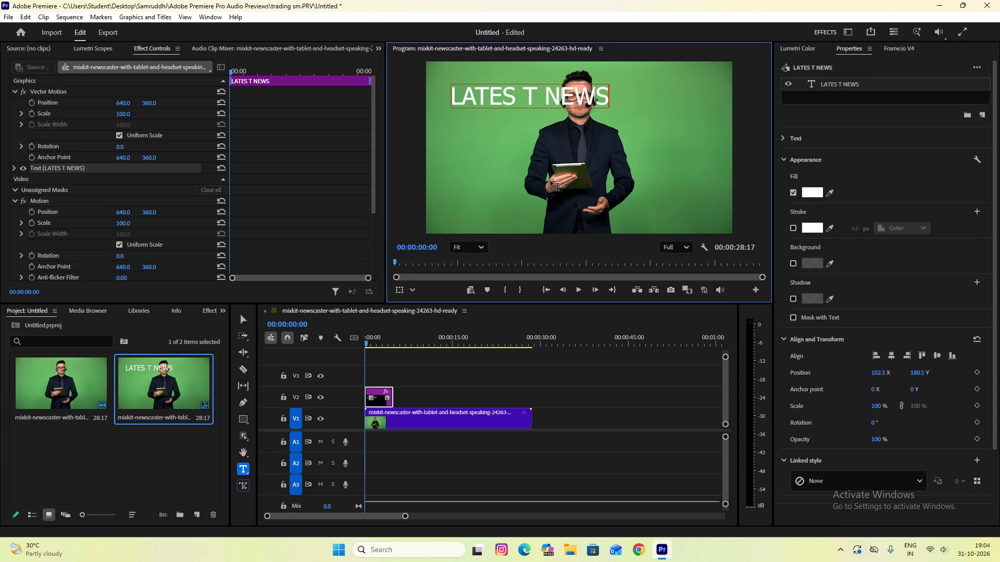
{"action": "left_click", "coordinate": [524, 94]}
{"action": "key", "text": "BackSpace"}
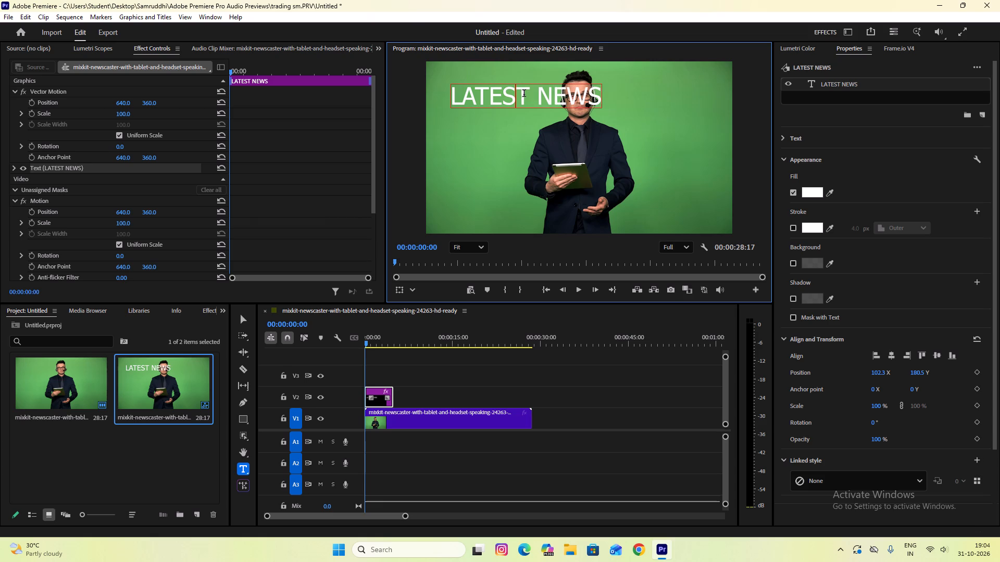
{"action": "left_click", "coordinate": [536, 99]}
{"action": "key", "text": "BackSpace"}
{"action": "key", "text": "Return"}
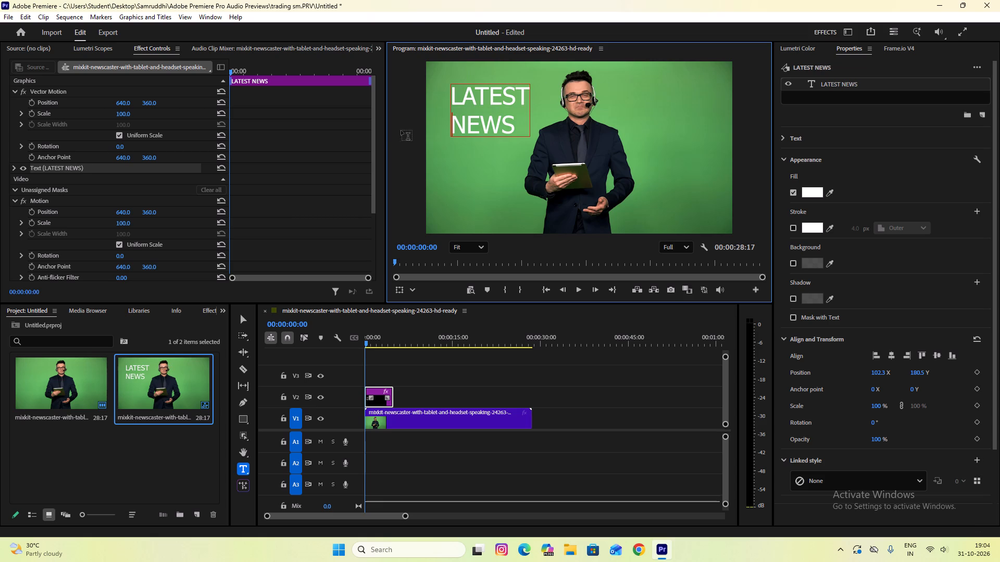
{"action": "left_click", "coordinate": [247, 320]}
{"action": "left_click_drag", "start_coordinate": [477, 125], "coordinate": [468, 128]}
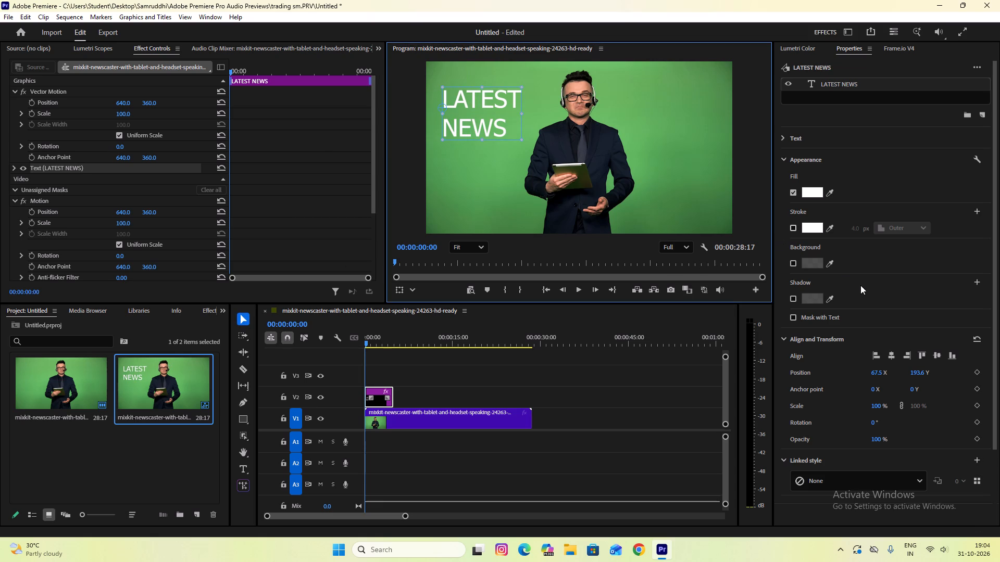
Set the LATEST NEWS title's font style to Bold.
{"action": "scroll", "coordinate": [860, 285], "scroll_direction": "up", "scroll_amount": 11}
{"action": "left_click", "coordinate": [846, 82]}
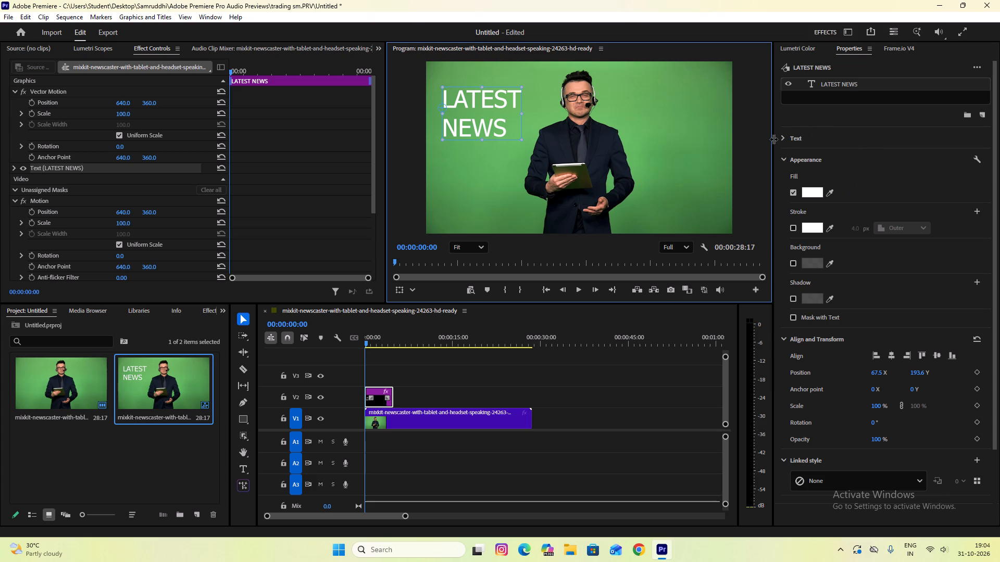
{"action": "left_click", "coordinate": [783, 138]}
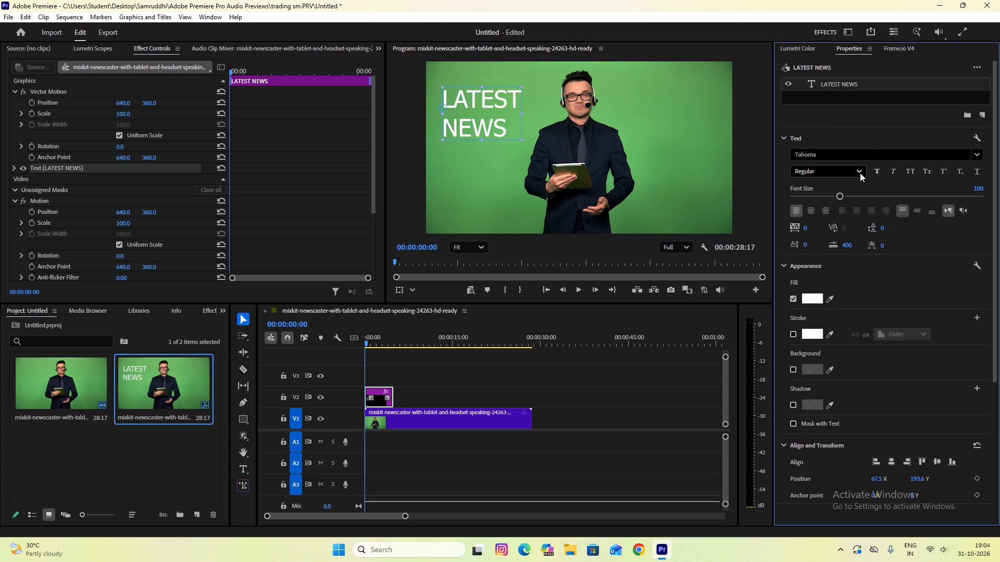
{"action": "left_click", "coordinate": [860, 173]}
{"action": "left_click", "coordinate": [850, 200]}
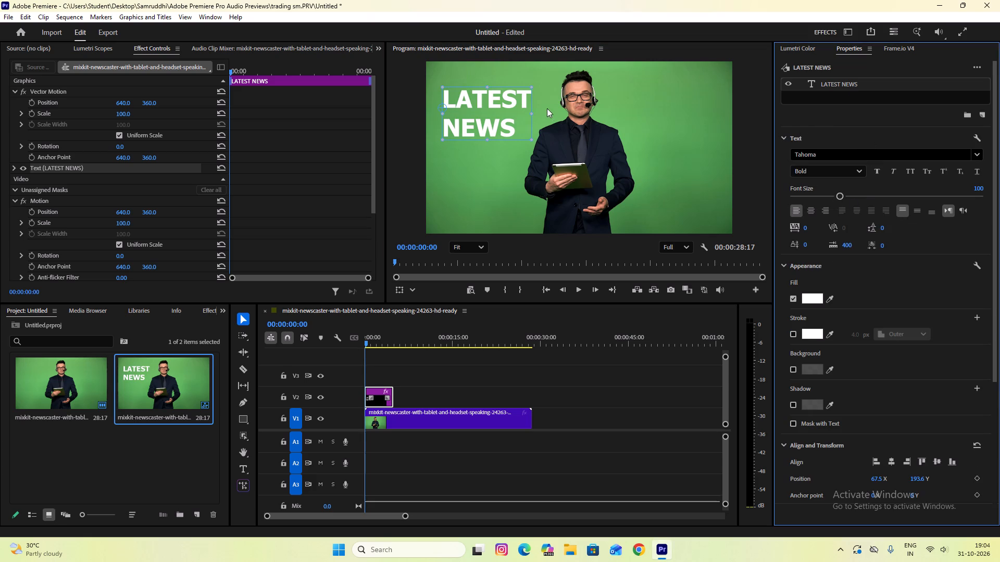
Reposition the LATEST NEWS title near the frame's upper-left corner, at about 61, 148.
{"action": "left_click_drag", "start_coordinate": [511, 105], "coordinate": [510, 96]}
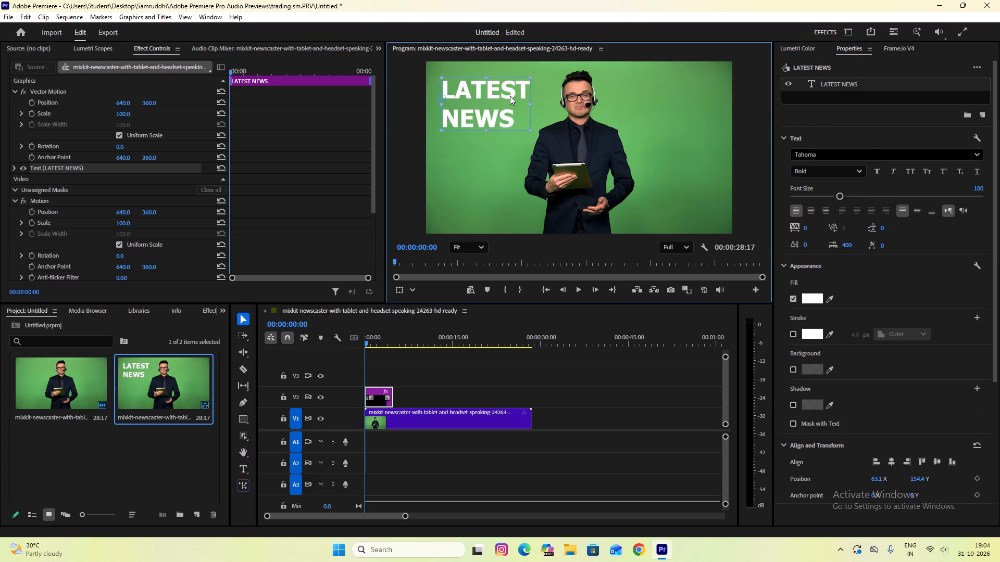
{"action": "left_click_drag", "start_coordinate": [510, 96], "coordinate": [513, 94]}
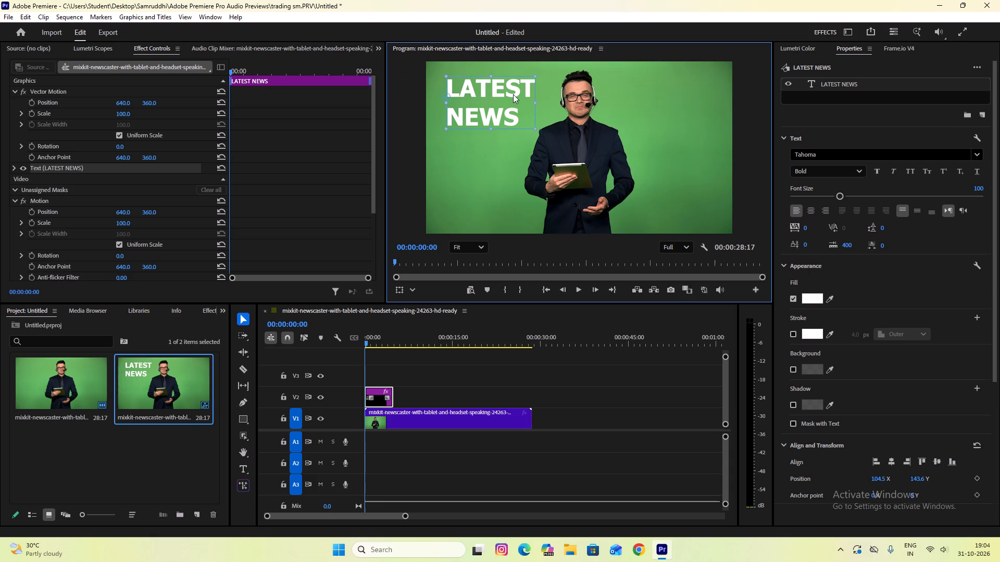
{"action": "left_click_drag", "start_coordinate": [513, 94], "coordinate": [508, 94]}
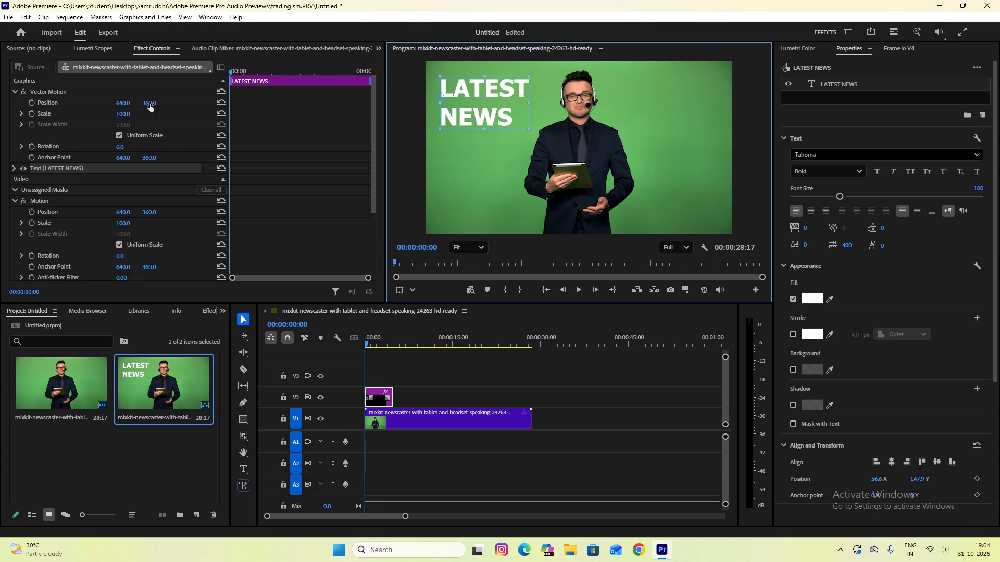
{"action": "left_click", "coordinate": [489, 93]}
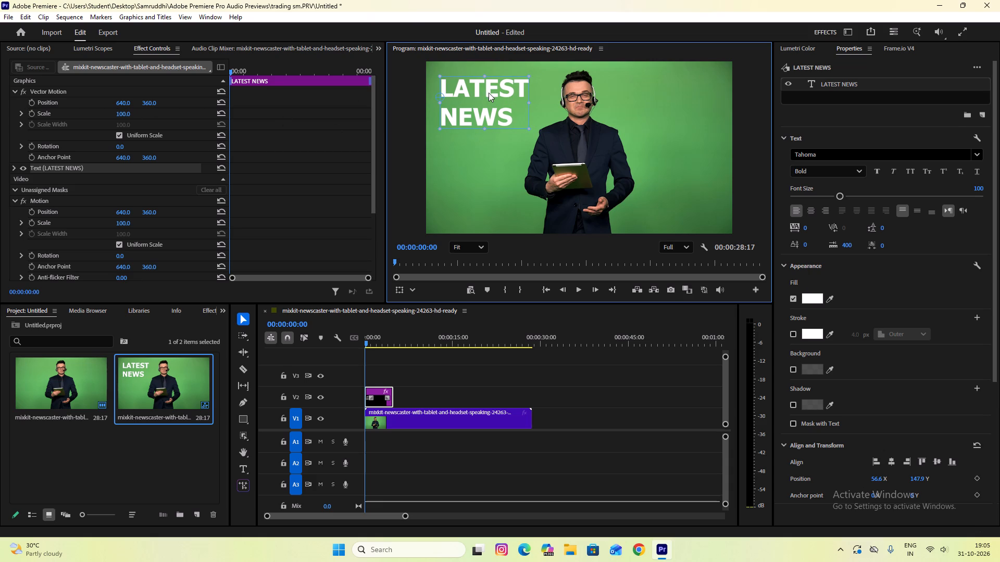
{"action": "left_click", "coordinate": [490, 93]}
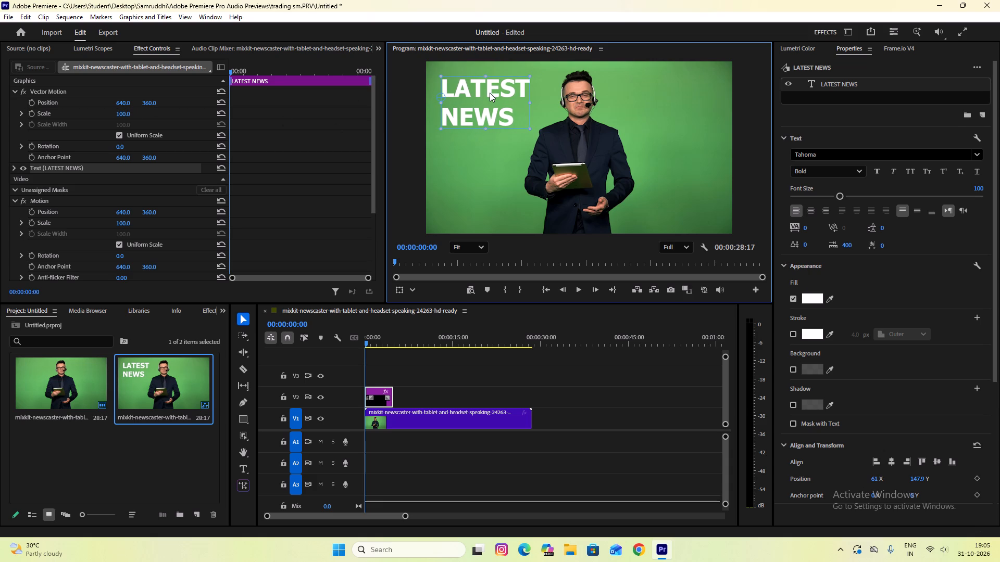
Browse the available workspace panels and extensions.
{"action": "left_click", "coordinate": [379, 52]}
{"action": "left_click", "coordinate": [379, 52]}
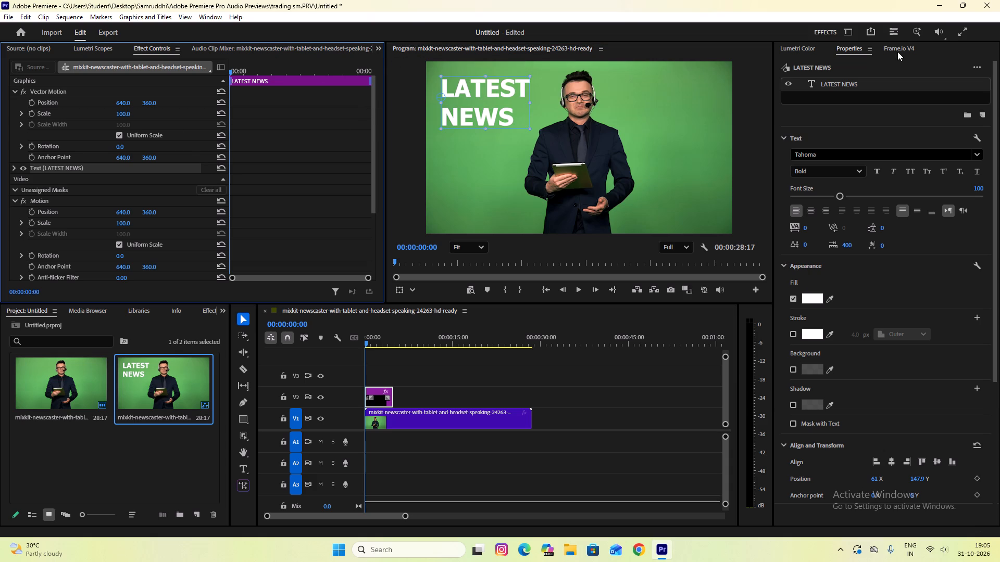
{"action": "left_click", "coordinate": [209, 16]}
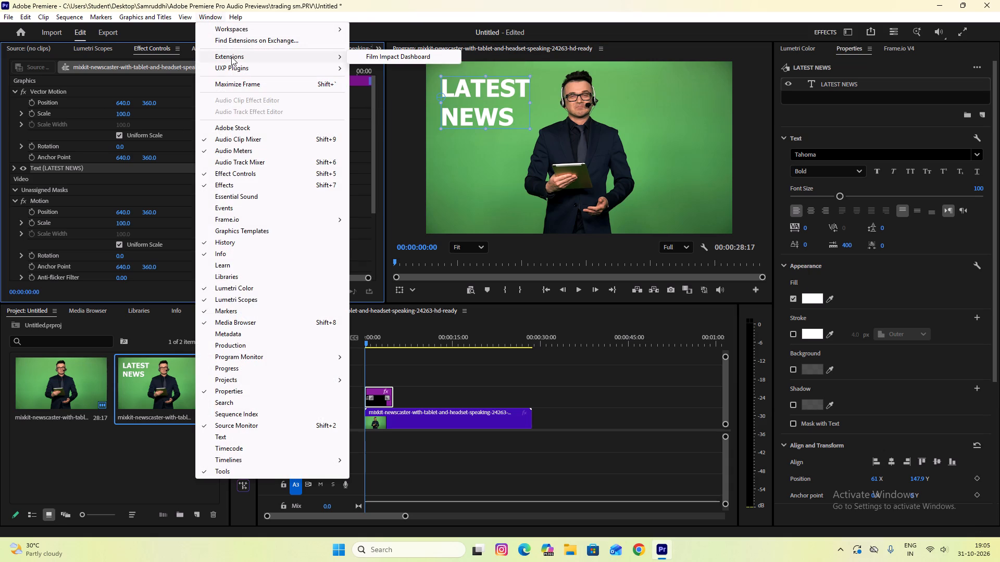
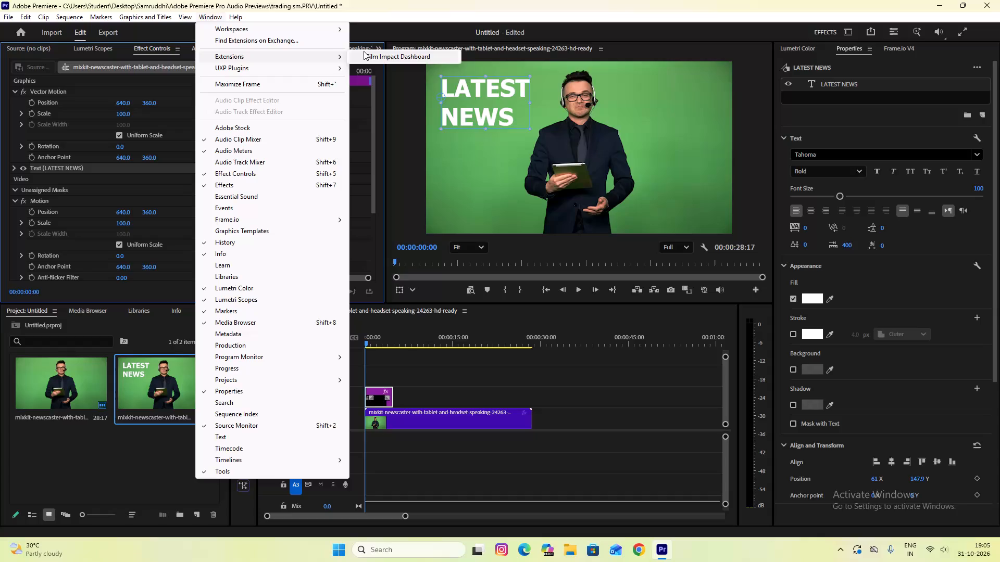
Open the Film Impact Dashboard extension and dock it as a tab between Lumetri Color and Properties.
{"action": "left_click", "coordinate": [373, 54]}
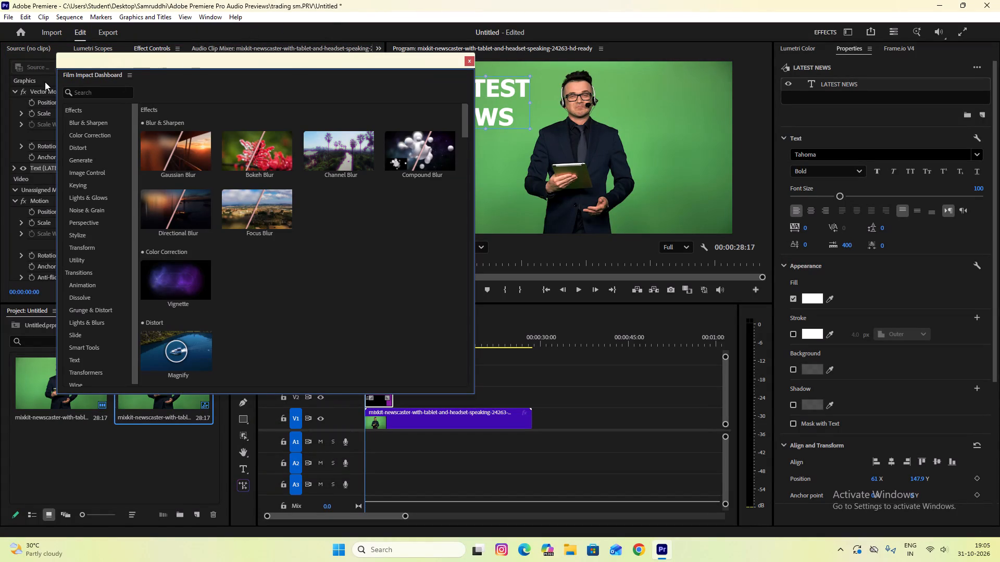
{"action": "left_click_drag", "start_coordinate": [94, 63], "coordinate": [689, 90]}
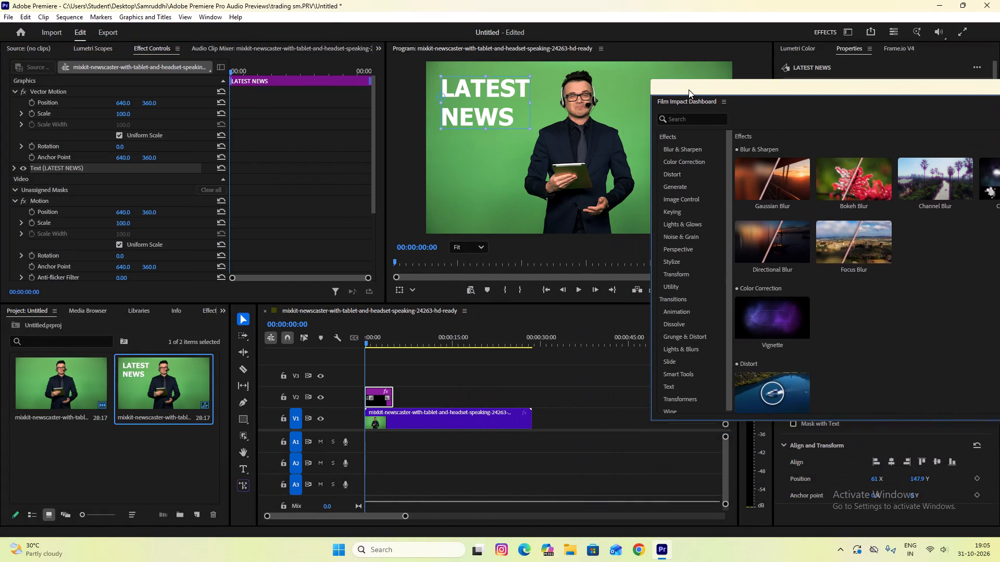
{"action": "left_click_drag", "start_coordinate": [689, 90], "coordinate": [558, 98]}
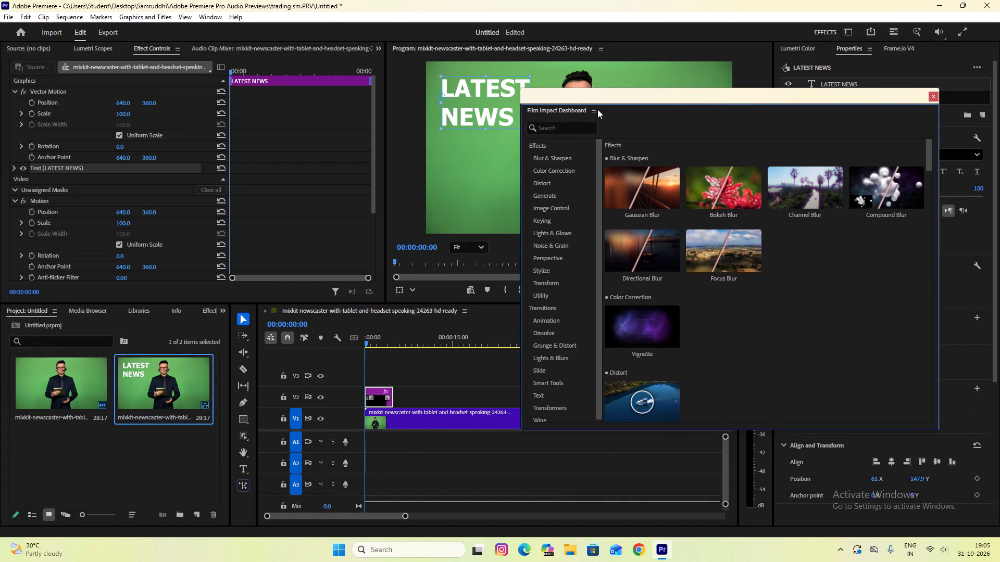
{"action": "left_click_drag", "start_coordinate": [568, 109], "coordinate": [739, 73]}
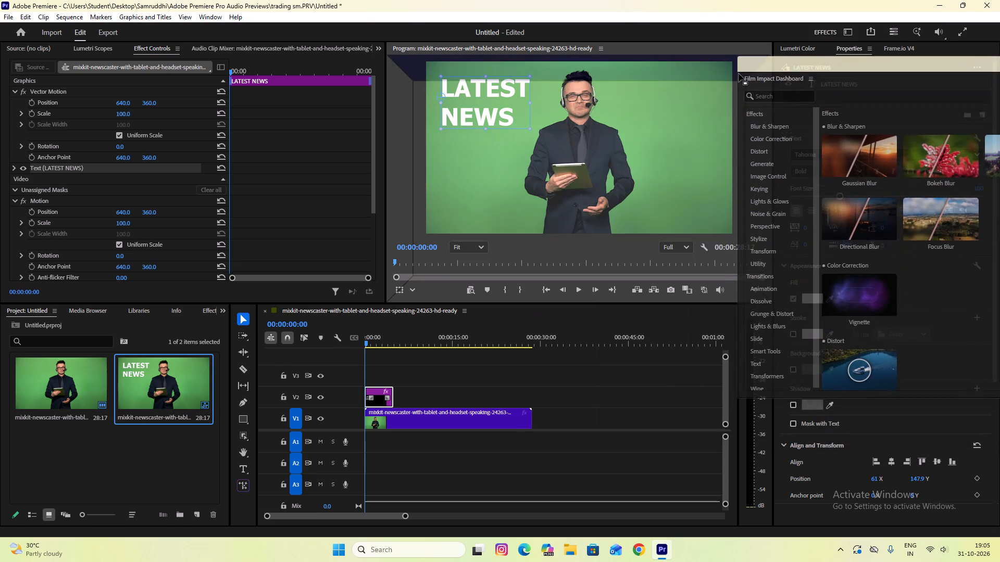
{"action": "left_click_drag", "start_coordinate": [739, 73], "coordinate": [580, 169]}
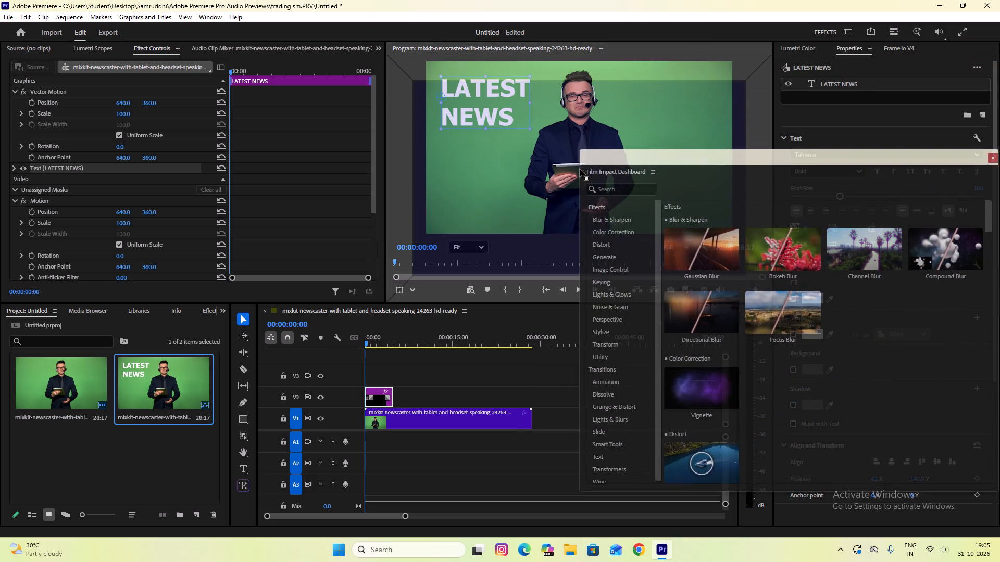
{"action": "left_click_drag", "start_coordinate": [580, 169], "coordinate": [643, 14]}
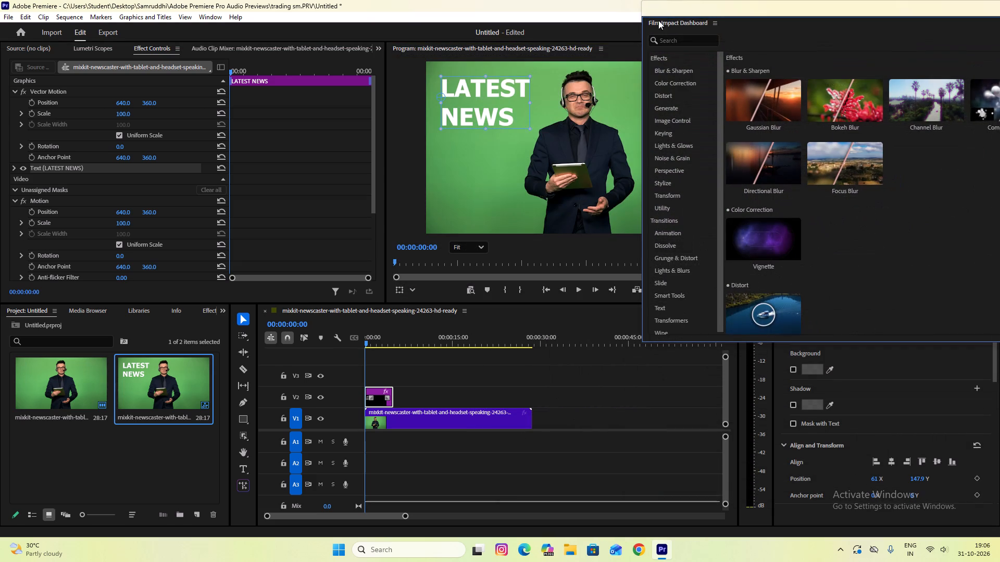
{"action": "left_click_drag", "start_coordinate": [704, 5], "coordinate": [595, 114]}
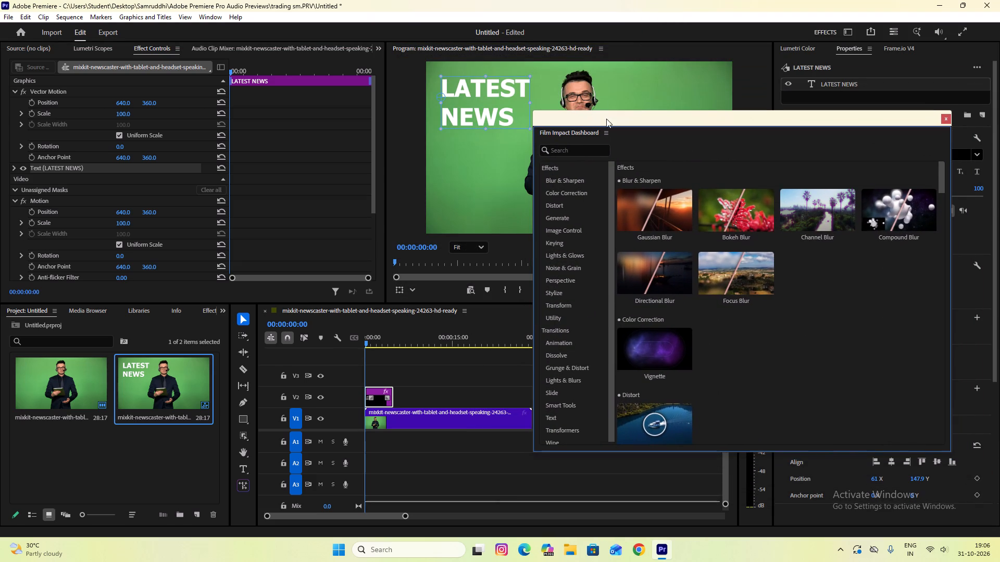
{"action": "left_click_drag", "start_coordinate": [625, 123], "coordinate": [597, 92]}
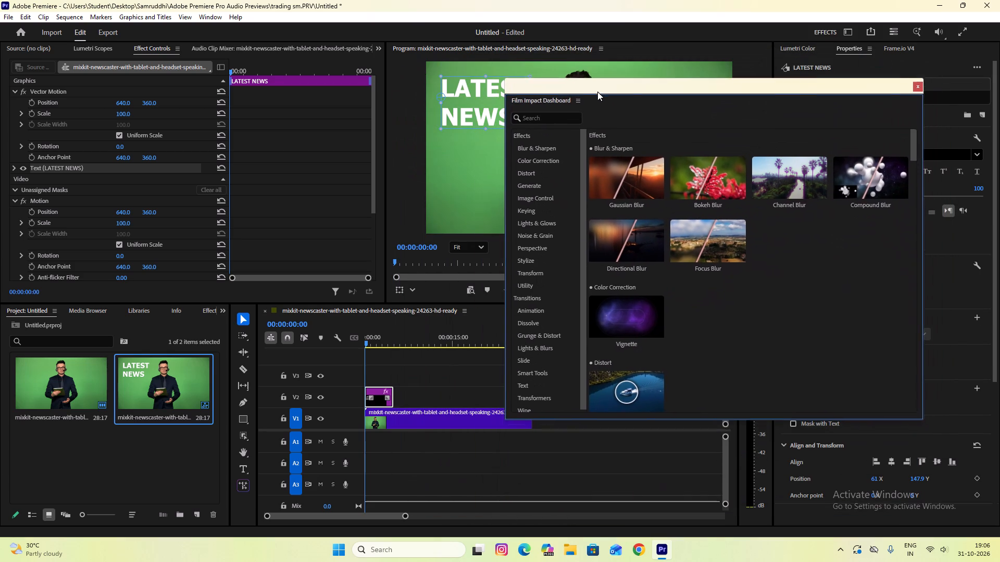
{"action": "left_click_drag", "start_coordinate": [597, 92], "coordinate": [629, 114]}
{"action": "left_click_drag", "start_coordinate": [568, 124], "coordinate": [594, 146]}
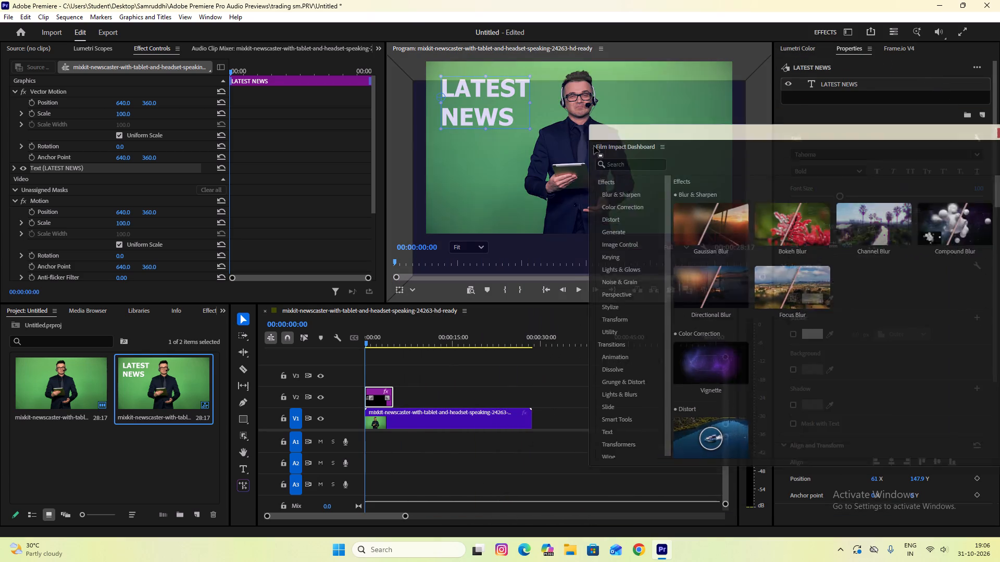
{"action": "left_click_drag", "start_coordinate": [594, 146], "coordinate": [790, 49]}
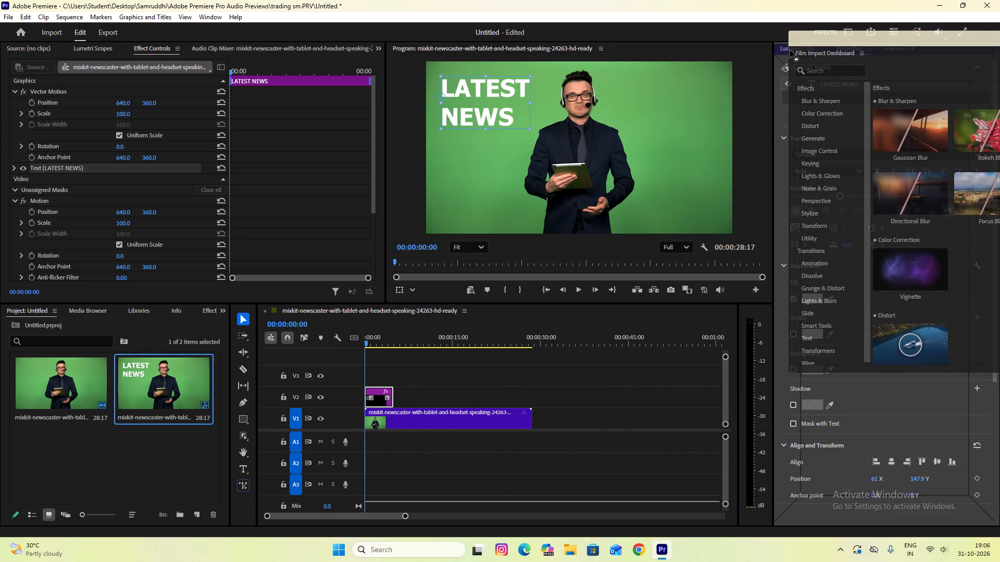
{"action": "left_click_drag", "start_coordinate": [790, 49], "coordinate": [844, 46]}
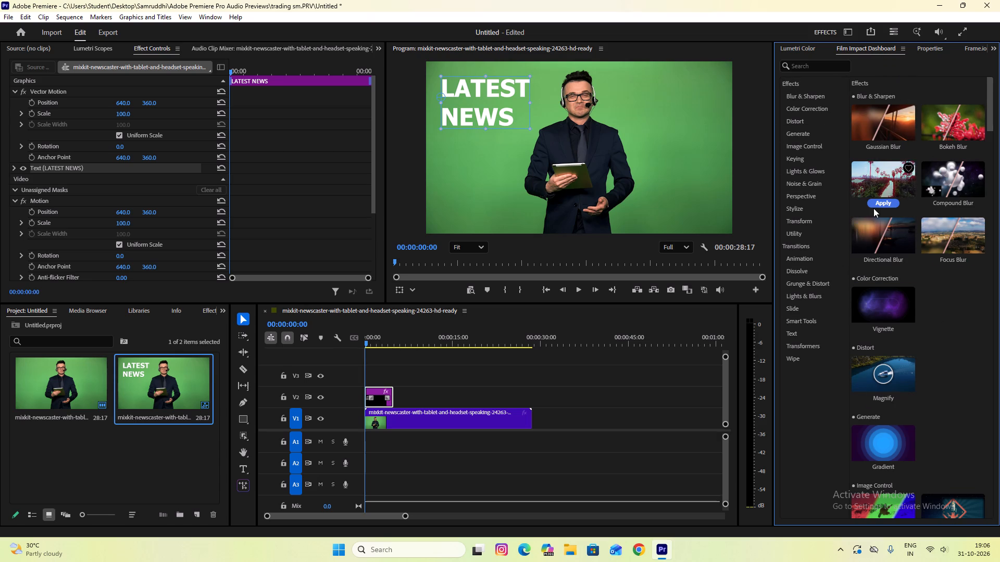
Resize the workspace panels to widen the Film Impact Dashboard and narrow the audio meters.
{"action": "left_click_drag", "start_coordinate": [772, 202], "coordinate": [730, 202]}
{"action": "left_click_drag", "start_coordinate": [385, 193], "coordinate": [351, 194]}
{"action": "left_click_drag", "start_coordinate": [730, 210], "coordinate": [684, 210]}
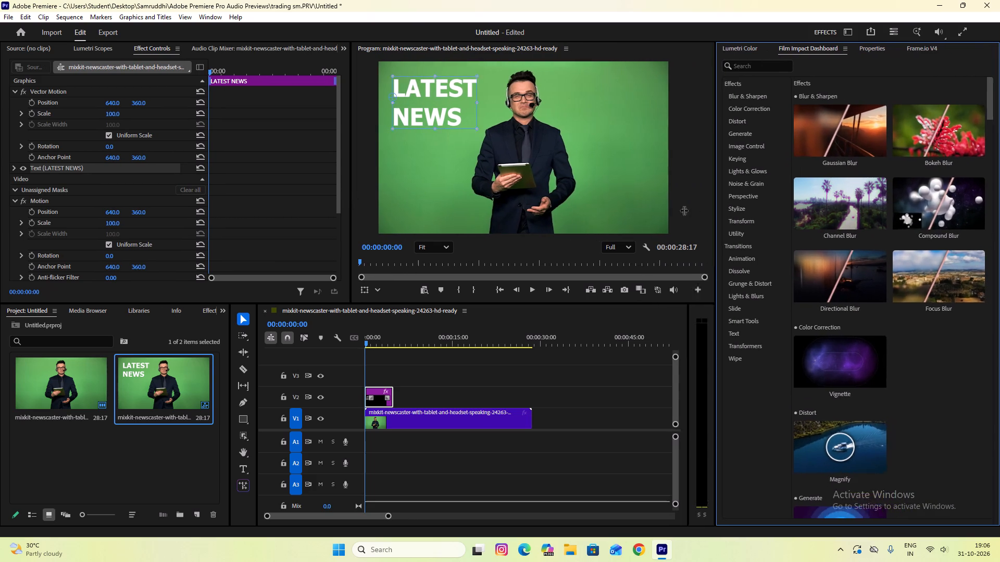
{"action": "left_click_drag", "start_coordinate": [684, 210], "coordinate": [719, 210]}
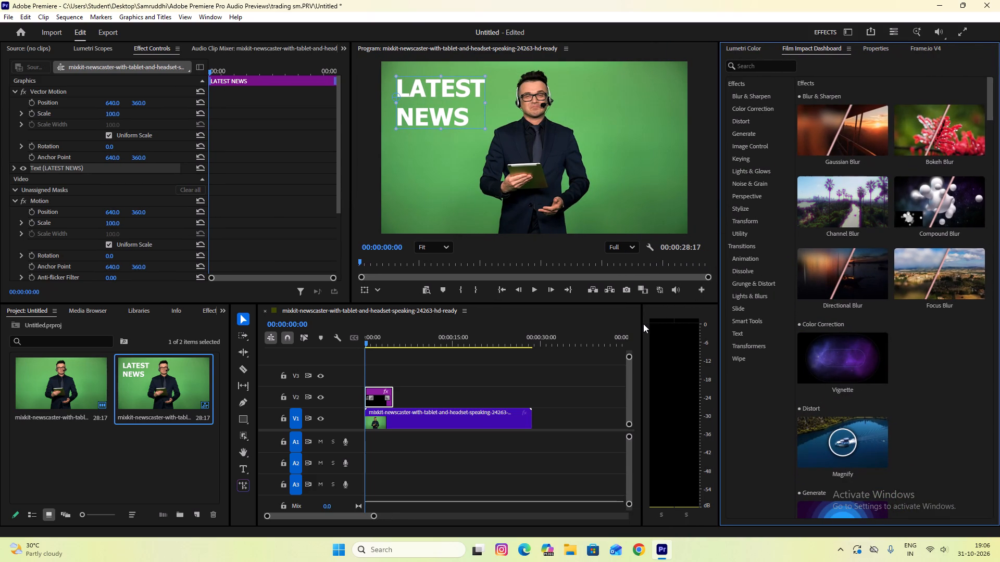
{"action": "left_click_drag", "start_coordinate": [642, 324], "coordinate": [669, 324]}
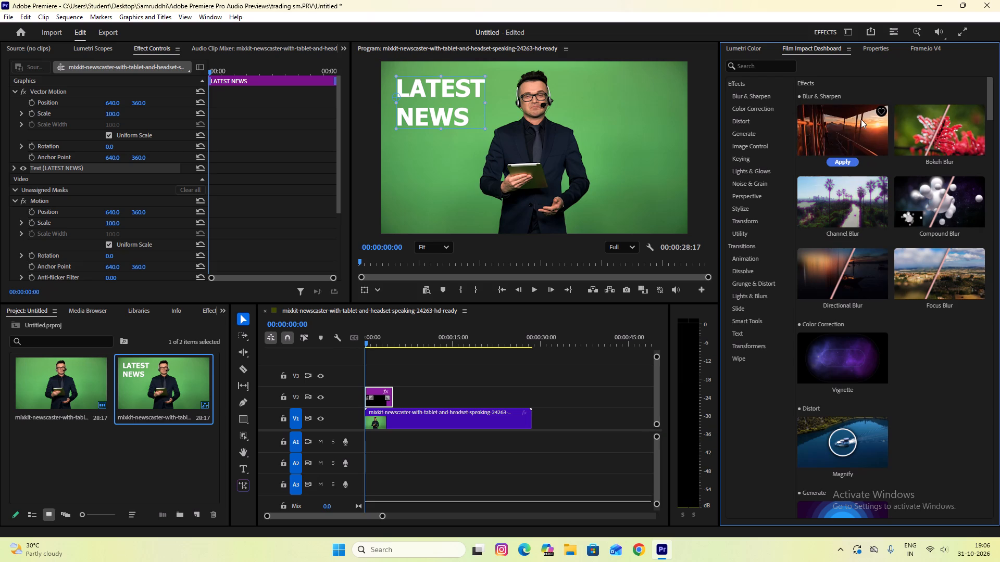
Show the Animation category of the Film Impact transitions.
{"action": "left_click", "coordinate": [742, 85]}
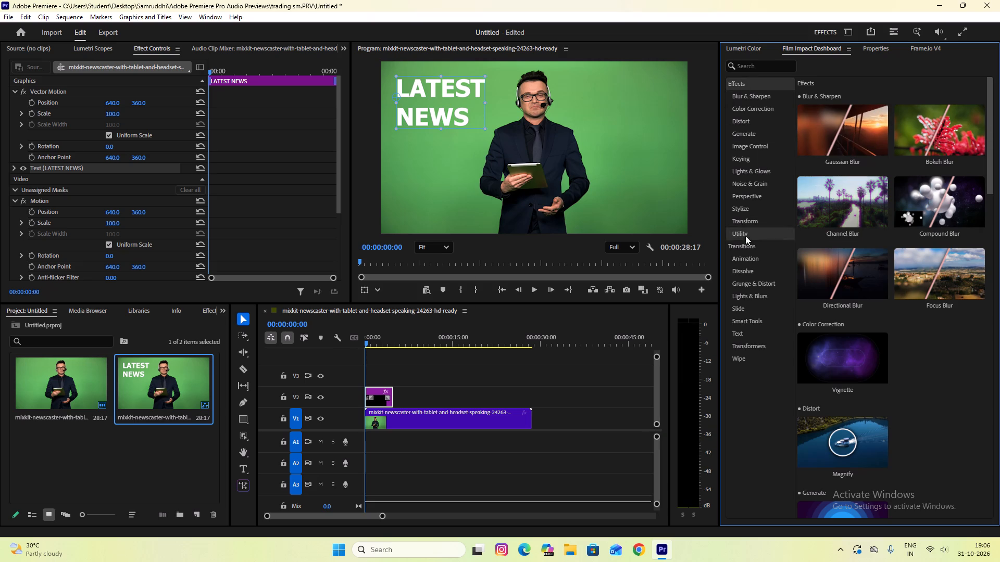
{"action": "left_click", "coordinate": [746, 244]}
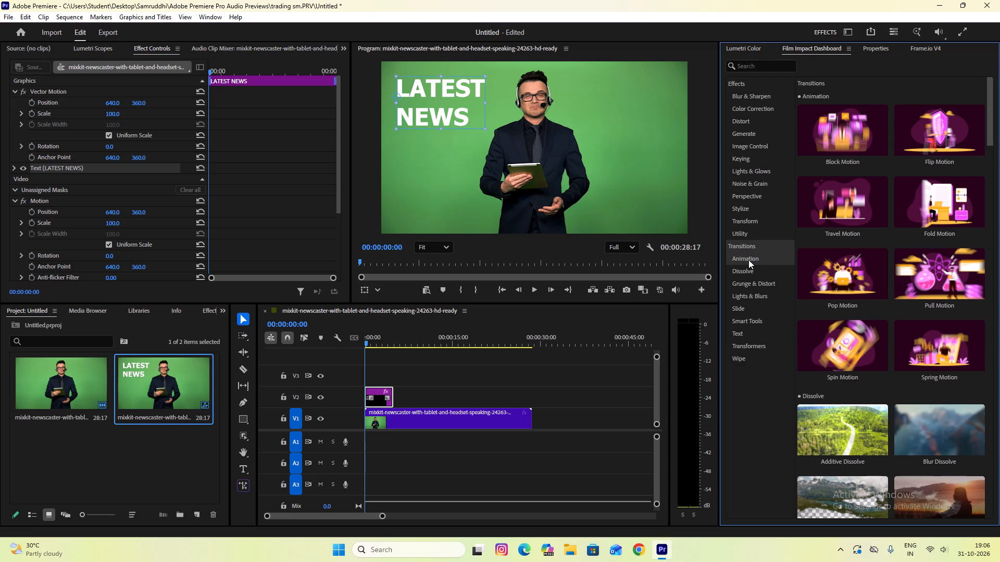
{"action": "left_click", "coordinate": [748, 260]}
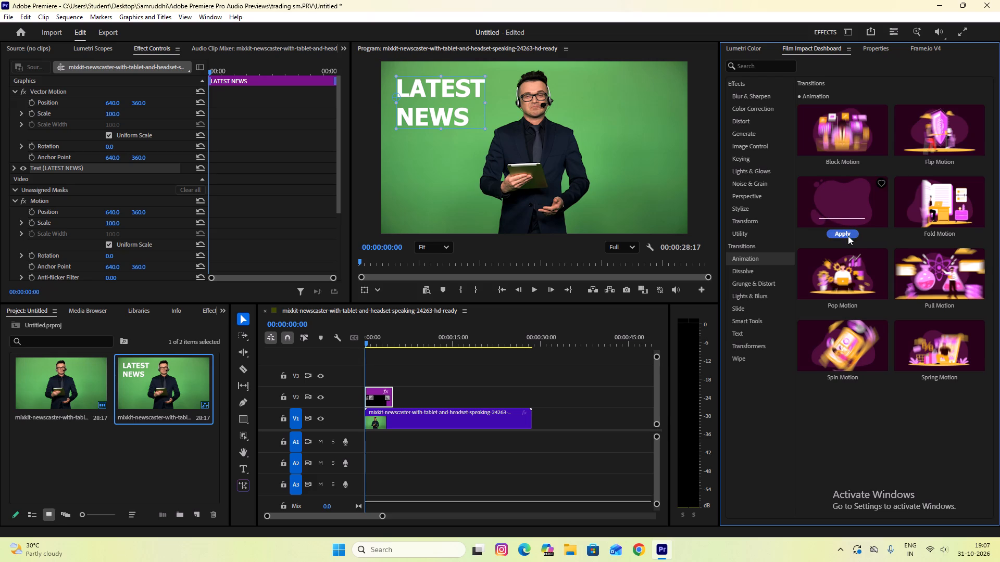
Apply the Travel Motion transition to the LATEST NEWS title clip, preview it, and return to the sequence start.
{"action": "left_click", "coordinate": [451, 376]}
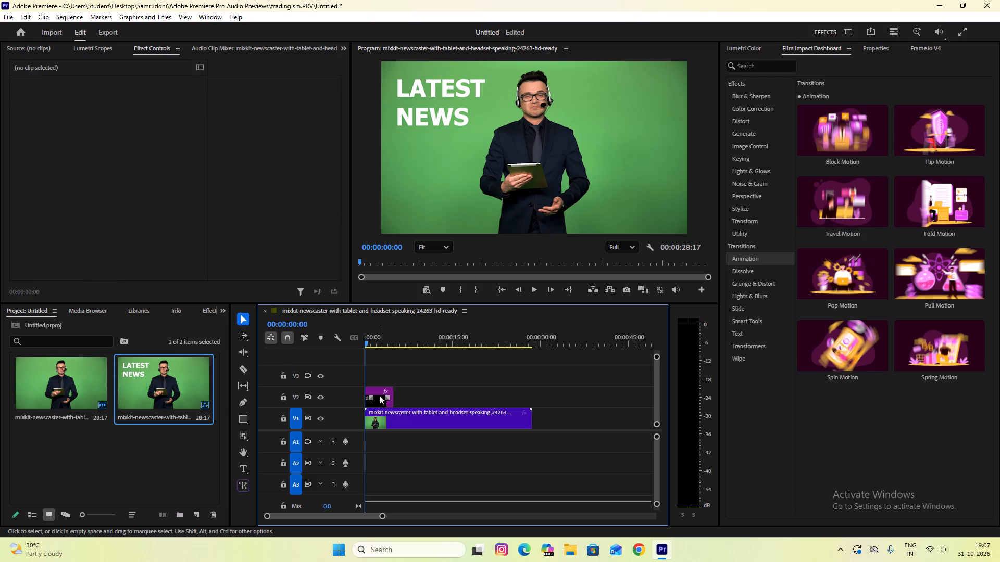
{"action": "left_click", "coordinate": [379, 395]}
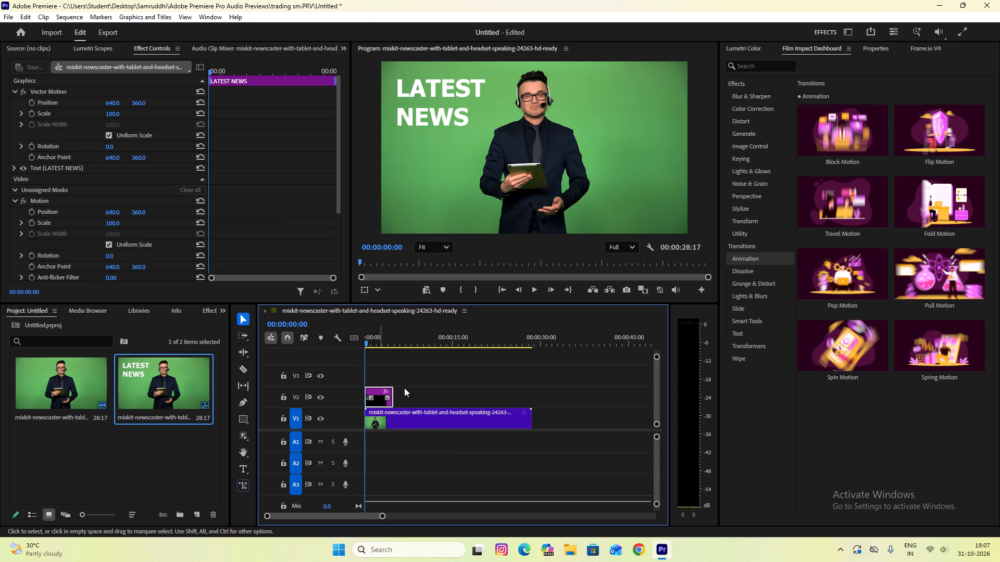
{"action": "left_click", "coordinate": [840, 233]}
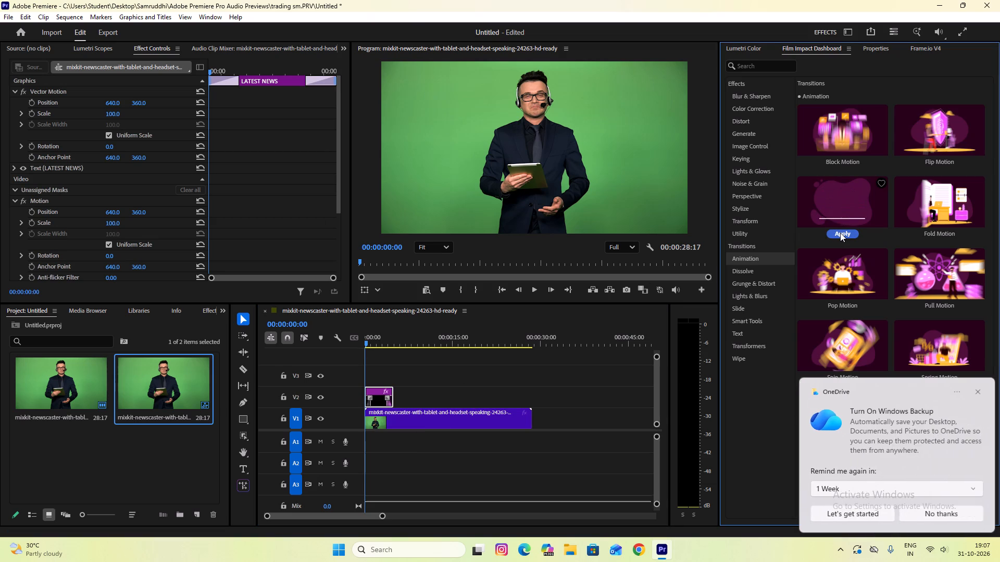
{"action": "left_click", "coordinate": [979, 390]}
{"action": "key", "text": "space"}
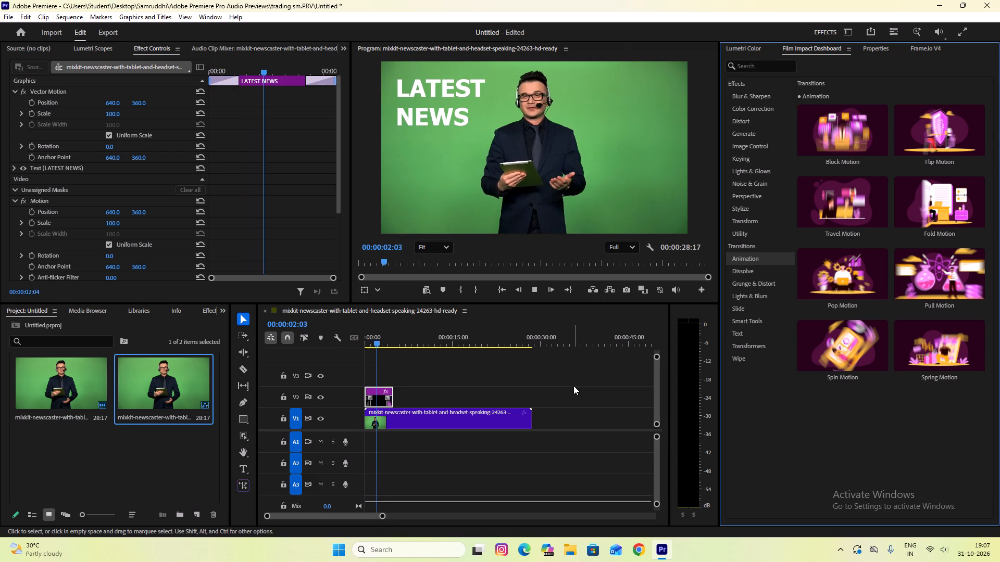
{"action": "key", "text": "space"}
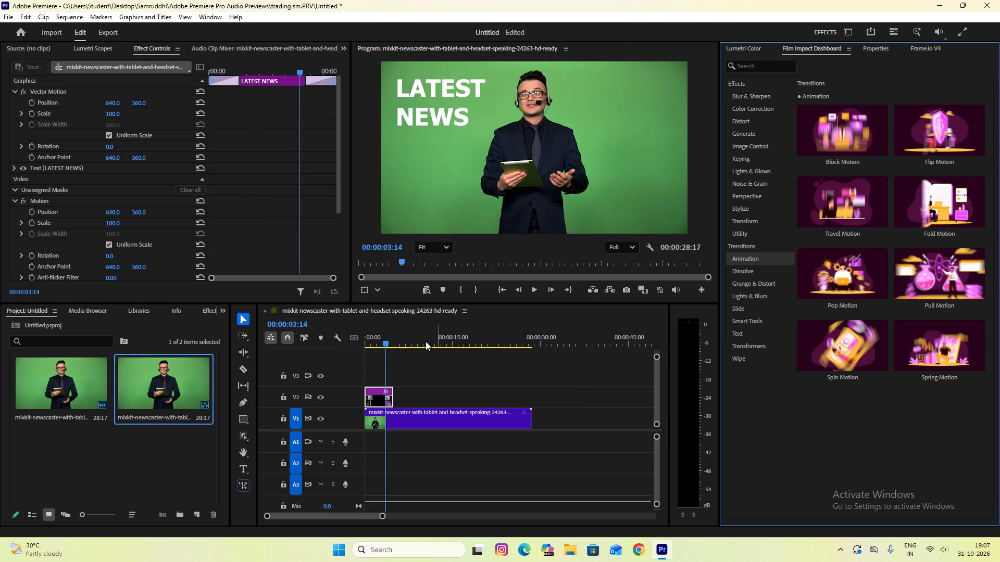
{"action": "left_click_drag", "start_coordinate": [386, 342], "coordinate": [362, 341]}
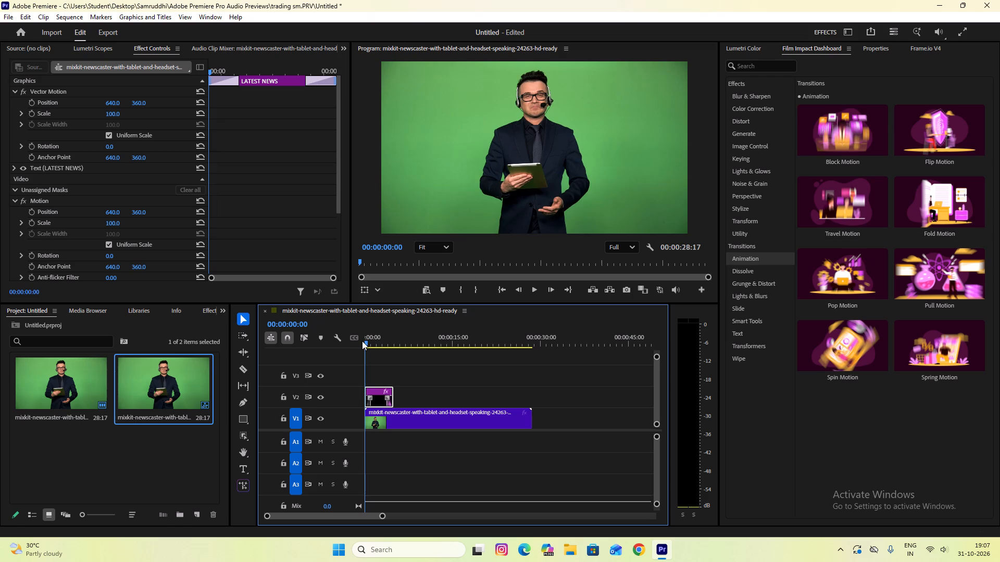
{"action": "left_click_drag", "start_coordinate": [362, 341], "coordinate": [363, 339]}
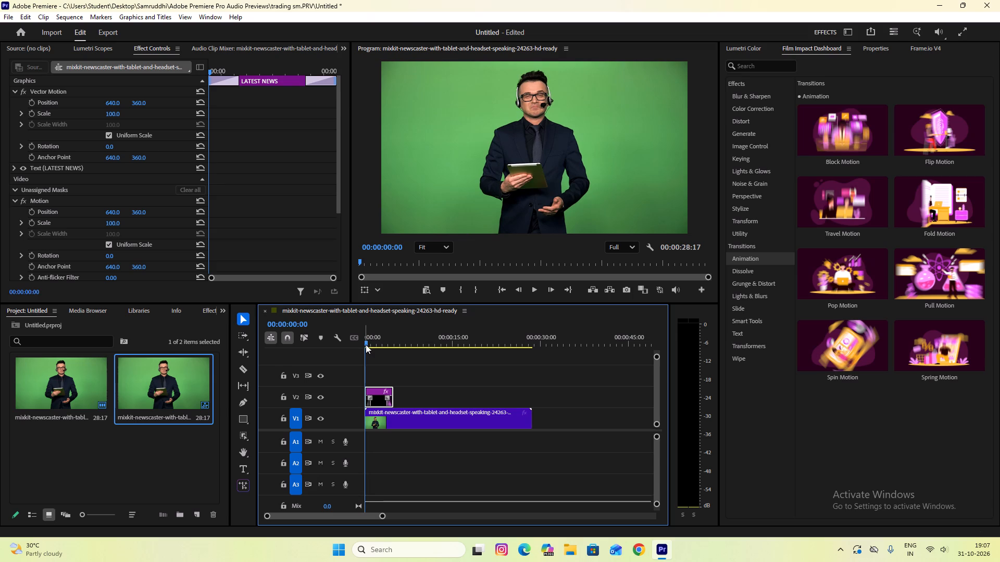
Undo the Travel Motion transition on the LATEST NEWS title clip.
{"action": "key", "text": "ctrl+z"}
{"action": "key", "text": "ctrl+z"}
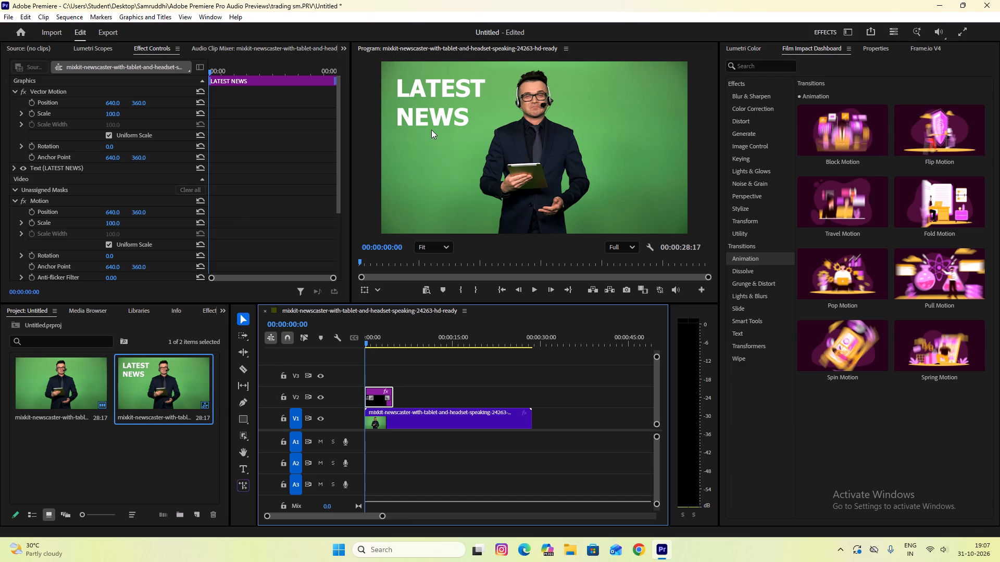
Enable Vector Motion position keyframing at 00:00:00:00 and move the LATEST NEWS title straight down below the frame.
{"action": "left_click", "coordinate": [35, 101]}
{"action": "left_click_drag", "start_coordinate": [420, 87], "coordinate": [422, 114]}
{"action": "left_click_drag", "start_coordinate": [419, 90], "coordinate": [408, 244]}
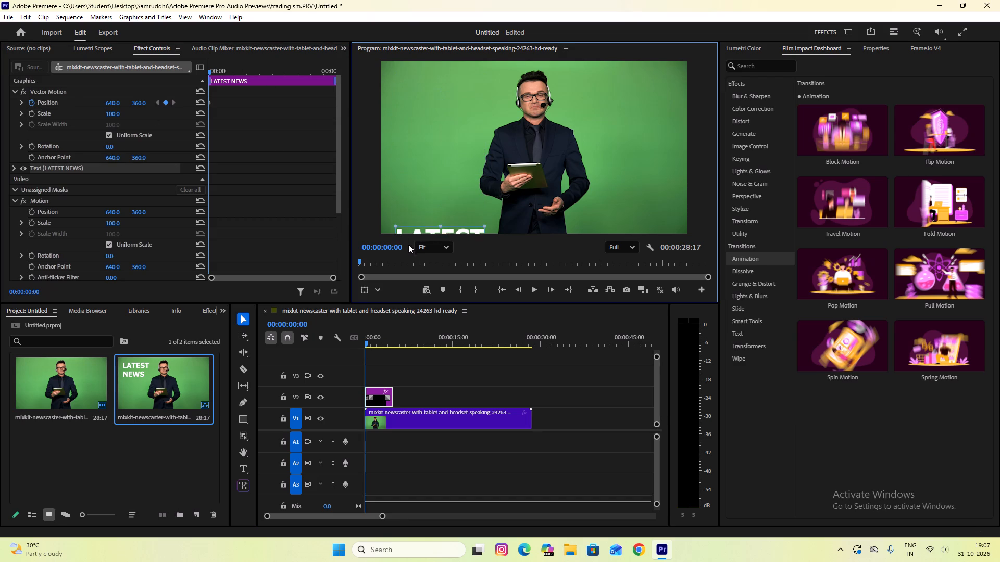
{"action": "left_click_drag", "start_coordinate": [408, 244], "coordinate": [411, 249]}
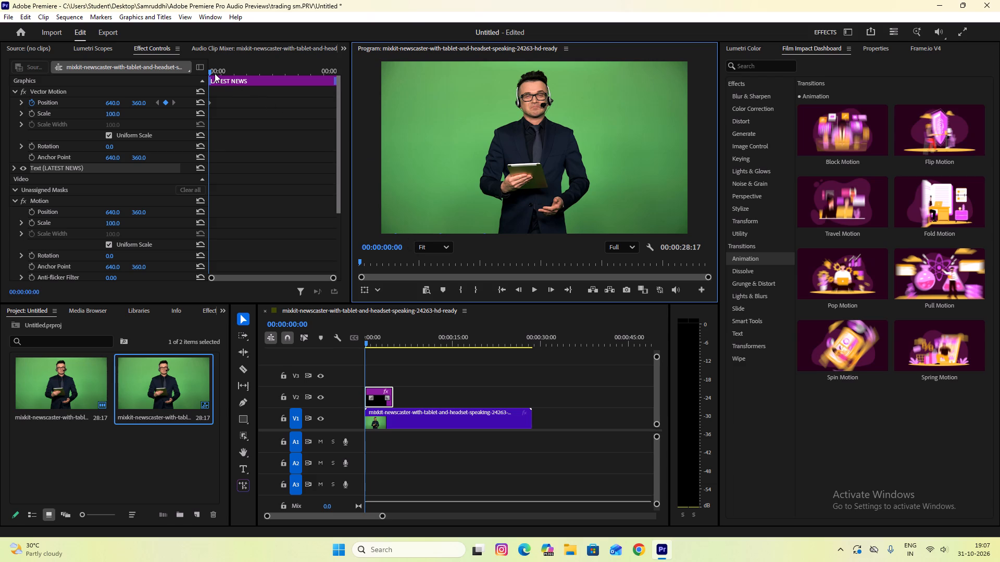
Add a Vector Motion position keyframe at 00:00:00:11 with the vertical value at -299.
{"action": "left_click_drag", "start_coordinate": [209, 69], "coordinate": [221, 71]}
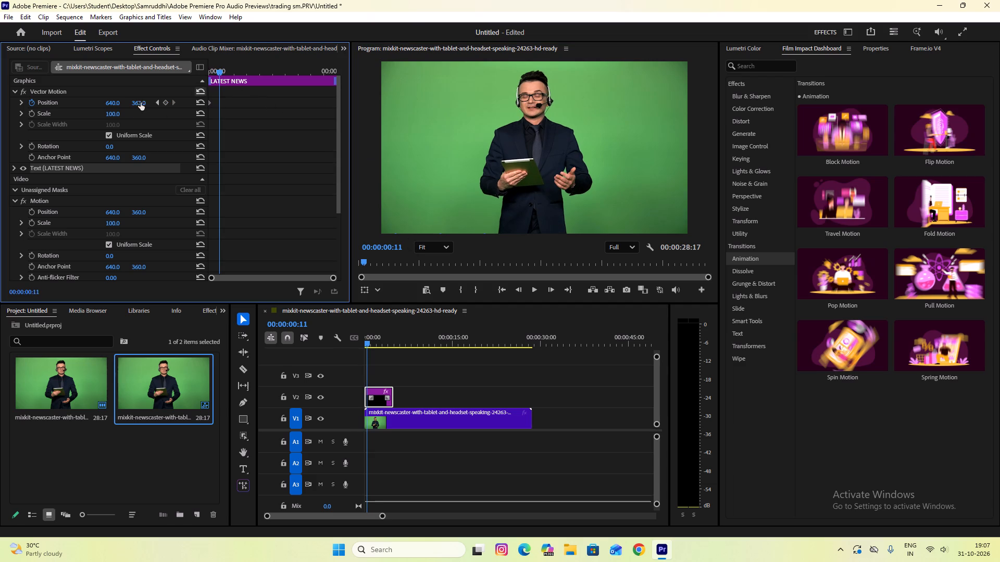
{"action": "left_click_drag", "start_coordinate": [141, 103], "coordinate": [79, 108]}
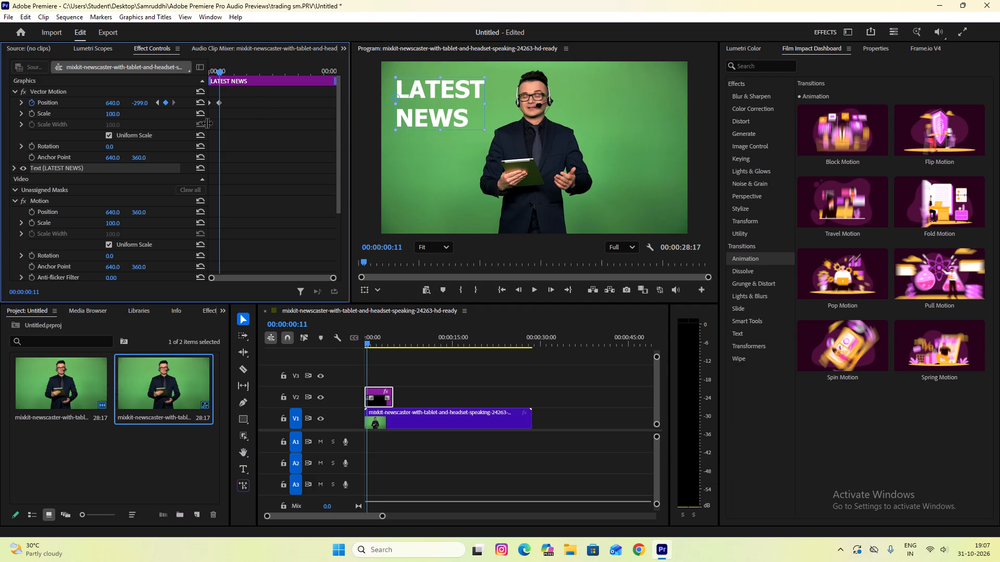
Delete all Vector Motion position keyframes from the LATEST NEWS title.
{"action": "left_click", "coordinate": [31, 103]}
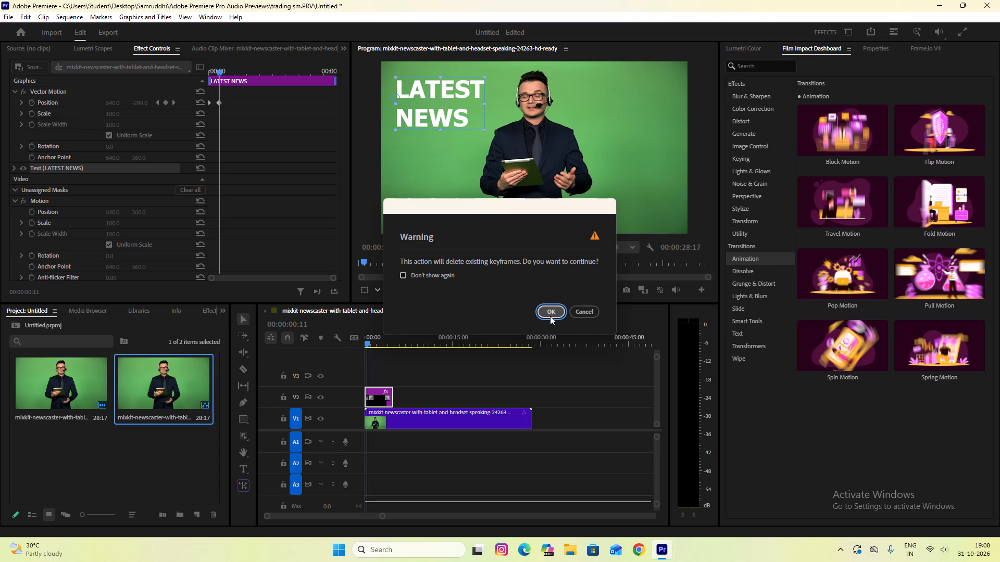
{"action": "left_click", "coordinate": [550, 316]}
Apply the Travel Motion transition to the LATEST NEWS title clip and play the sequence from the start.
{"action": "left_click_drag", "start_coordinate": [223, 73], "coordinate": [201, 74]}
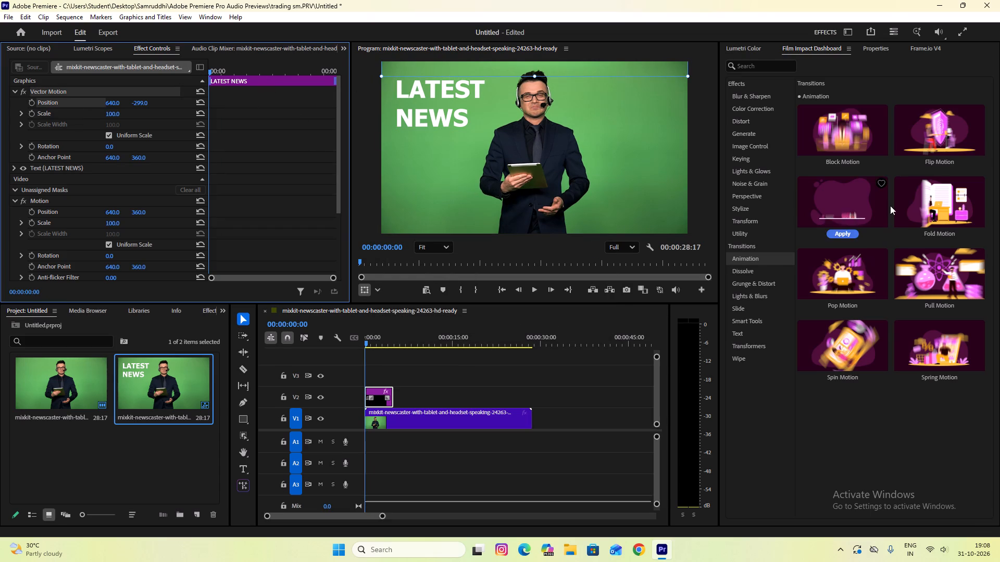
{"action": "left_click", "coordinate": [850, 234]}
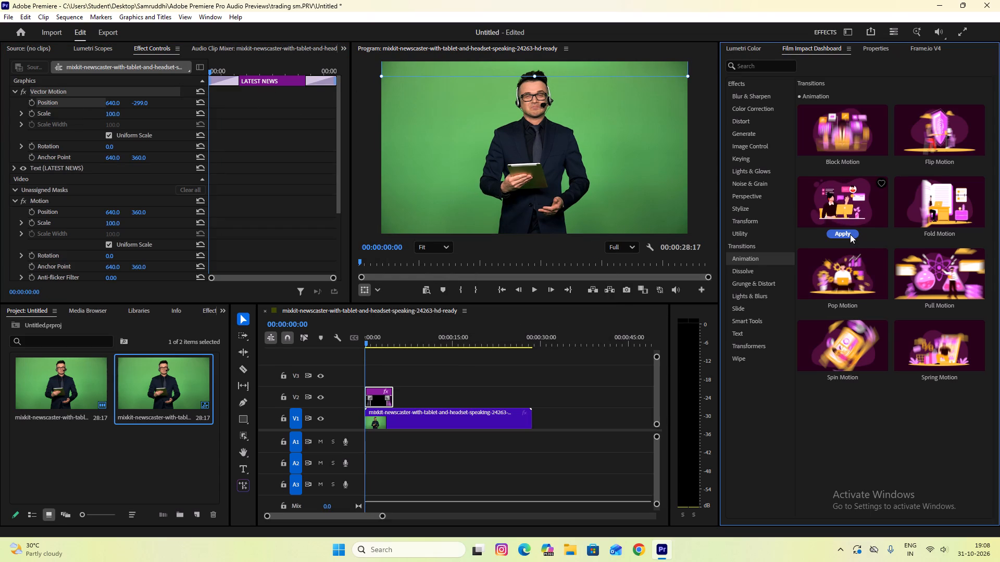
{"action": "left_click", "coordinate": [396, 368]}
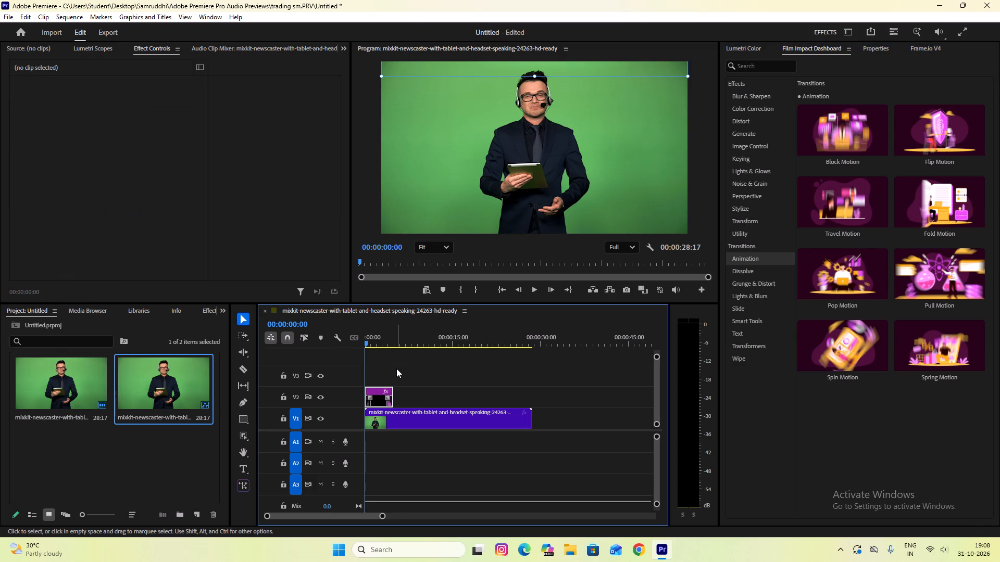
{"action": "key", "text": "space"}
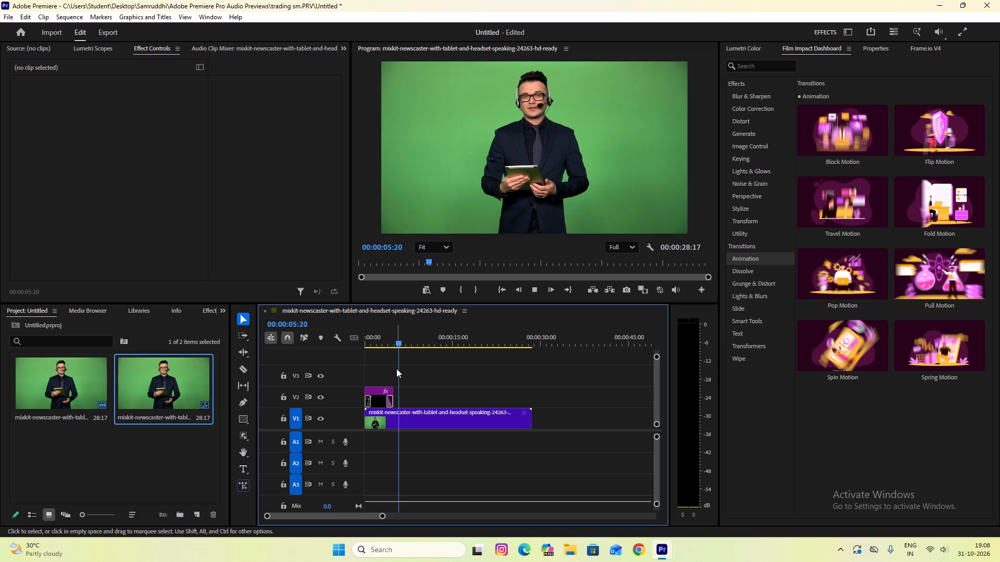
{"action": "key", "text": "space"}
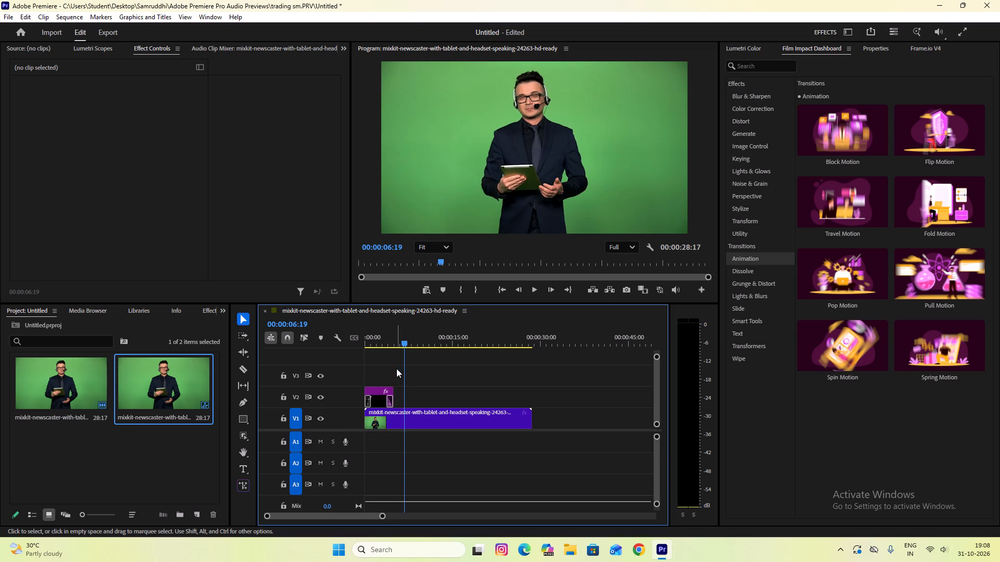
Scrub through the start of the LATEST NEWS title clip to check its entrance animation.
{"action": "left_click", "coordinate": [381, 388]}
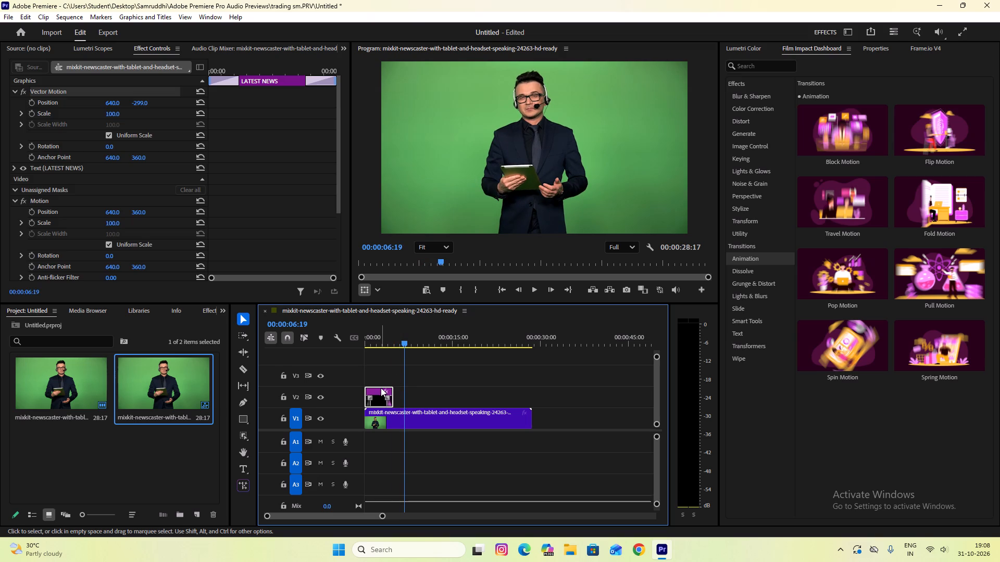
{"action": "left_click_drag", "start_coordinate": [403, 341], "coordinate": [366, 340]}
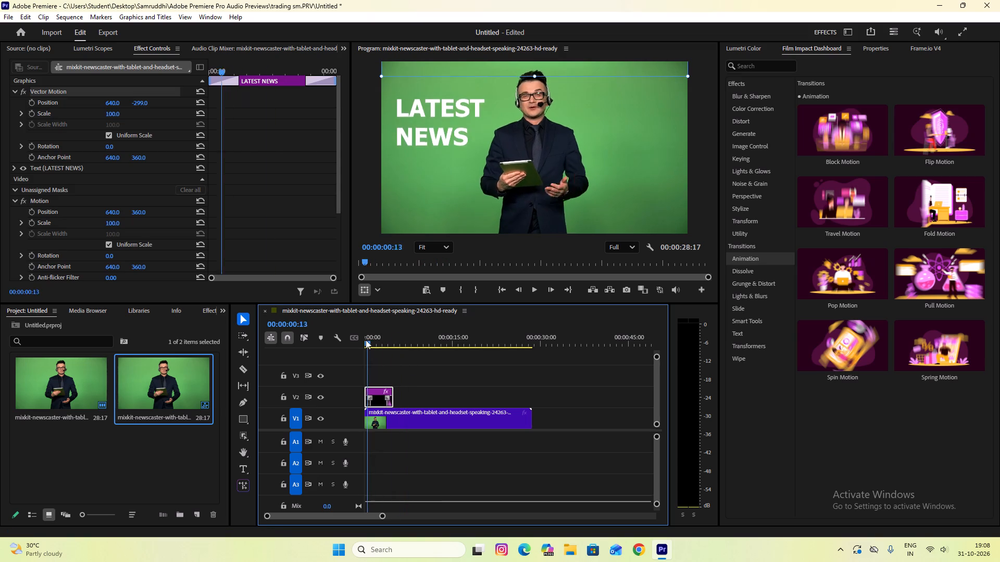
{"action": "left_click_drag", "start_coordinate": [366, 340], "coordinate": [377, 338]}
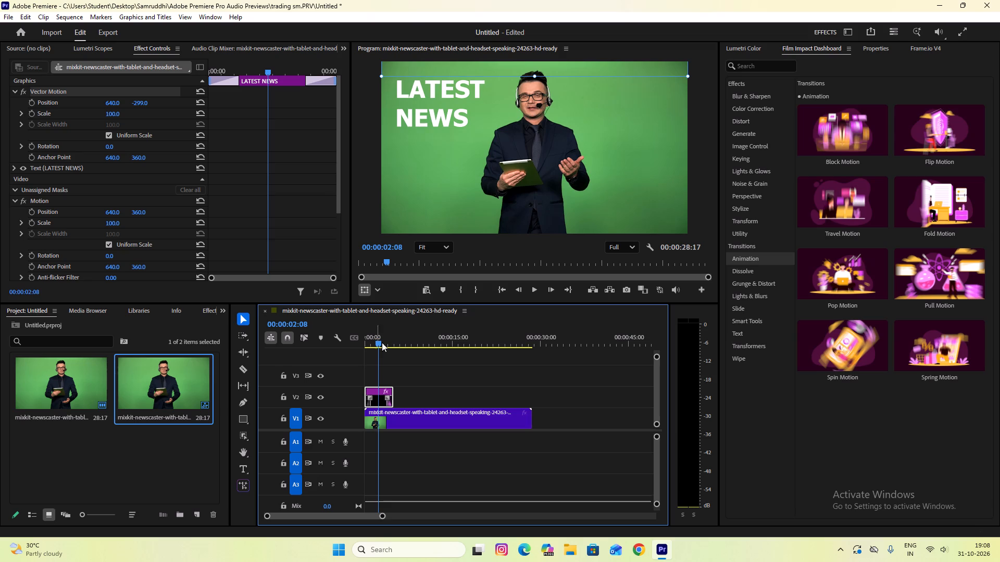
{"action": "left_click", "coordinate": [377, 343]}
{"action": "left_click", "coordinate": [403, 391]}
{"action": "left_click", "coordinate": [376, 389]}
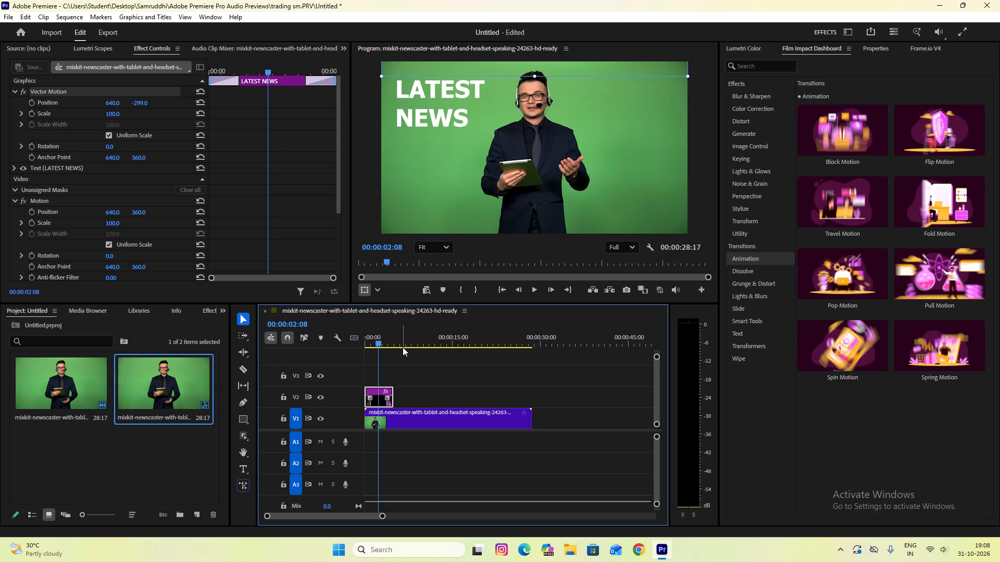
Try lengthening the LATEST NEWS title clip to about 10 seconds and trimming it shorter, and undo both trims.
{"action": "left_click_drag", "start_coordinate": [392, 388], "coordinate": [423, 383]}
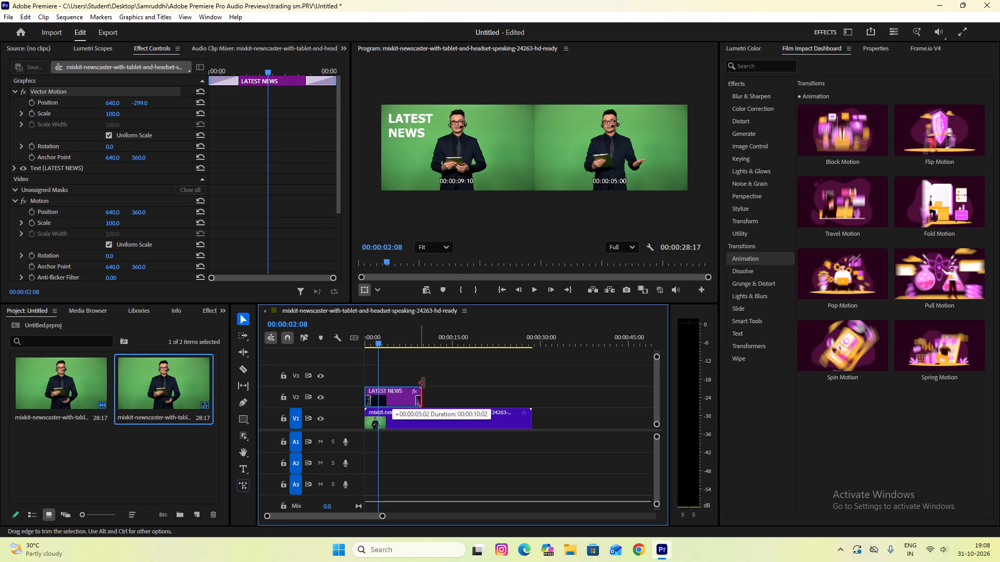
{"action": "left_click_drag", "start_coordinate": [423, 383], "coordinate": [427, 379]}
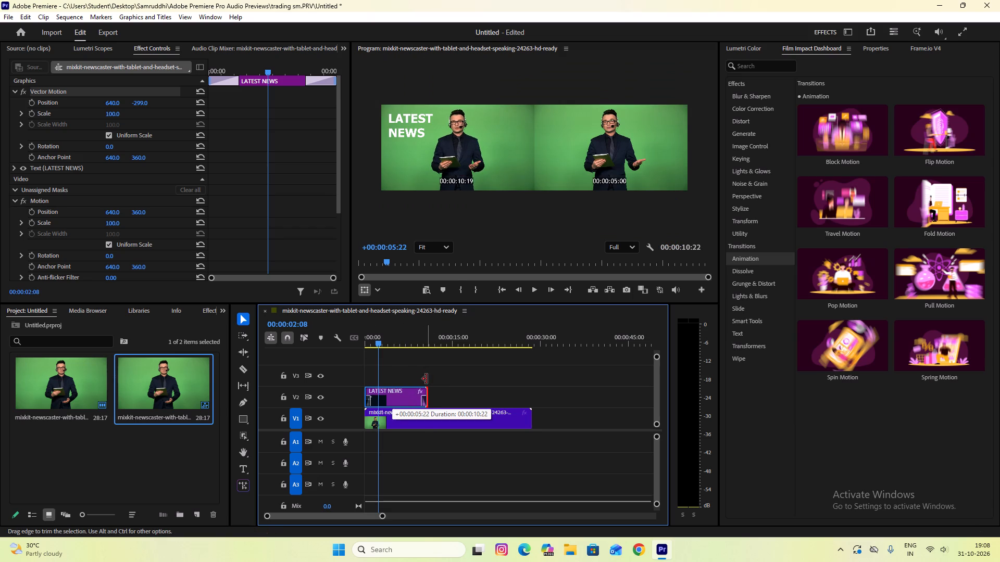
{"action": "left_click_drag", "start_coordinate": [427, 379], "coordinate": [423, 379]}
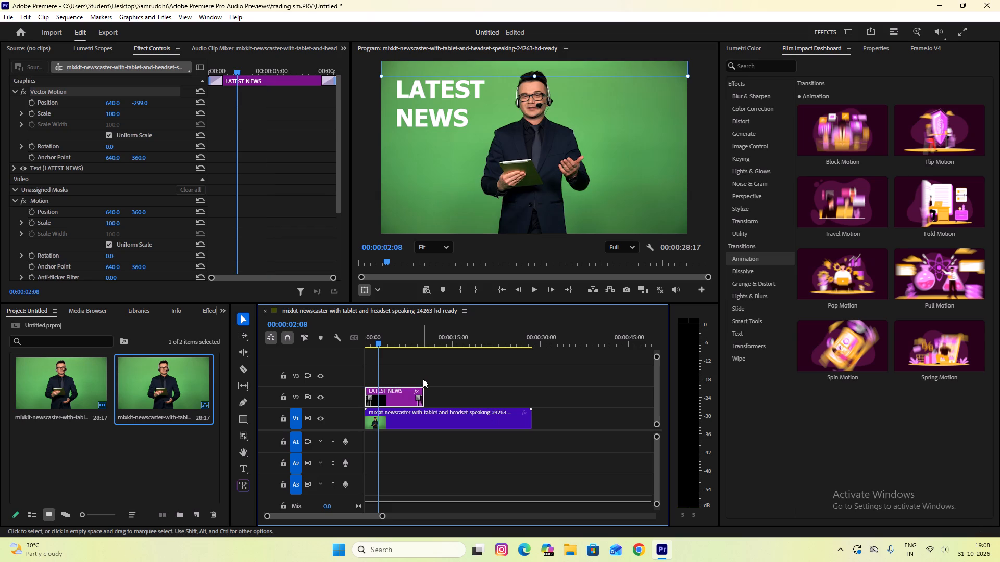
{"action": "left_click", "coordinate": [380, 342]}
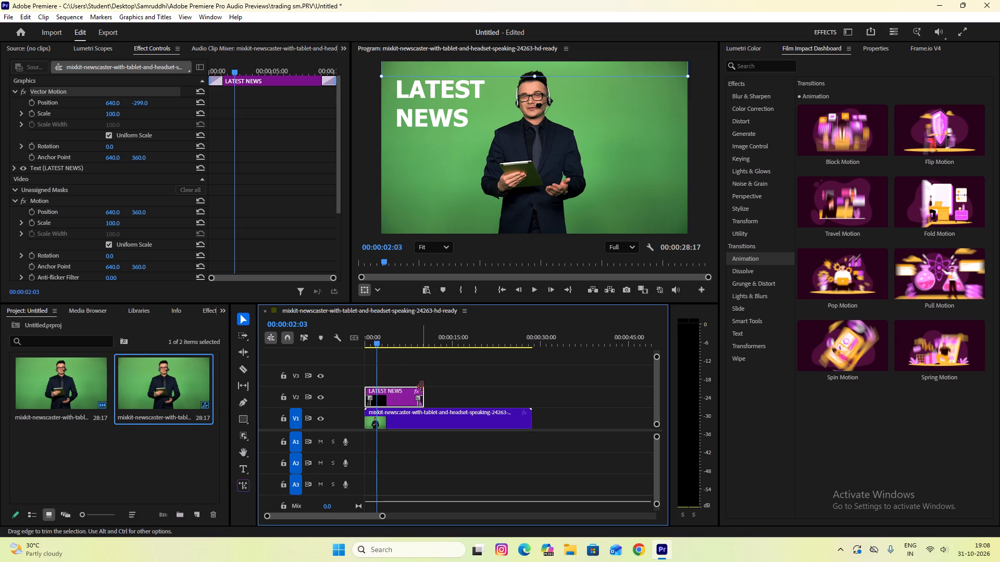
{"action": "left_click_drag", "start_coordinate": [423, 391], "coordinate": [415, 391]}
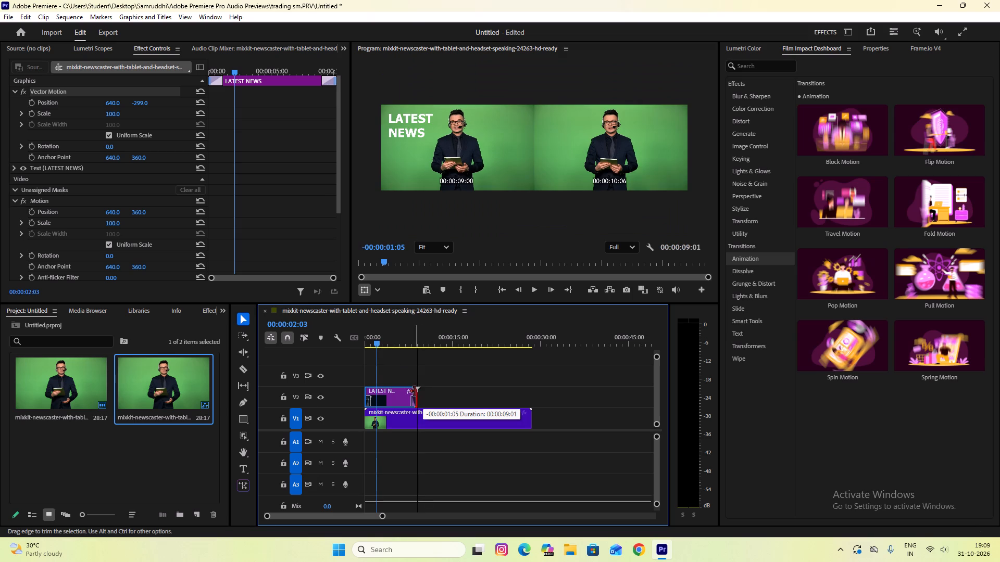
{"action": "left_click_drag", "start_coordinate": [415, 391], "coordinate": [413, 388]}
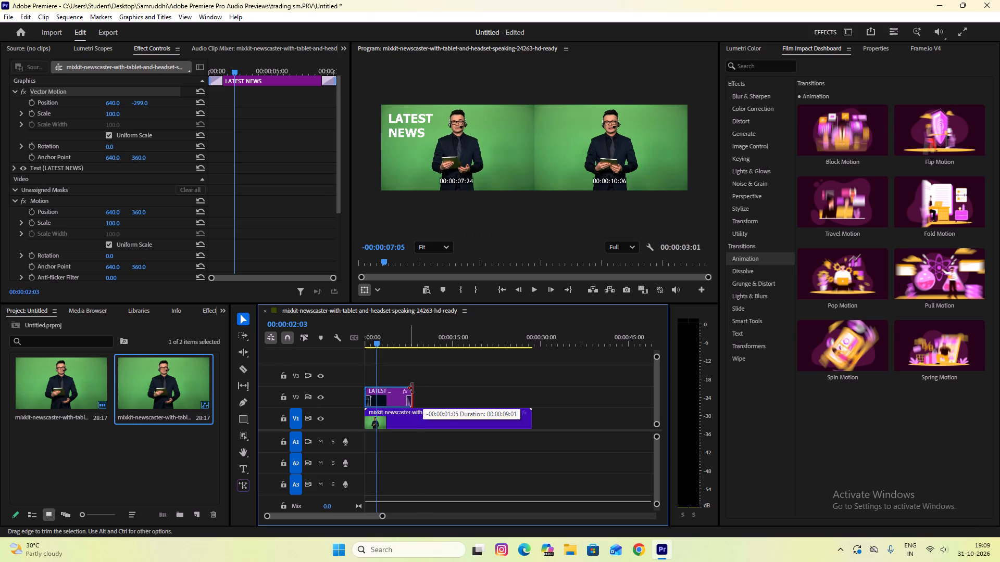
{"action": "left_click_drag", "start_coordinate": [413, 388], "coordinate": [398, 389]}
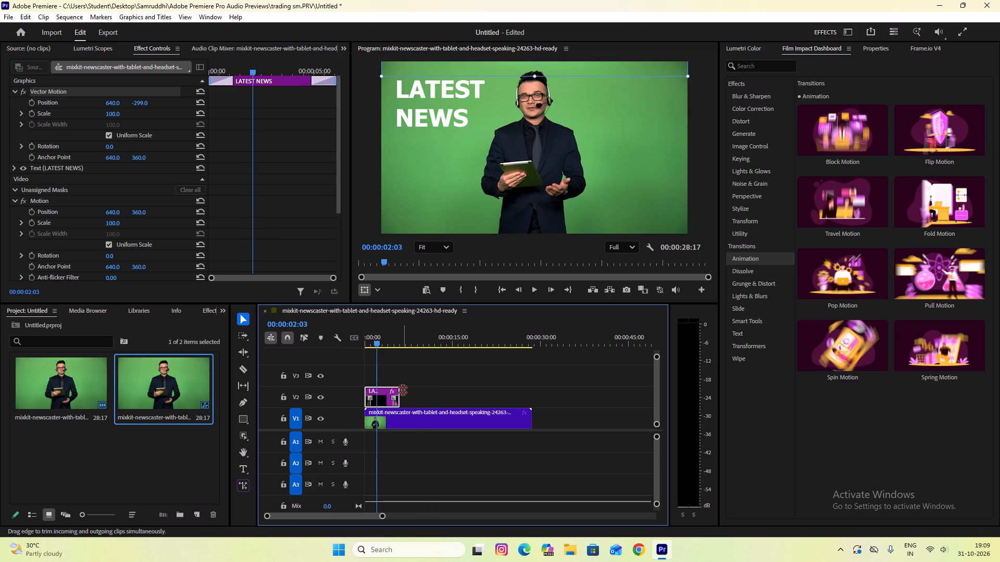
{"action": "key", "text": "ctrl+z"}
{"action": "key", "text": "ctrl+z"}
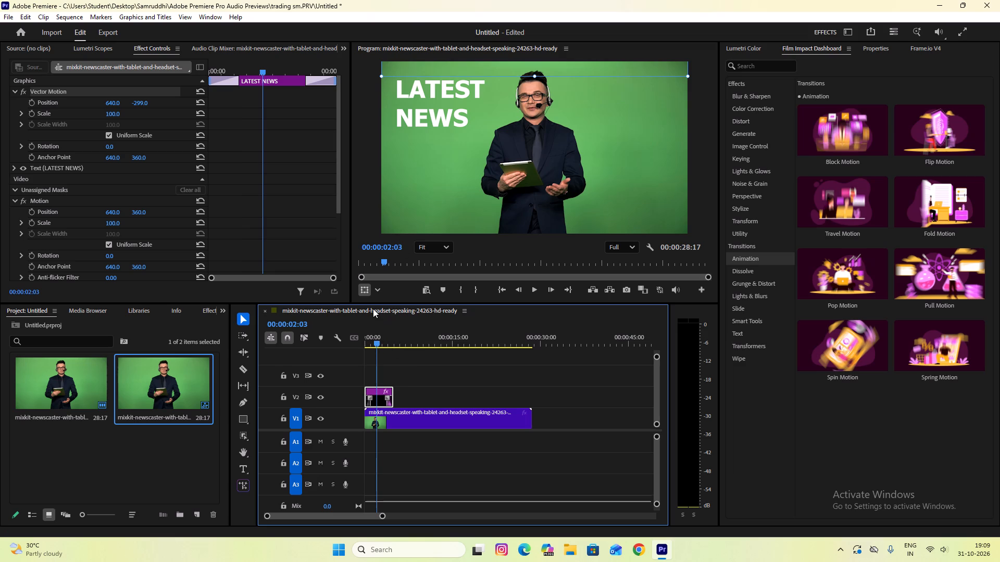
Extend the end of the LATEST NEWS title clip on V2 to 00:00:13:02.
{"action": "left_click_drag", "start_coordinate": [378, 344], "coordinate": [394, 345]}
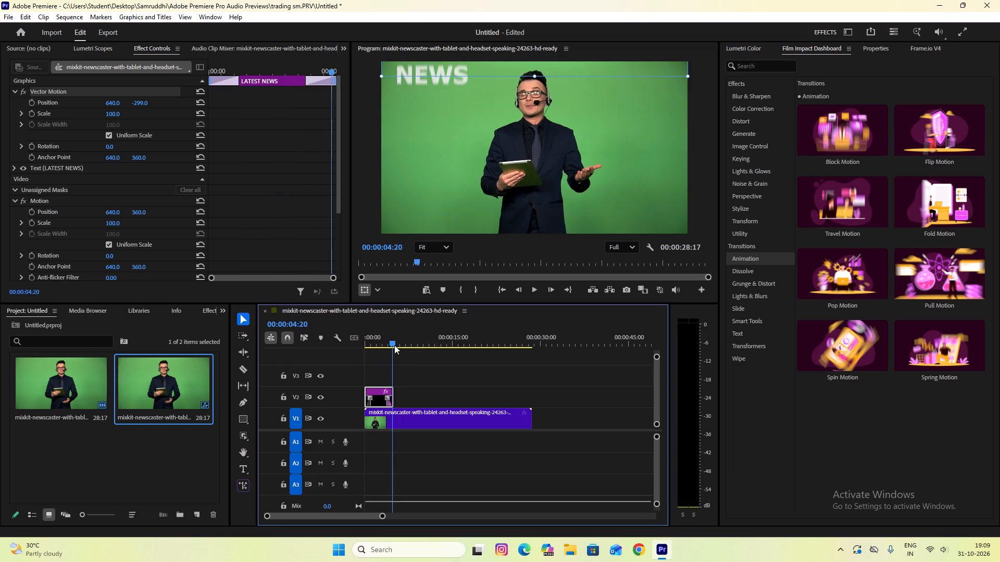
{"action": "left_click_drag", "start_coordinate": [394, 345], "coordinate": [411, 348]}
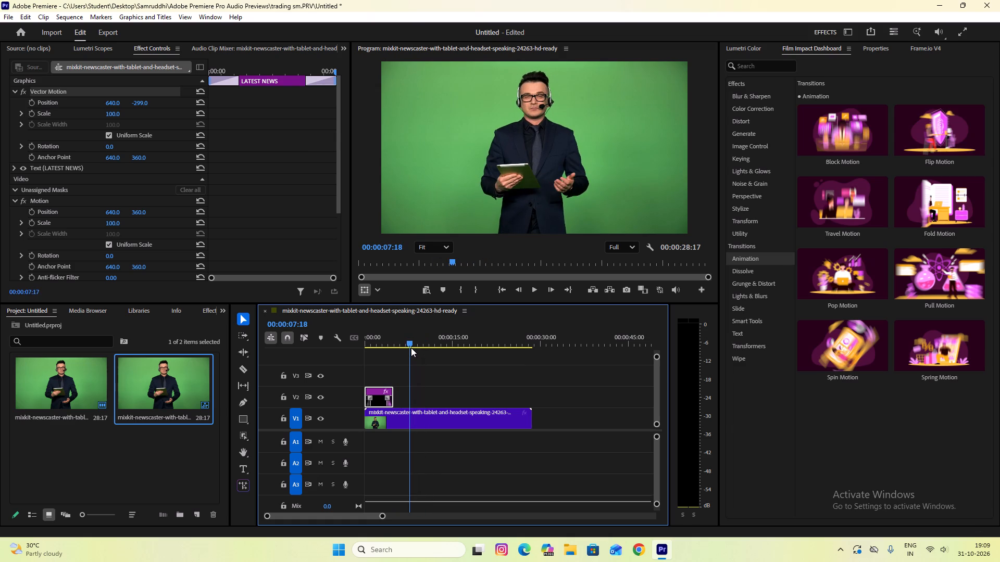
{"action": "left_click_drag", "start_coordinate": [411, 348], "coordinate": [416, 346]}
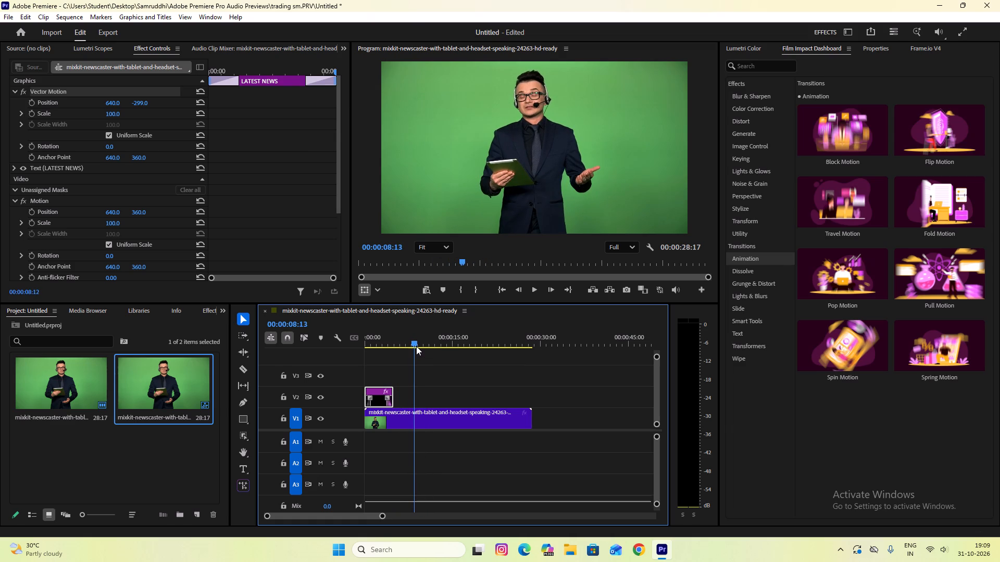
{"action": "left_click_drag", "start_coordinate": [416, 346], "coordinate": [427, 346]}
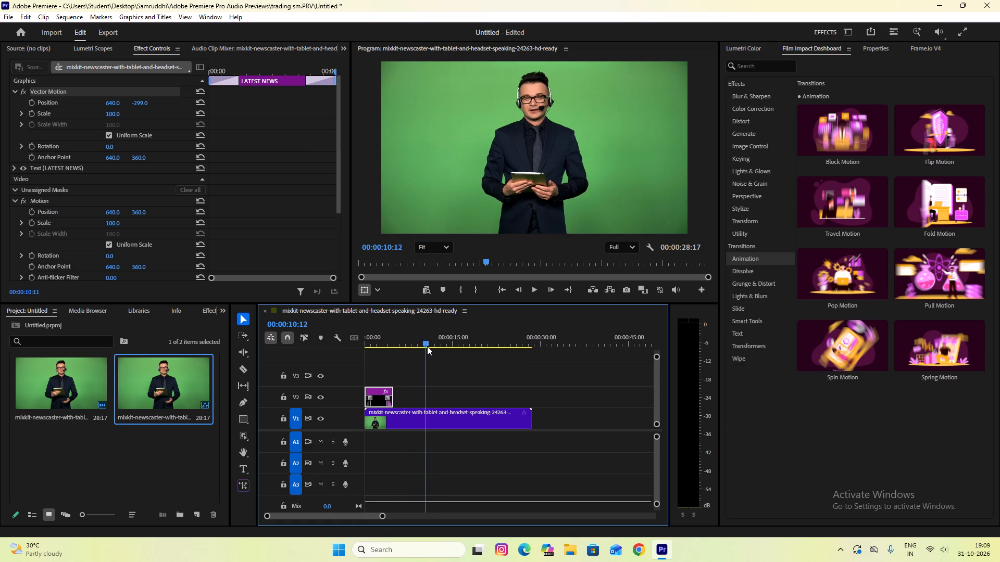
{"action": "left_click_drag", "start_coordinate": [427, 346], "coordinate": [425, 346]}
{"action": "left_click_drag", "start_coordinate": [393, 388], "coordinate": [424, 388]}
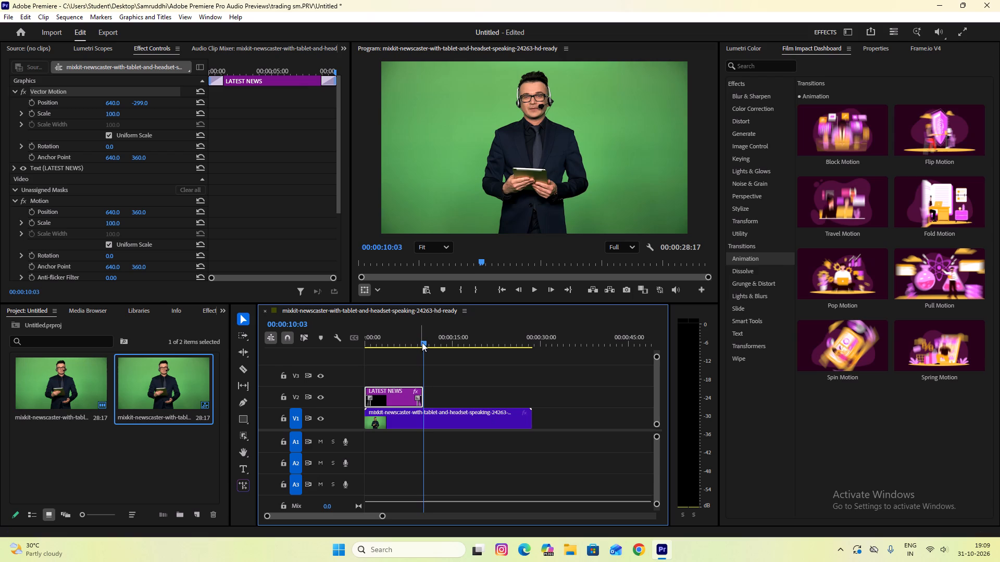
{"action": "left_click_drag", "start_coordinate": [422, 342], "coordinate": [383, 333]}
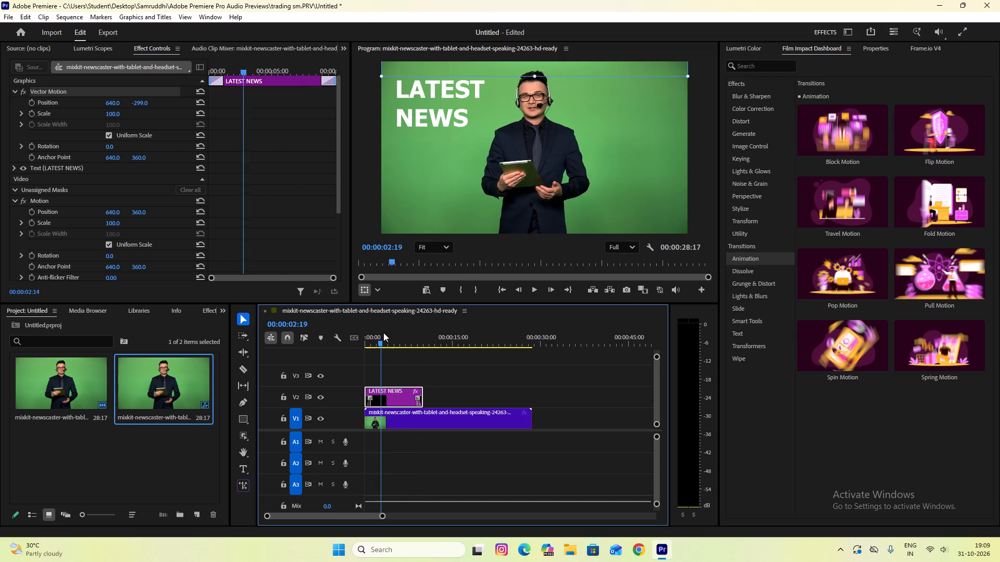
{"action": "left_click_drag", "start_coordinate": [383, 333], "coordinate": [440, 338]}
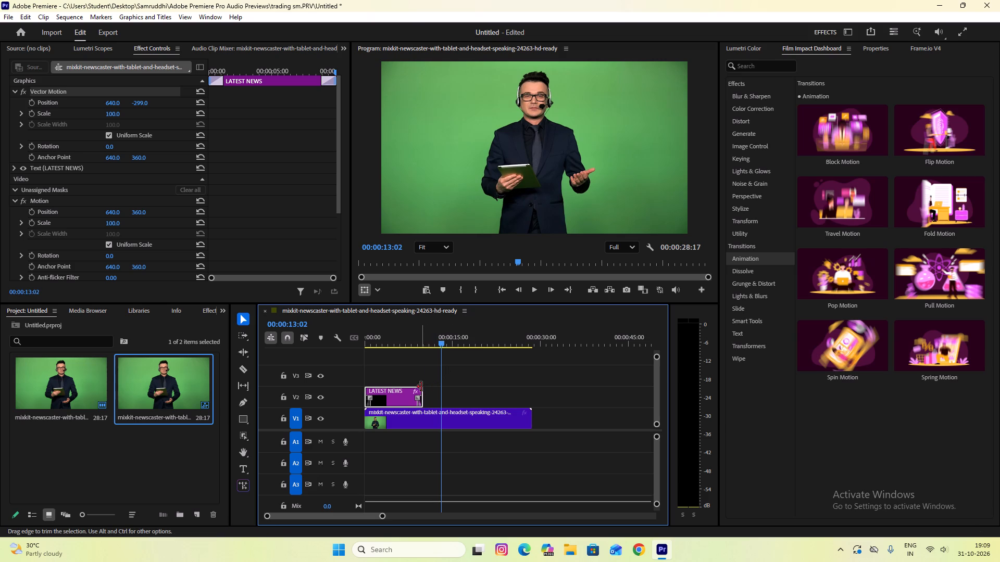
{"action": "left_click_drag", "start_coordinate": [423, 388], "coordinate": [442, 388]}
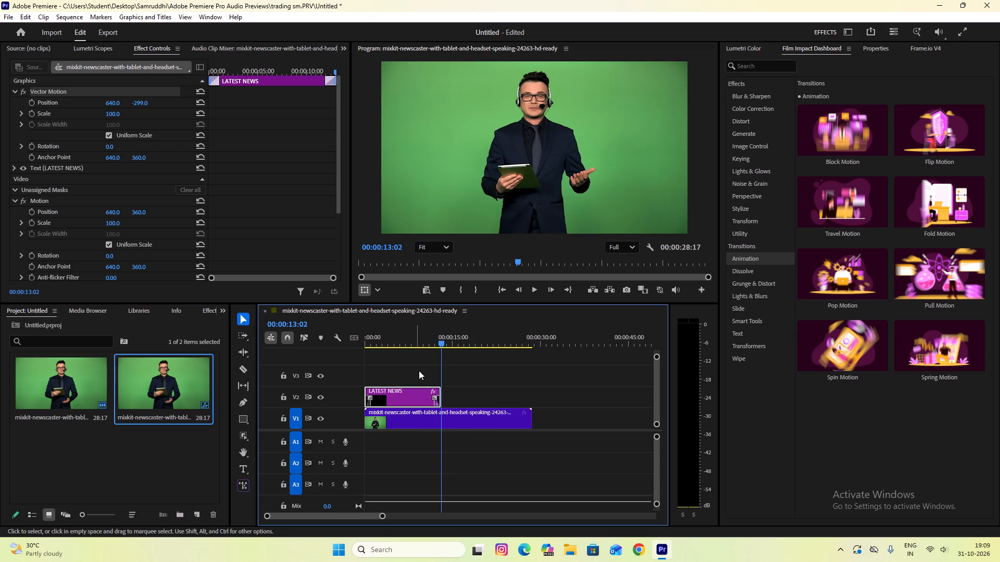
{"action": "left_click_drag", "start_coordinate": [434, 341], "coordinate": [435, 342]}
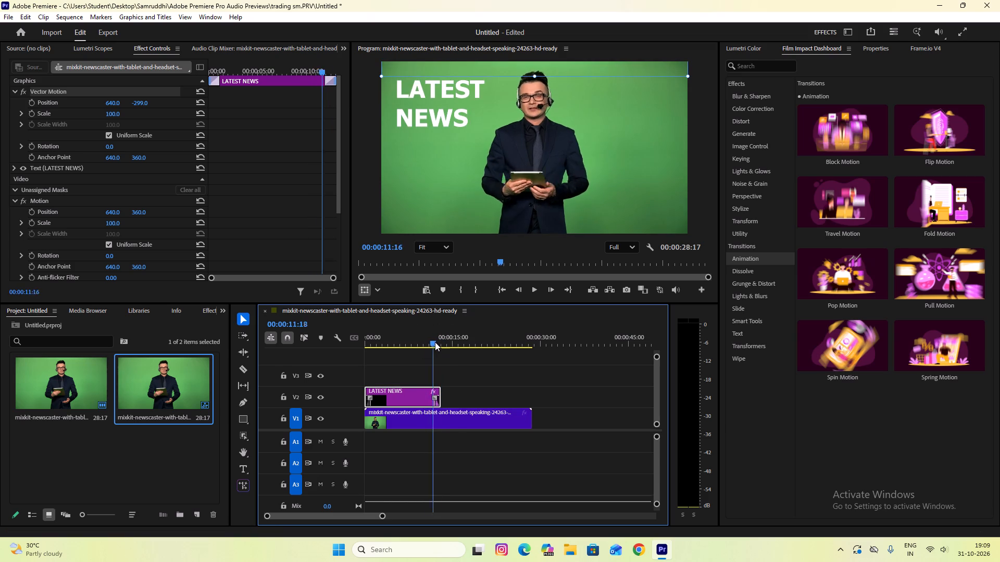
{"action": "left_click_drag", "start_coordinate": [435, 342], "coordinate": [445, 344]}
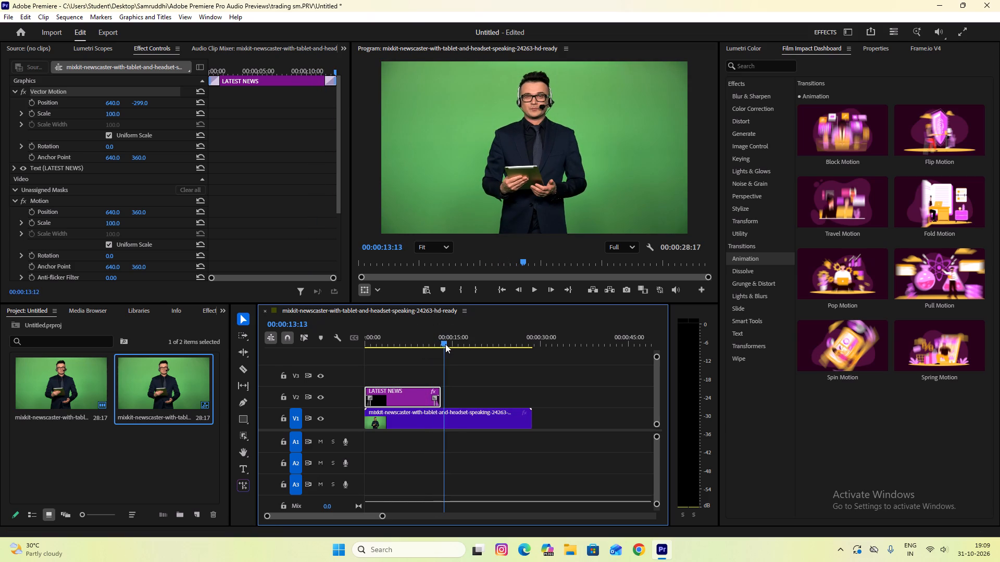
{"action": "left_click_drag", "start_coordinate": [445, 344], "coordinate": [402, 344]}
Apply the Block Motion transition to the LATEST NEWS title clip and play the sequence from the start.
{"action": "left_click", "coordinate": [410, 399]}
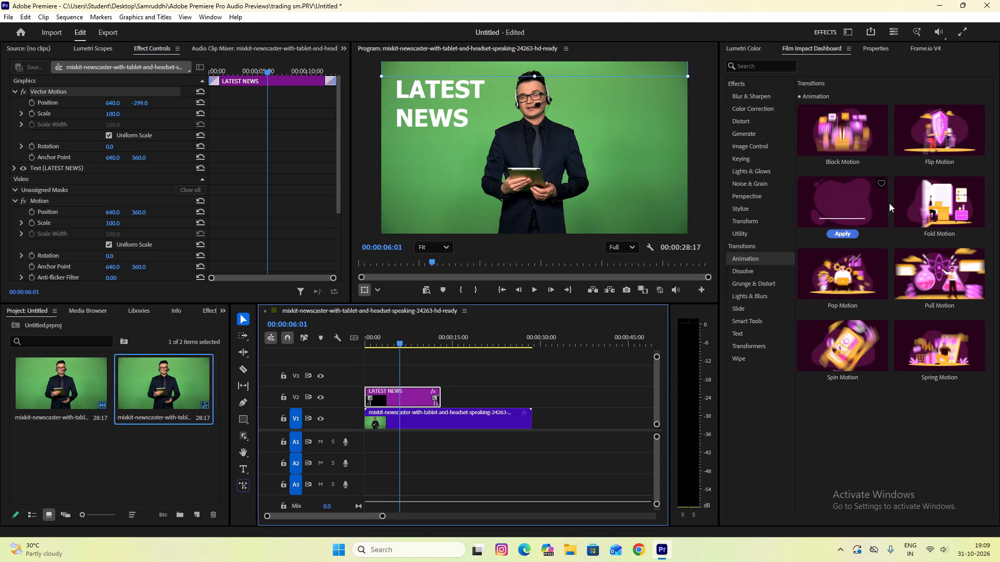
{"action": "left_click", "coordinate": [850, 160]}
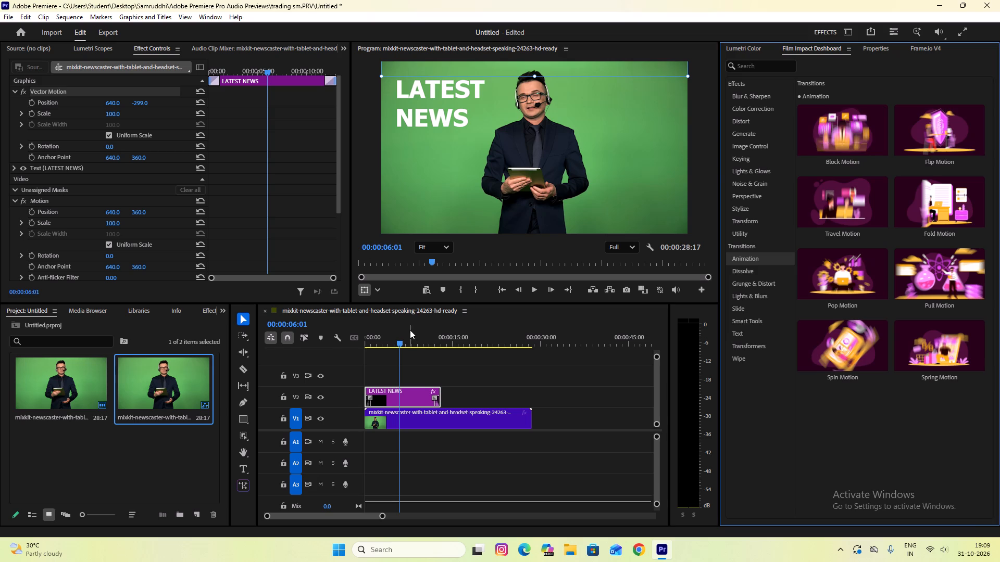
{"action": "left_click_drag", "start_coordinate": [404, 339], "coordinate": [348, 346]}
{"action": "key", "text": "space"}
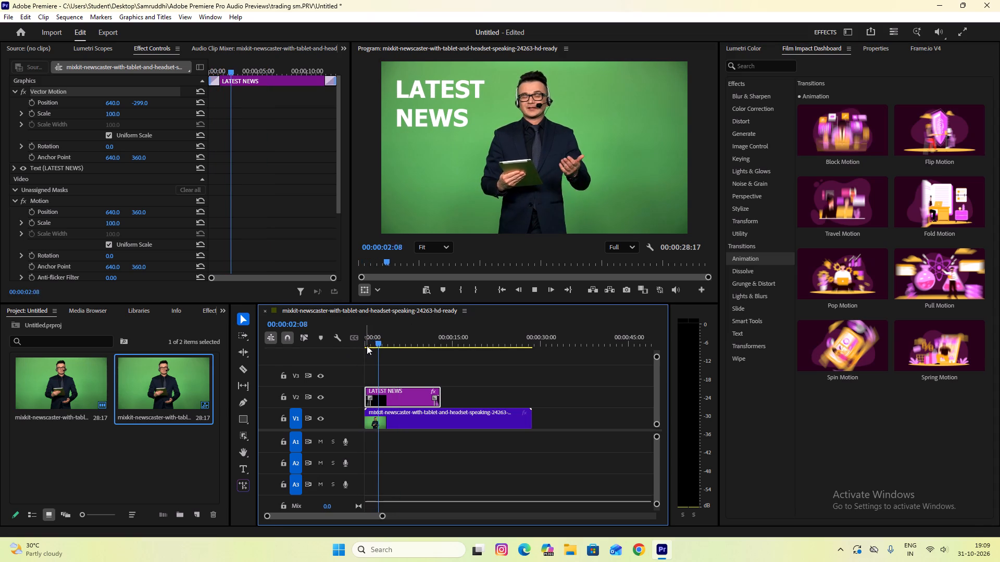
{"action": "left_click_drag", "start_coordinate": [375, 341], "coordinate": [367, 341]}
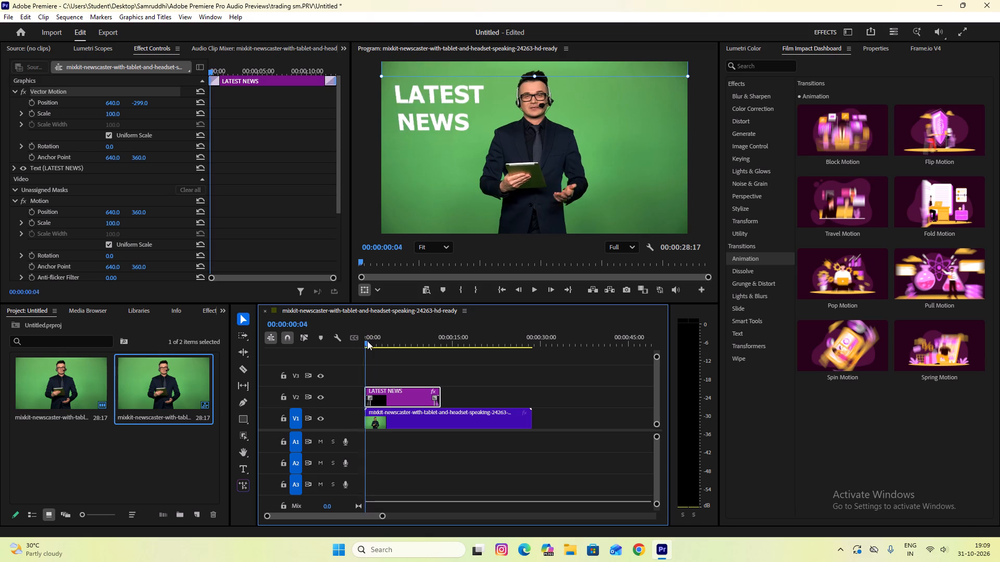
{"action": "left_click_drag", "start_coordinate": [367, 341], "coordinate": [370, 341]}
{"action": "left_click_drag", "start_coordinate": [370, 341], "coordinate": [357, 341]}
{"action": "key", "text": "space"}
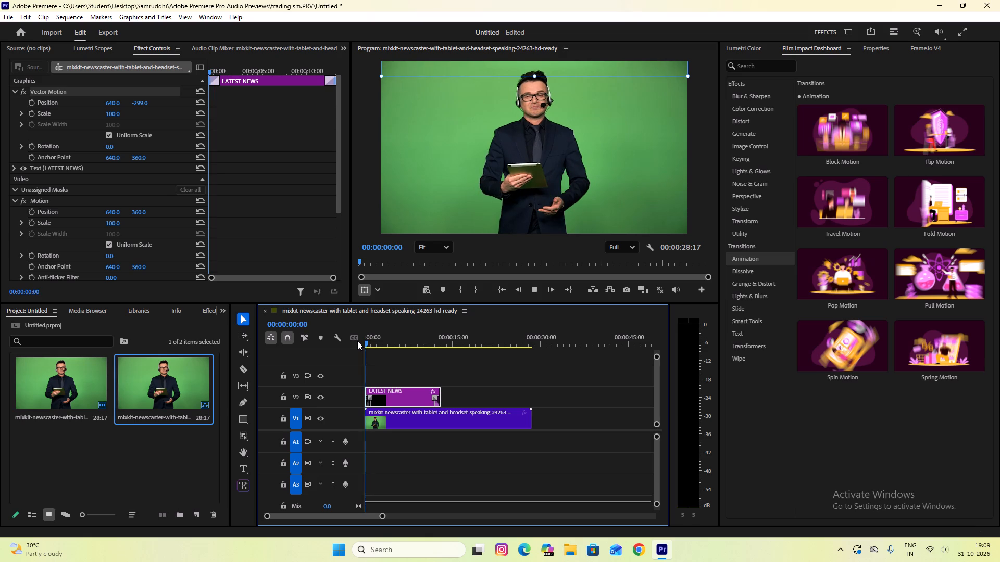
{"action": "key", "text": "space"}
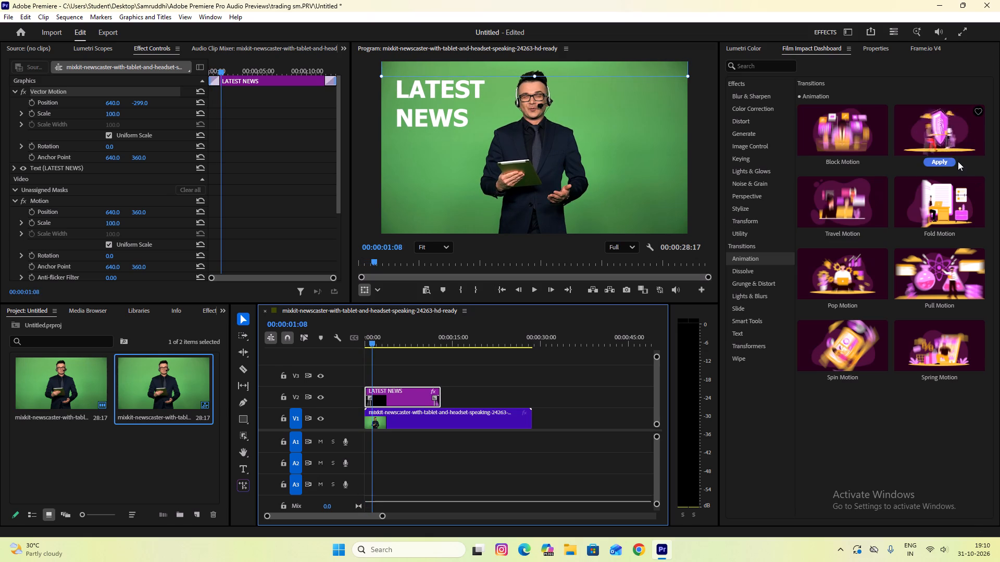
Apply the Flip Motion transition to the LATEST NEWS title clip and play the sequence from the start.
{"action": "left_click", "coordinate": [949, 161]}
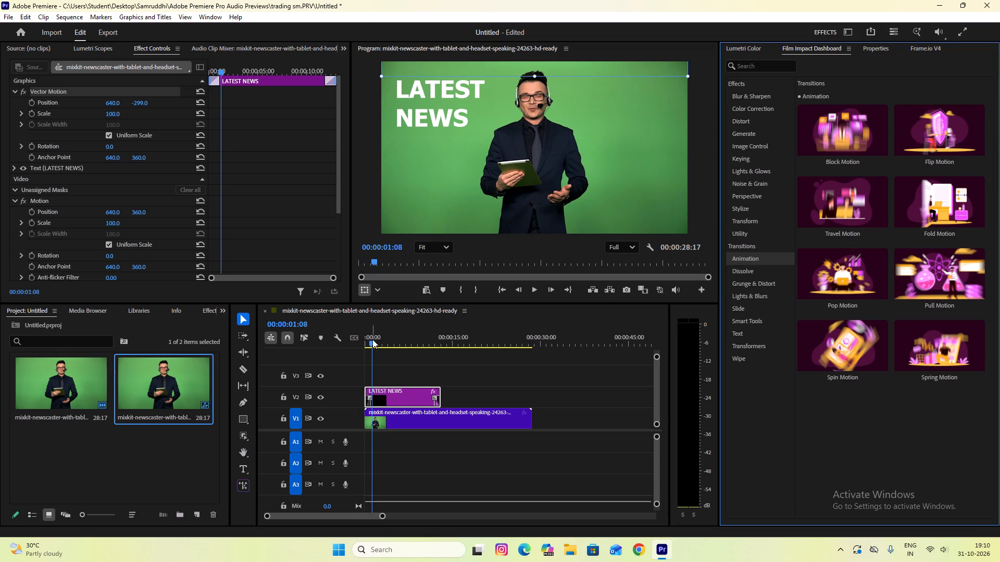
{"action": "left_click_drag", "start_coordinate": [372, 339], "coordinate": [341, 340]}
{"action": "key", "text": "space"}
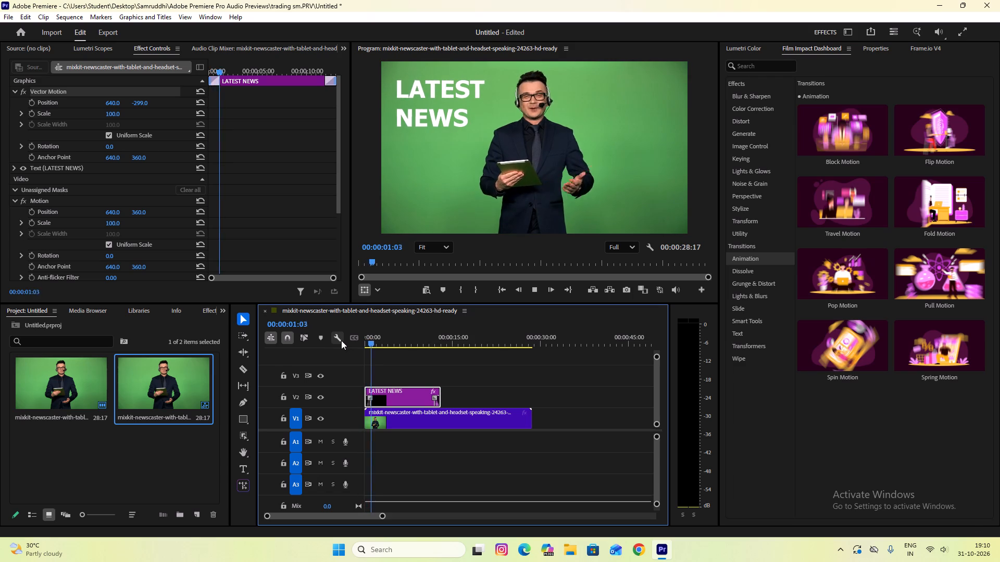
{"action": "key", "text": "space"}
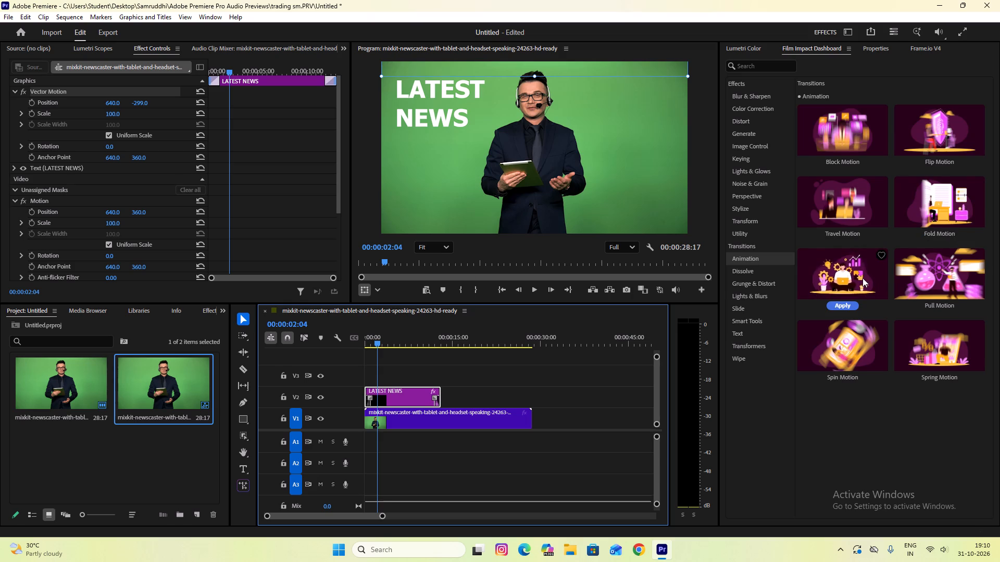
Apply the Pop Motion transition to the LATEST NEWS title clip and play the sequence from the start.
{"action": "left_click", "coordinate": [840, 308]}
{"action": "left_click_drag", "start_coordinate": [378, 342], "coordinate": [373, 342]}
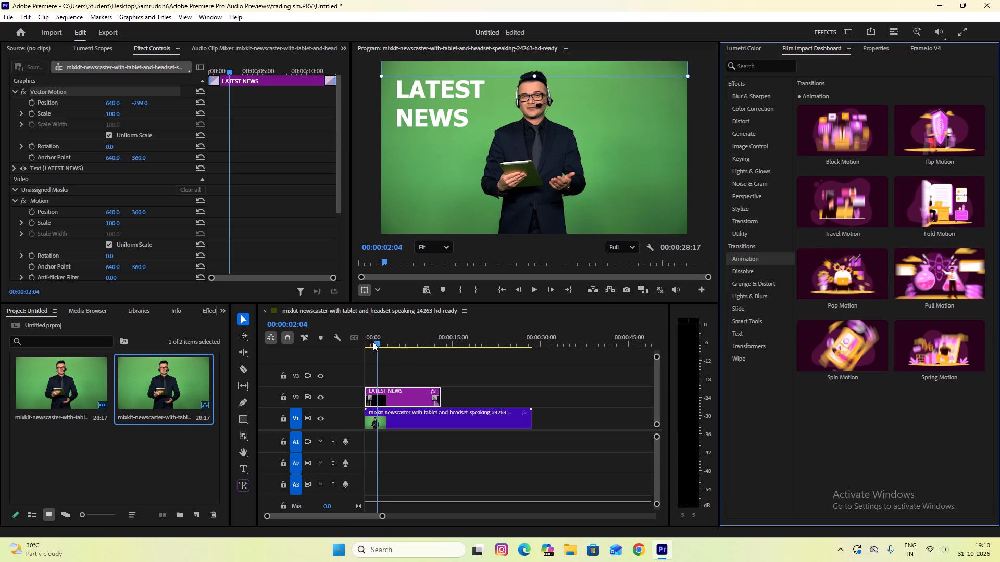
{"action": "left_click_drag", "start_coordinate": [373, 342], "coordinate": [323, 350]}
{"action": "key", "text": "space"}
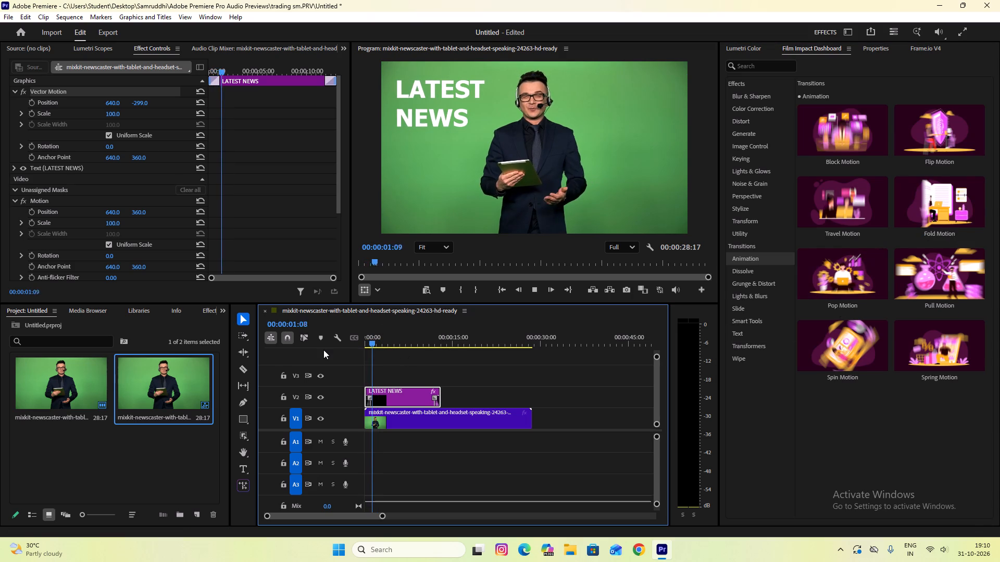
{"action": "key", "text": "space"}
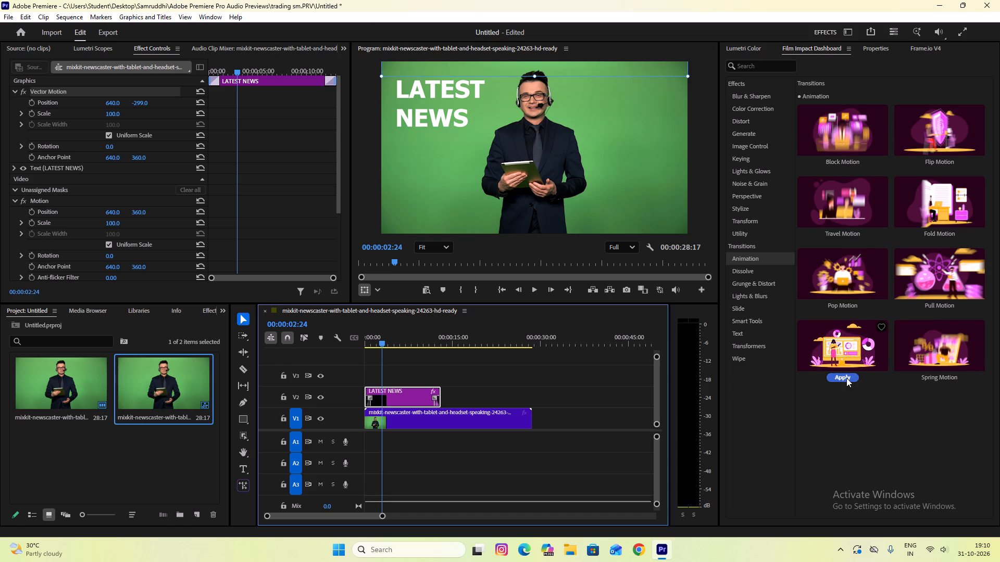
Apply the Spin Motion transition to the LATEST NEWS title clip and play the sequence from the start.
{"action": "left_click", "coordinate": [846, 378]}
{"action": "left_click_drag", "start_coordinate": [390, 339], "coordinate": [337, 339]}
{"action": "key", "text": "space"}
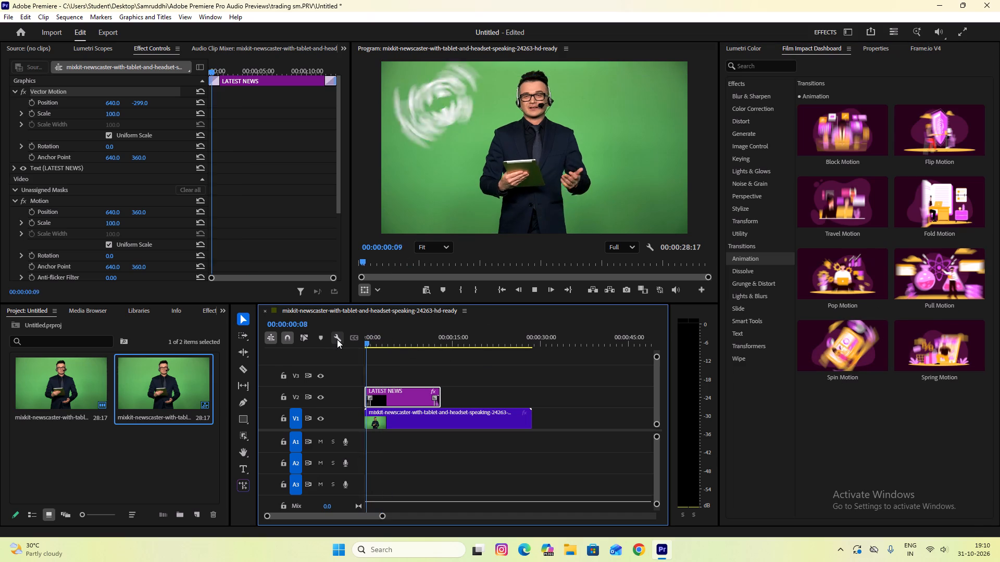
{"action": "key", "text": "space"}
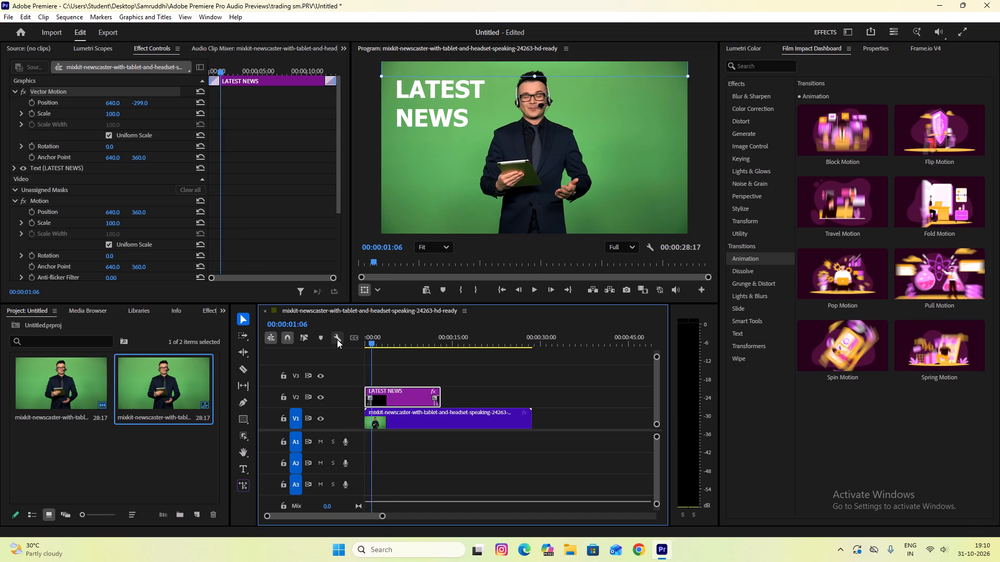
Apply the Text Animator transition to the LATEST NEWS title clip and play the sequence from the start twice.
{"action": "left_click", "coordinate": [751, 337]}
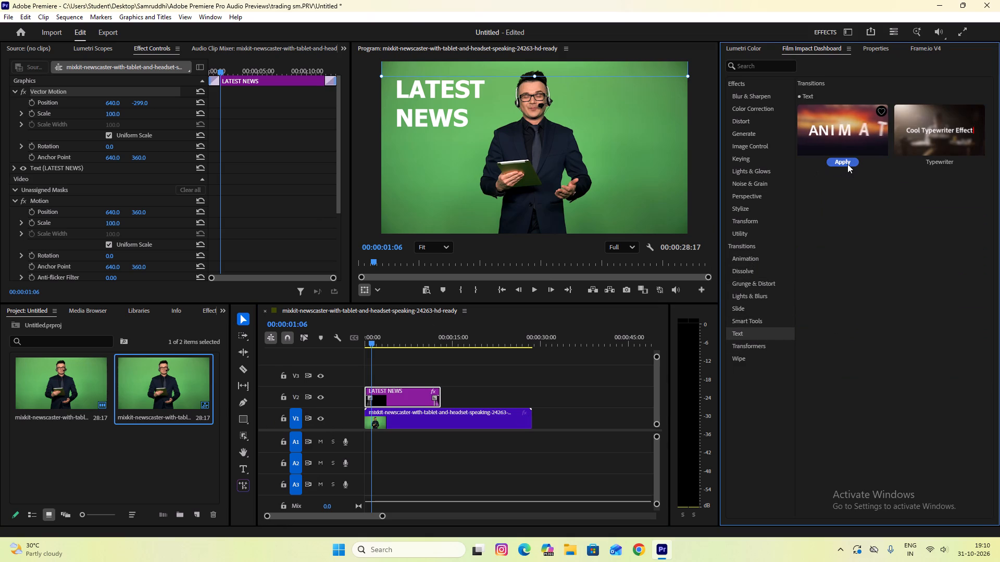
{"action": "left_click", "coordinate": [847, 164]}
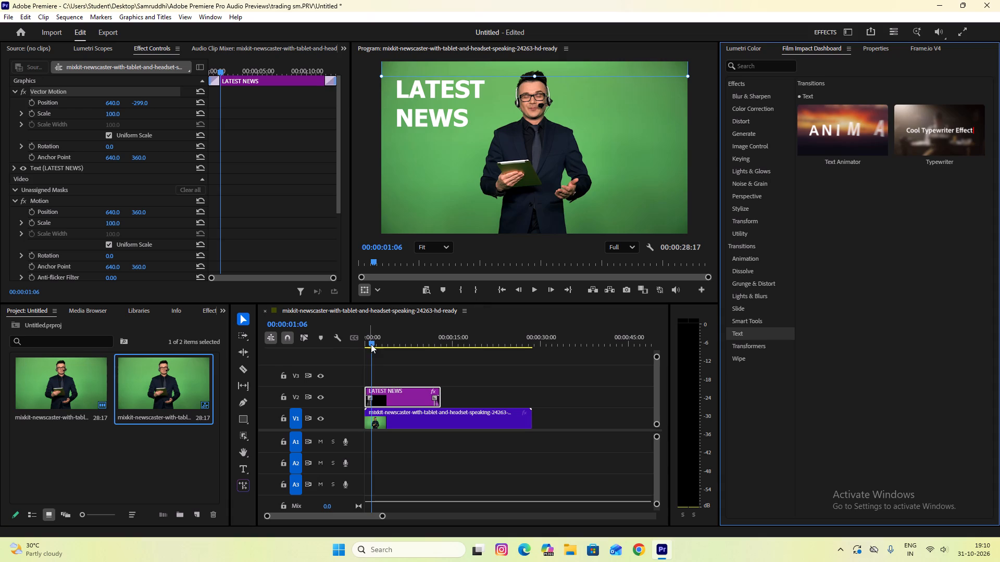
{"action": "left_click_drag", "start_coordinate": [371, 343], "coordinate": [342, 341]}
{"action": "key", "text": "space"}
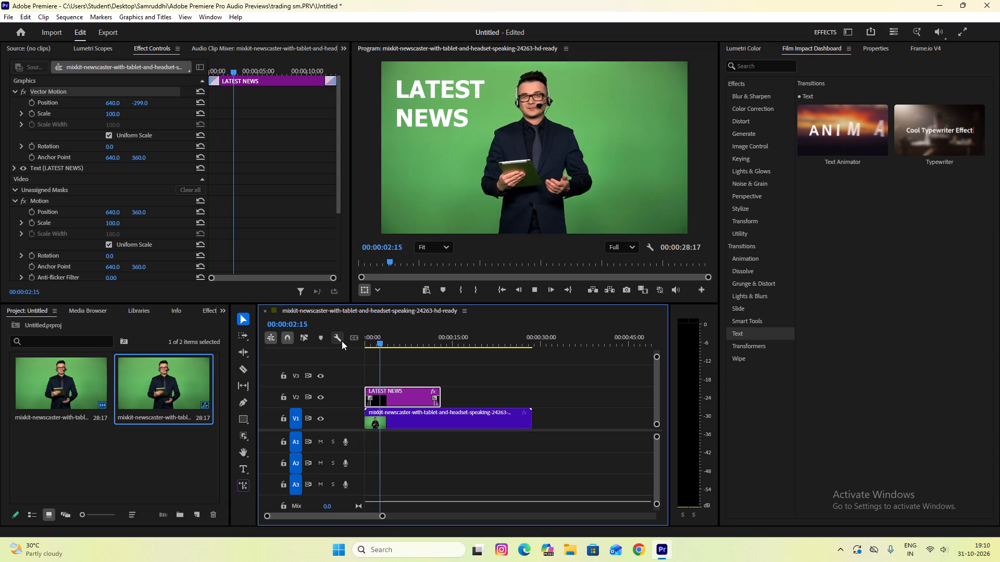
{"action": "key", "text": "space"}
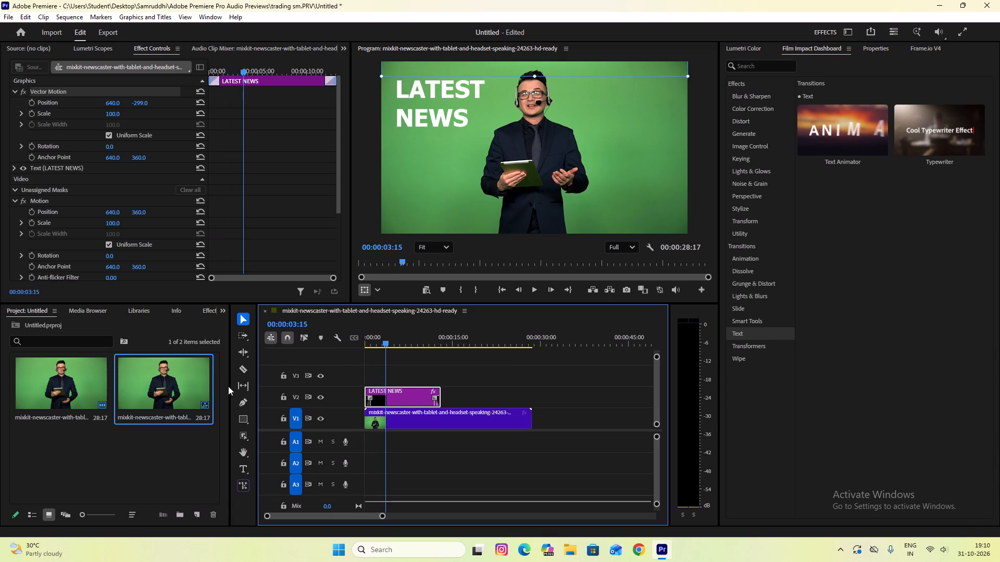
{"action": "left_click_drag", "start_coordinate": [381, 340], "coordinate": [362, 341]}
{"action": "key", "text": "space"}
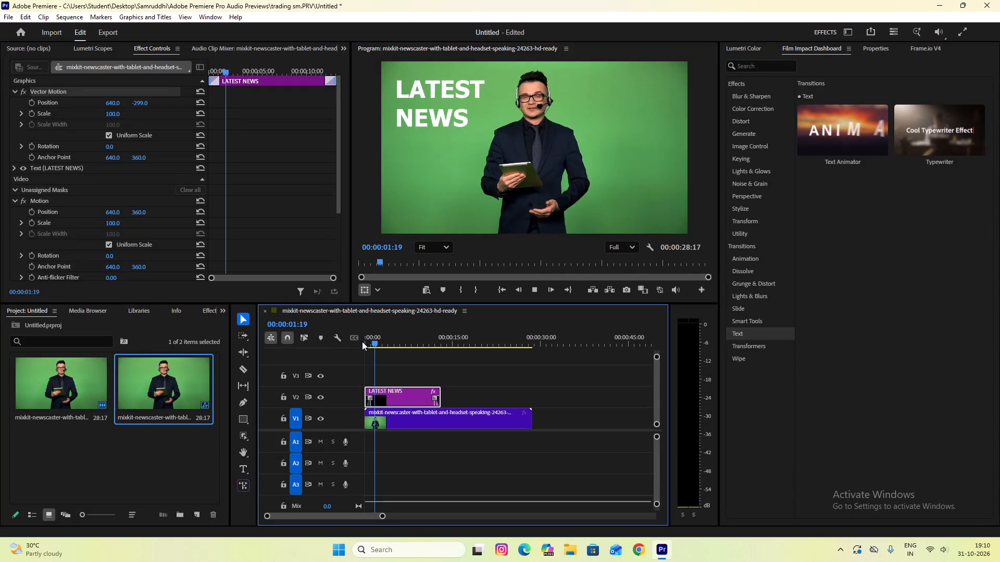
{"action": "key", "text": "space"}
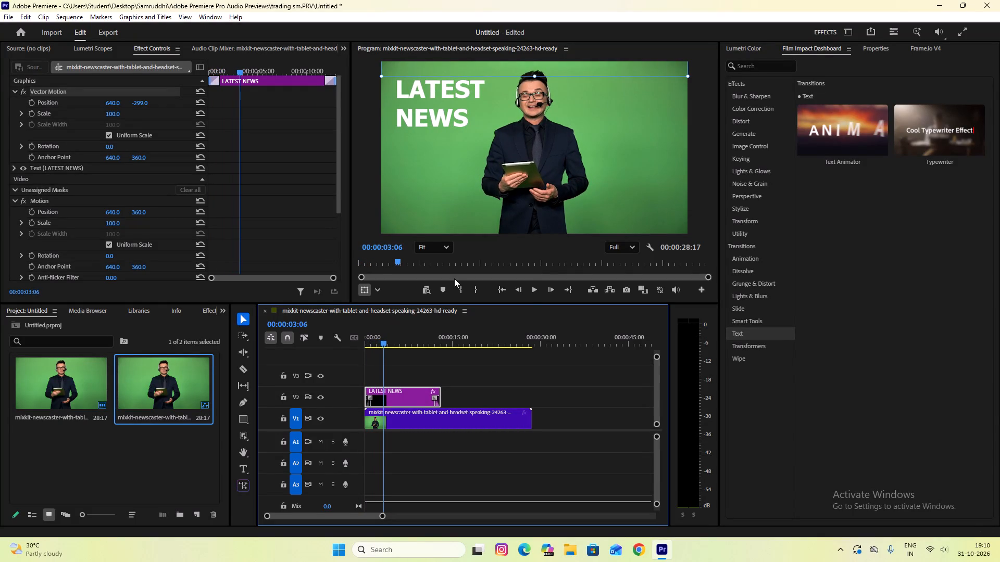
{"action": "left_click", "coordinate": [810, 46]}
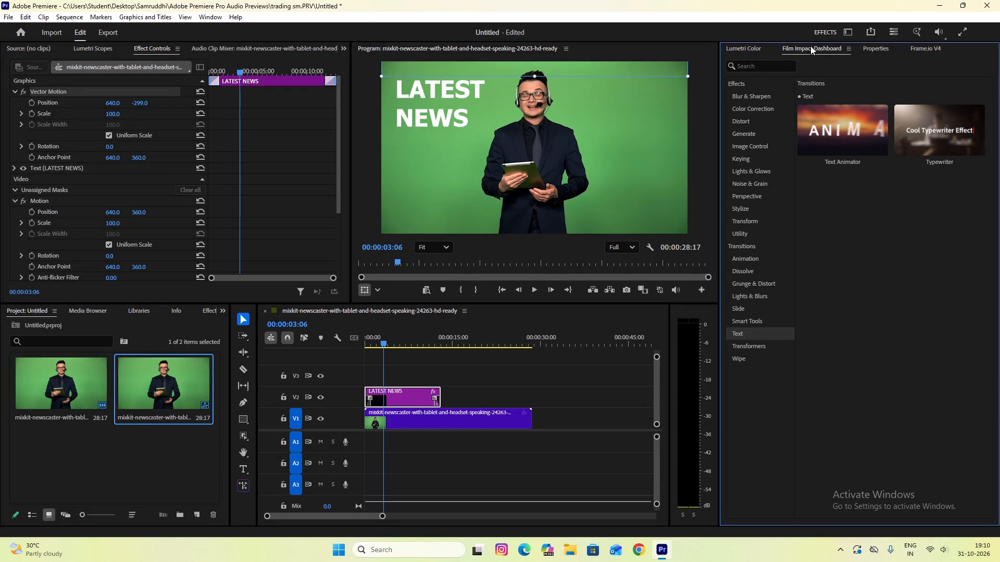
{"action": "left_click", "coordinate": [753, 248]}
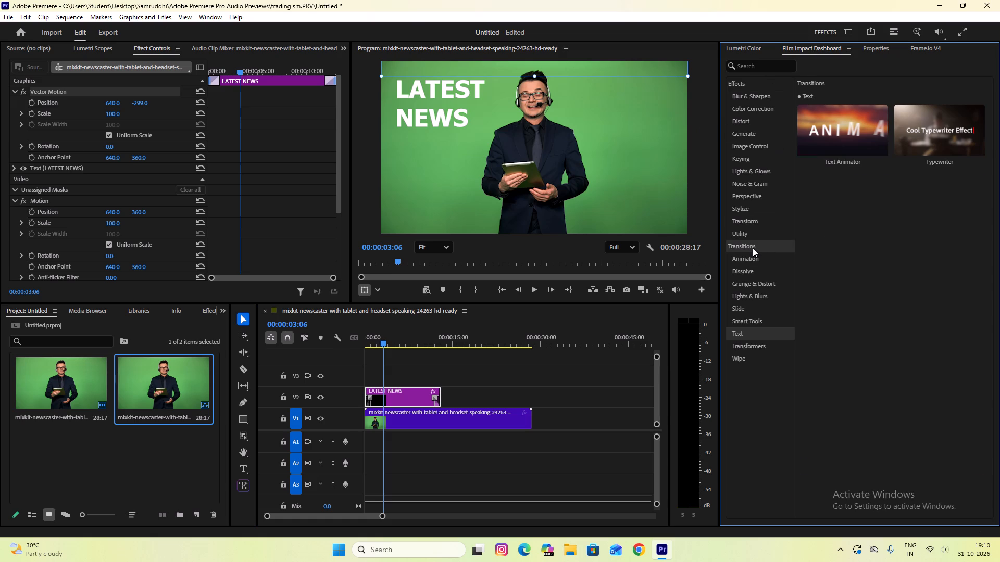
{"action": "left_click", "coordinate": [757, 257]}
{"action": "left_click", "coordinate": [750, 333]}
Bring up the list of available workspaces and panels.
{"action": "left_click", "coordinate": [218, 18]}
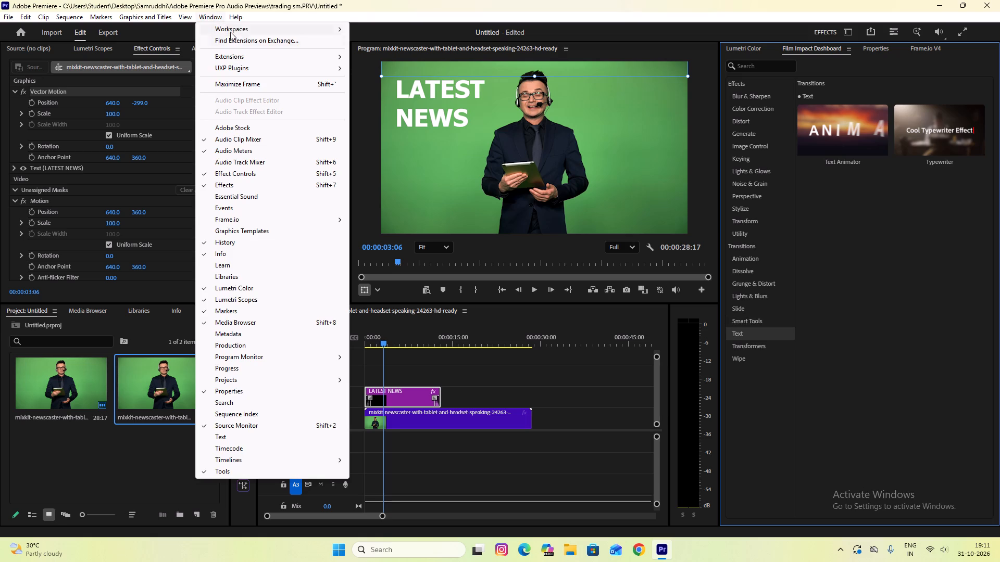
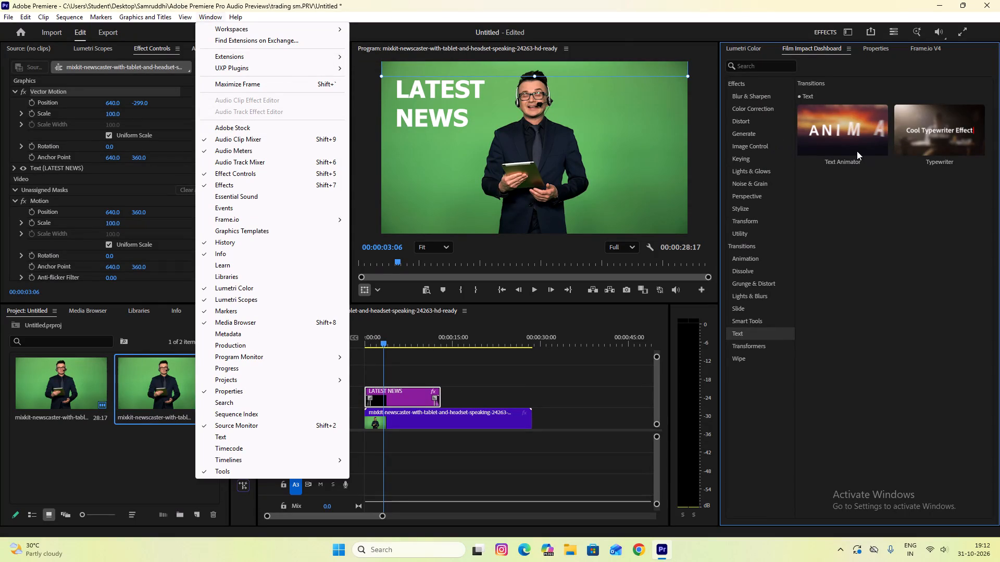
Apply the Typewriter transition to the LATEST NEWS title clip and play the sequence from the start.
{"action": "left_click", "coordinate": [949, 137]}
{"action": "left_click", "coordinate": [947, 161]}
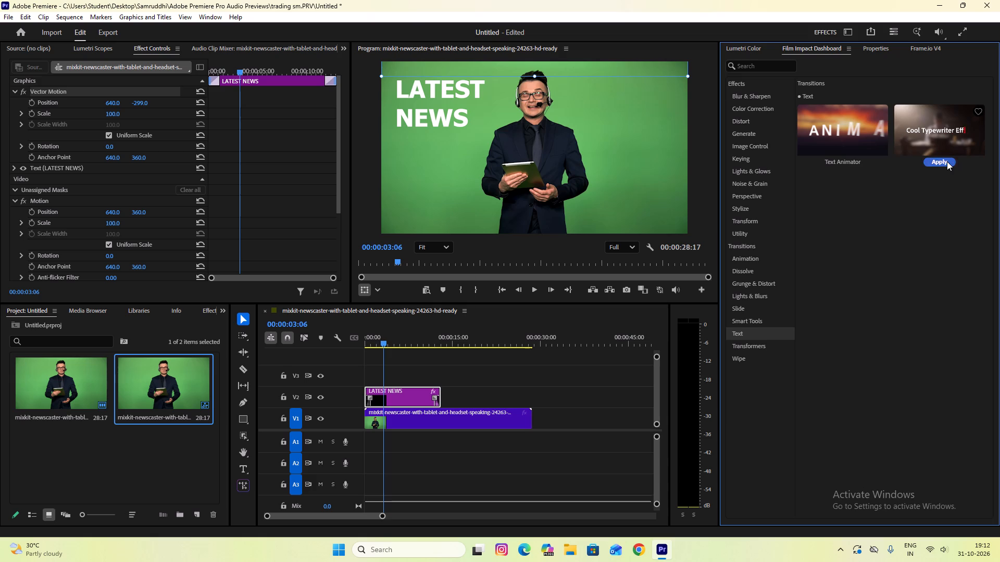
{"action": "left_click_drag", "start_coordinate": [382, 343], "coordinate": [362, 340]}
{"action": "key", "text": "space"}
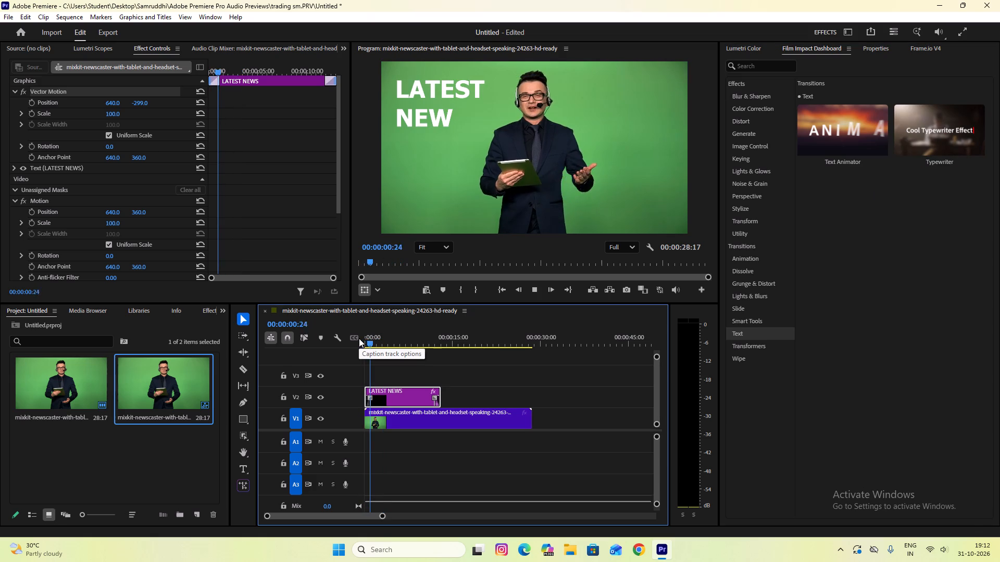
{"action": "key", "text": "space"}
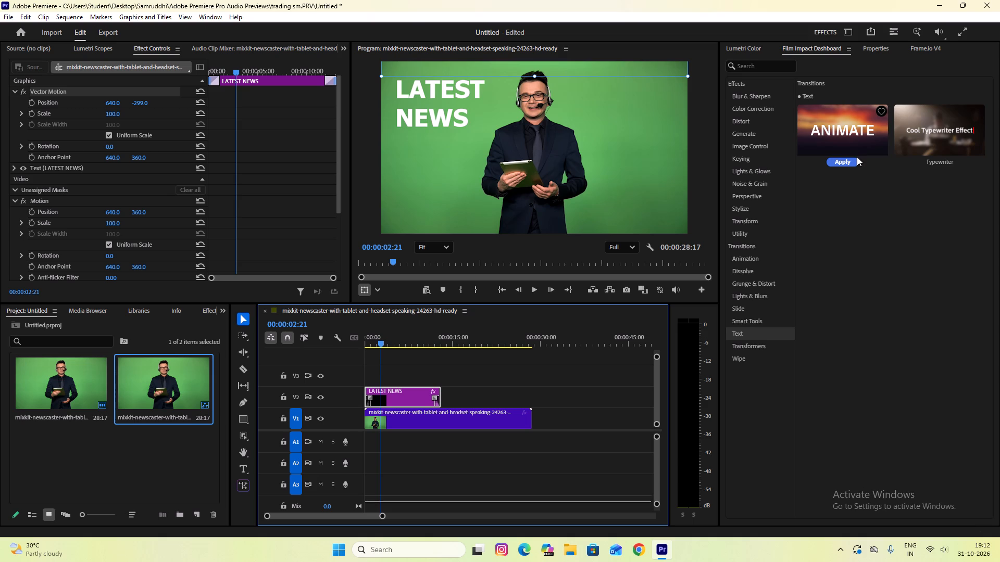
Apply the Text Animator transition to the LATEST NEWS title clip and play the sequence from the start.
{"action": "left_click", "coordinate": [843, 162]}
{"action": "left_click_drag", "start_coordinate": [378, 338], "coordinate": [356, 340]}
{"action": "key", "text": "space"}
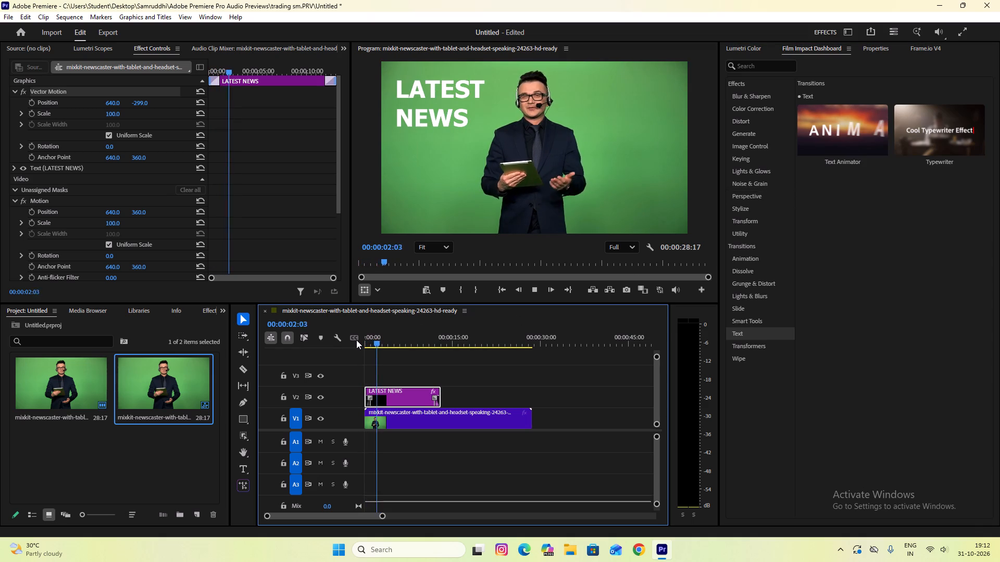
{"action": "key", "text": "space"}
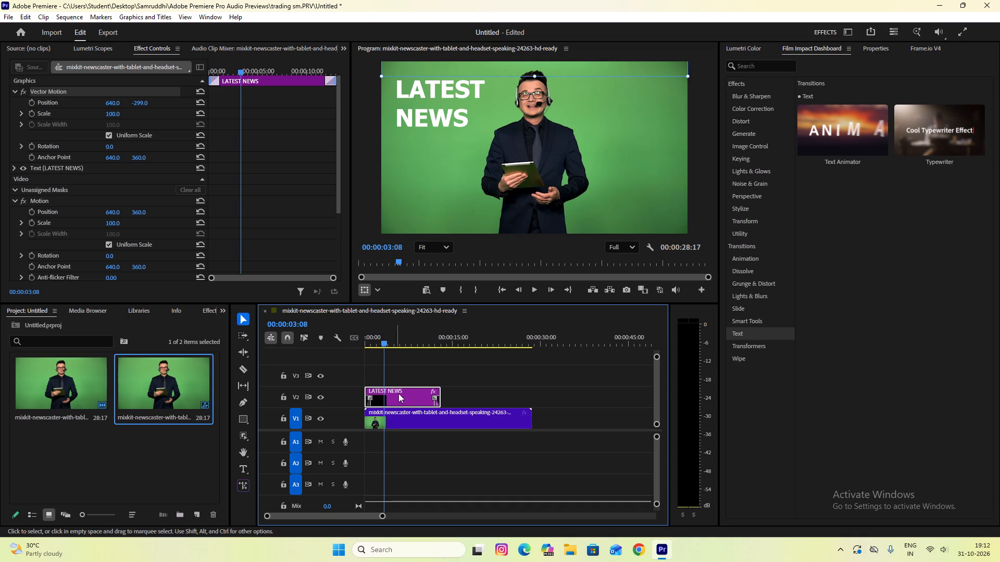
Import the image-removebg-preview BREAKING NEWS logo from Downloads and place it on track V3 at the start of the sequence.
{"action": "double_click", "coordinate": [153, 461]}
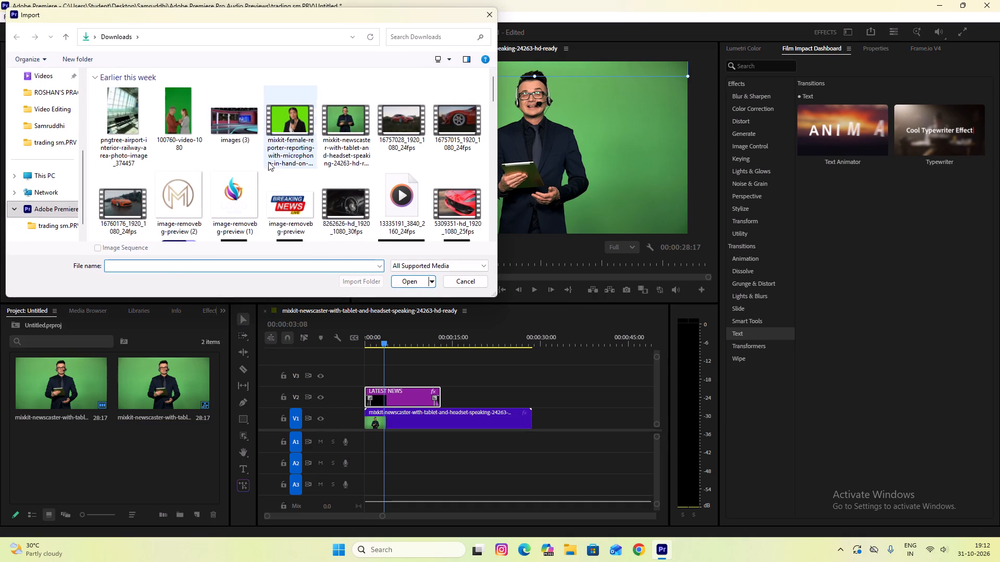
{"action": "left_click", "coordinate": [285, 204]}
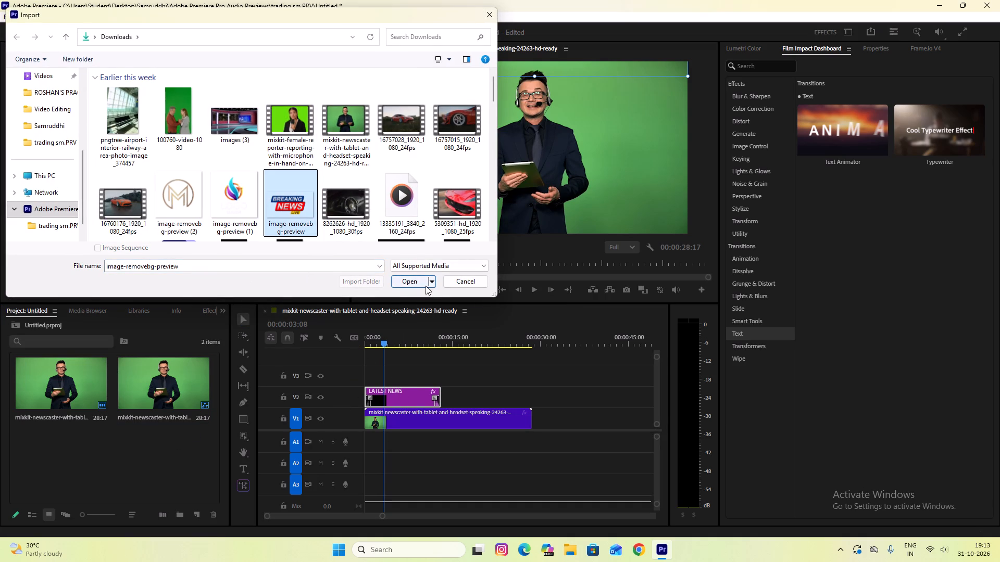
{"action": "left_click", "coordinate": [406, 282]}
{"action": "left_click_drag", "start_coordinate": [68, 462], "coordinate": [372, 376]}
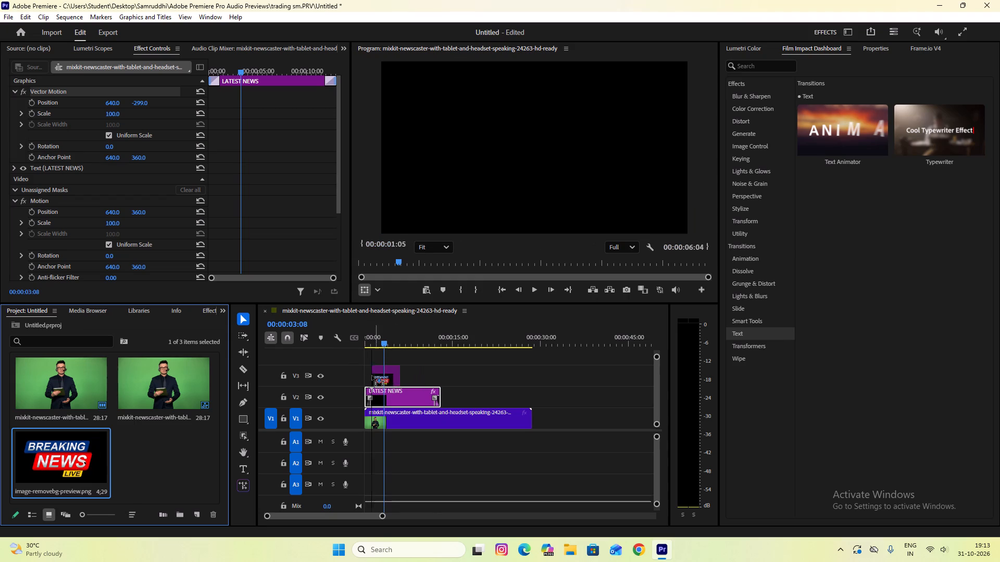
{"action": "left_click_drag", "start_coordinate": [372, 376], "coordinate": [362, 376]}
{"action": "left_click", "coordinate": [362, 376]}
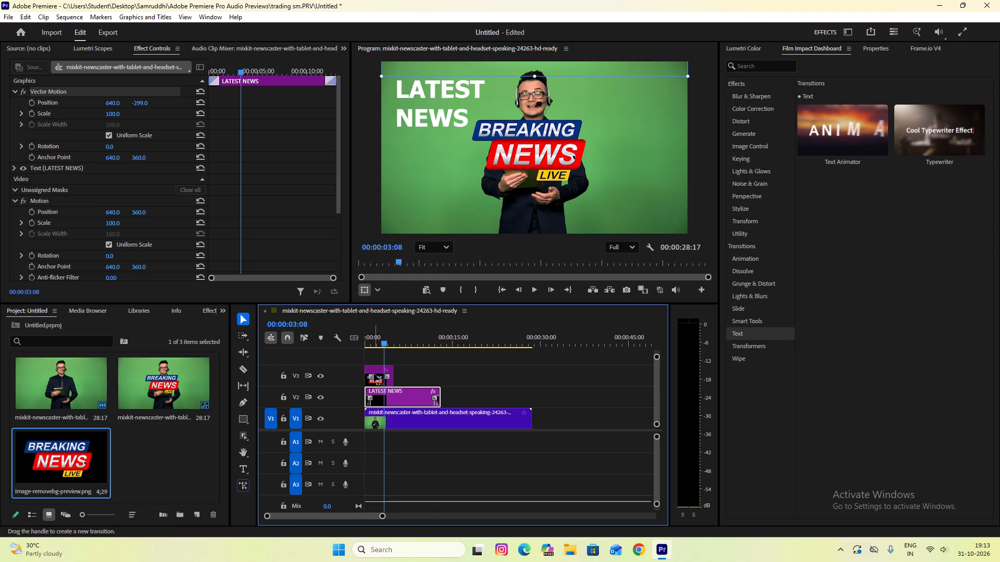
Scale the BREAKING NEWS logo down to about 42 and move it to the frame's upper-right corner, at about 1106, 108.
{"action": "left_click", "coordinate": [374, 374]}
{"action": "left_click", "coordinate": [377, 371]}
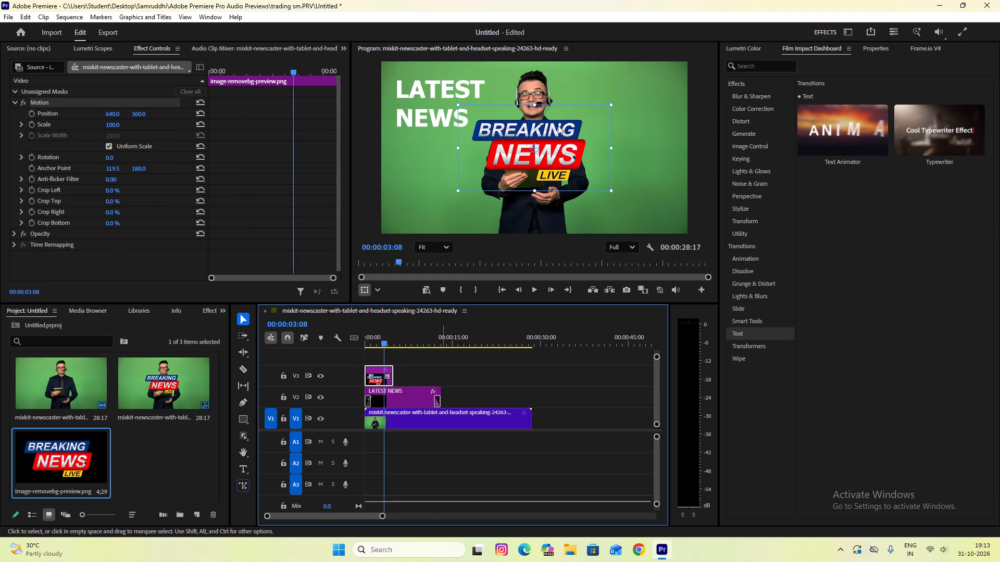
{"action": "left_click_drag", "start_coordinate": [457, 194], "coordinate": [510, 165]}
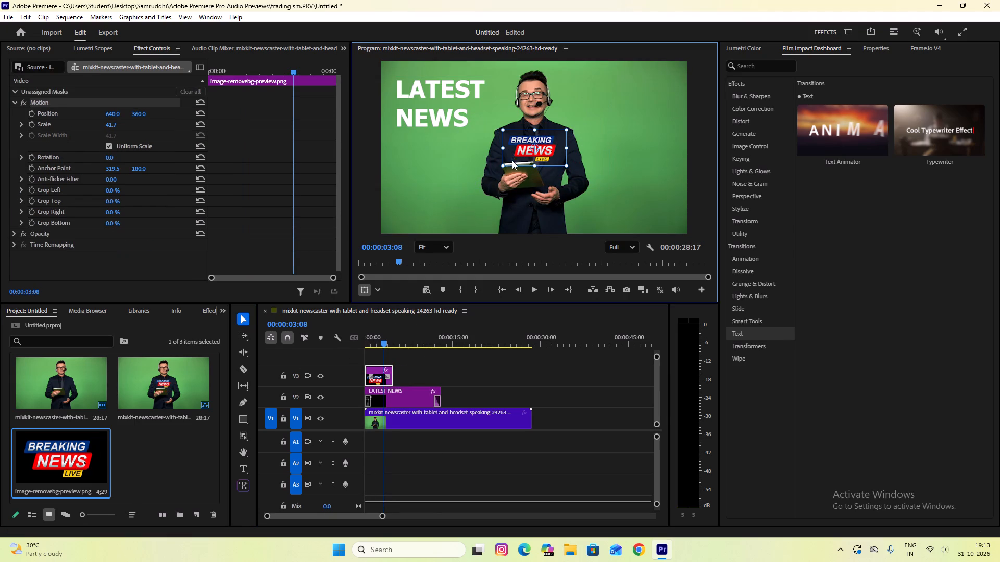
{"action": "left_click_drag", "start_coordinate": [516, 150], "coordinate": [628, 91]}
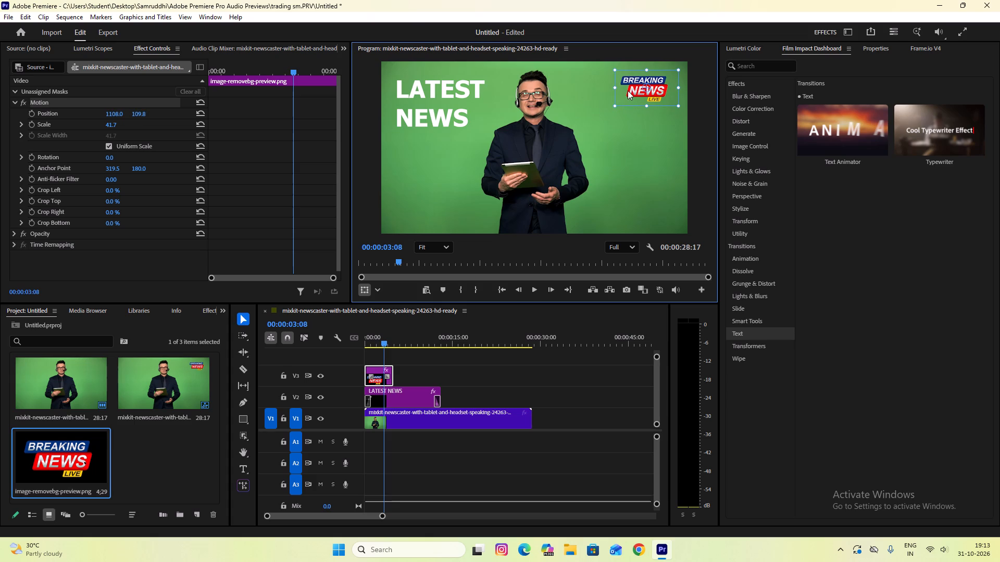
{"action": "left_click_drag", "start_coordinate": [628, 91], "coordinate": [627, 90]}
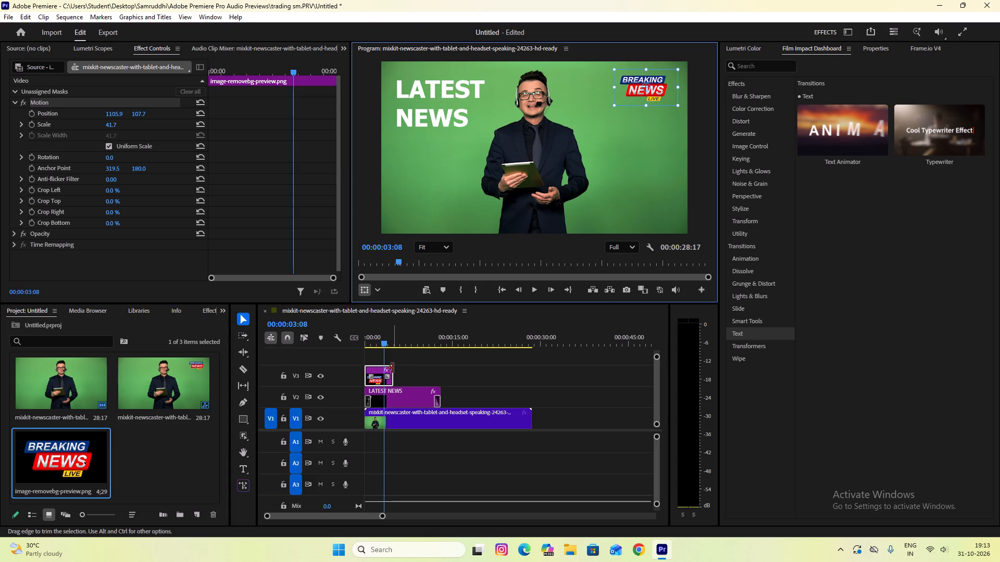
Extend the BREAKING NEWS logo clip on V3 to the end of the newscaster clip.
{"action": "left_click_drag", "start_coordinate": [393, 368], "coordinate": [533, 368]}
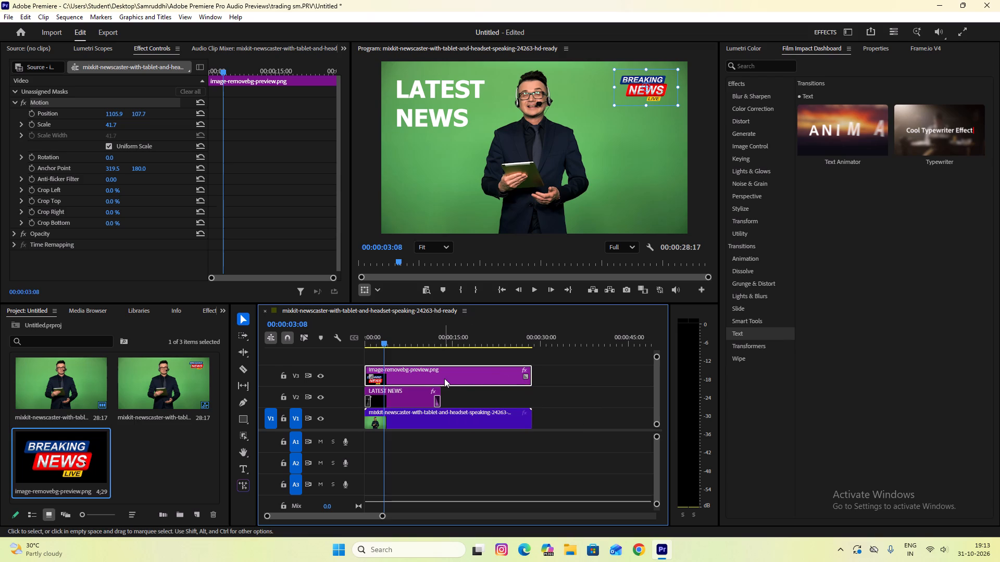
Apply the Pop Motion transition to the BREAKING NEWS logo clip, play the sequence from the start and scrub near its end.
{"action": "left_click", "coordinate": [747, 257]}
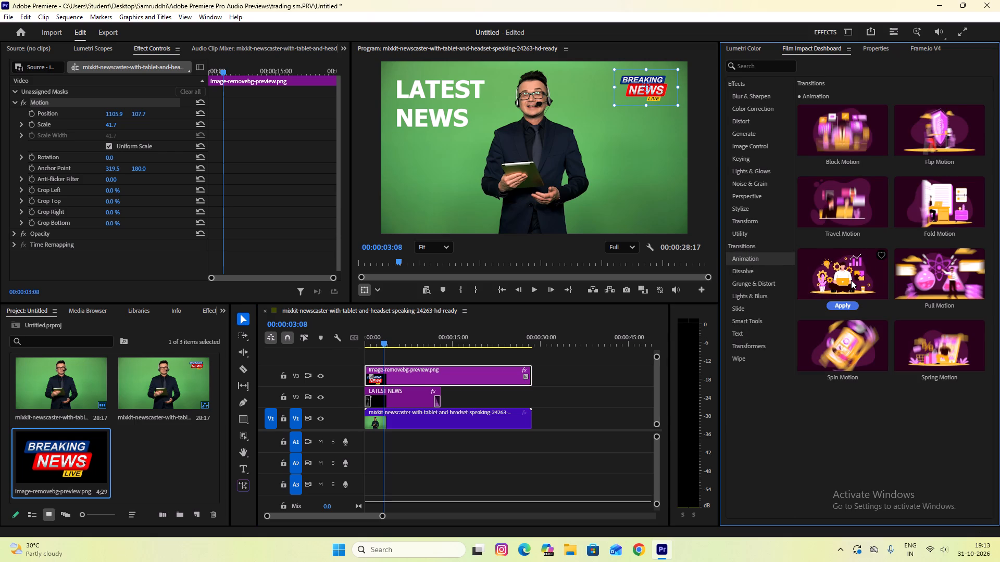
{"action": "left_click", "coordinate": [851, 305]}
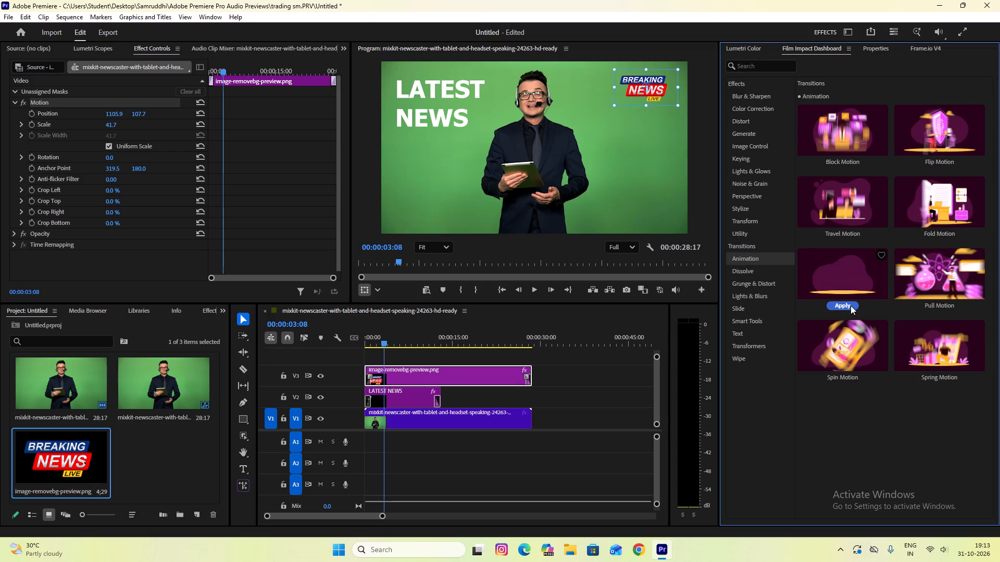
{"action": "left_click_drag", "start_coordinate": [392, 339], "coordinate": [347, 347]}
{"action": "key", "text": "space"}
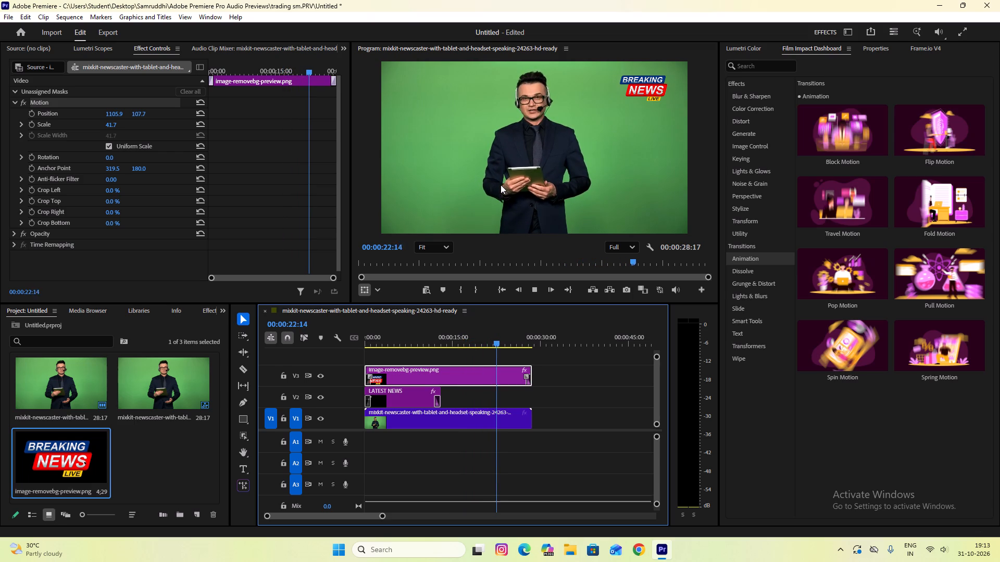
{"action": "left_click_drag", "start_coordinate": [504, 342], "coordinate": [508, 342]}
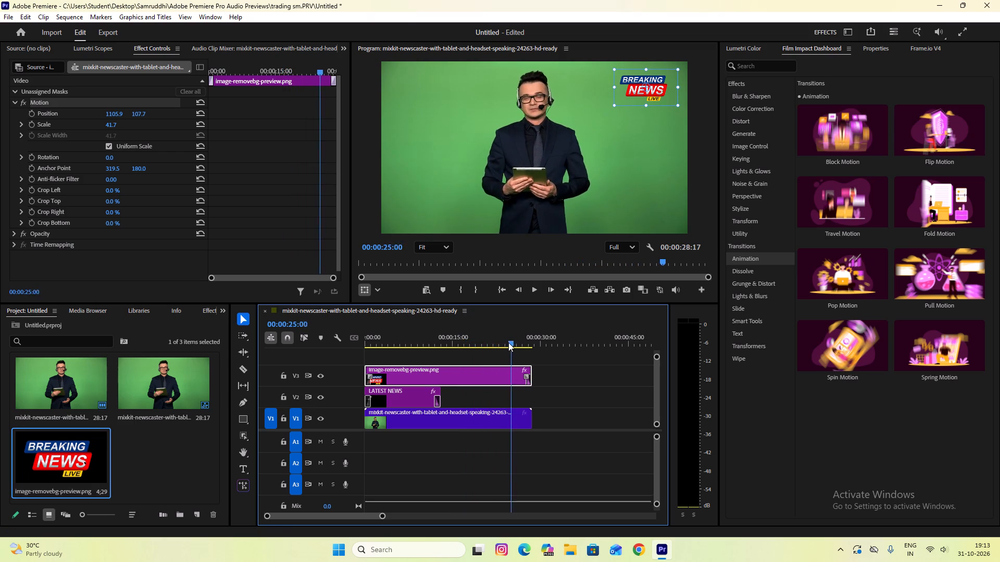
{"action": "left_click_drag", "start_coordinate": [508, 342], "coordinate": [512, 344]}
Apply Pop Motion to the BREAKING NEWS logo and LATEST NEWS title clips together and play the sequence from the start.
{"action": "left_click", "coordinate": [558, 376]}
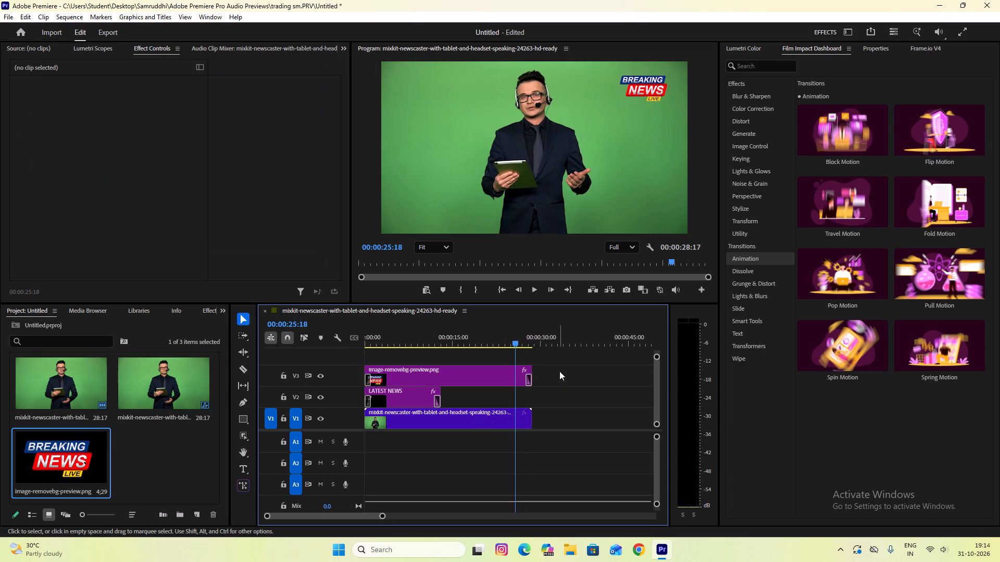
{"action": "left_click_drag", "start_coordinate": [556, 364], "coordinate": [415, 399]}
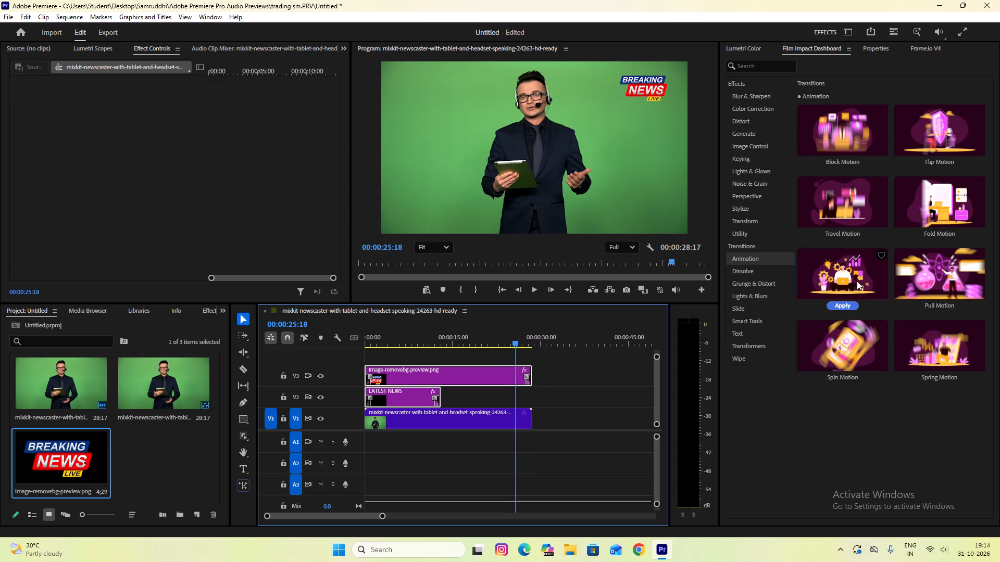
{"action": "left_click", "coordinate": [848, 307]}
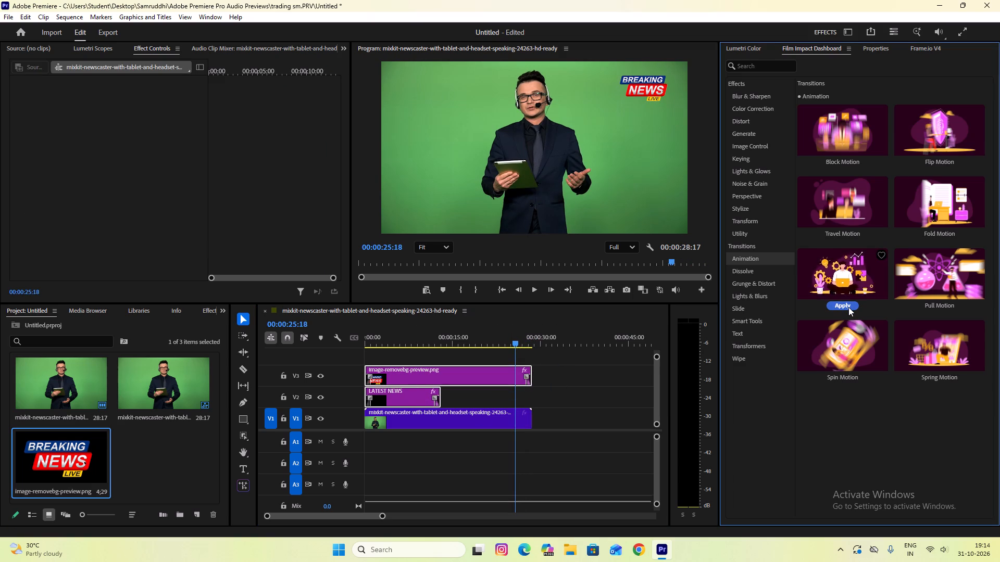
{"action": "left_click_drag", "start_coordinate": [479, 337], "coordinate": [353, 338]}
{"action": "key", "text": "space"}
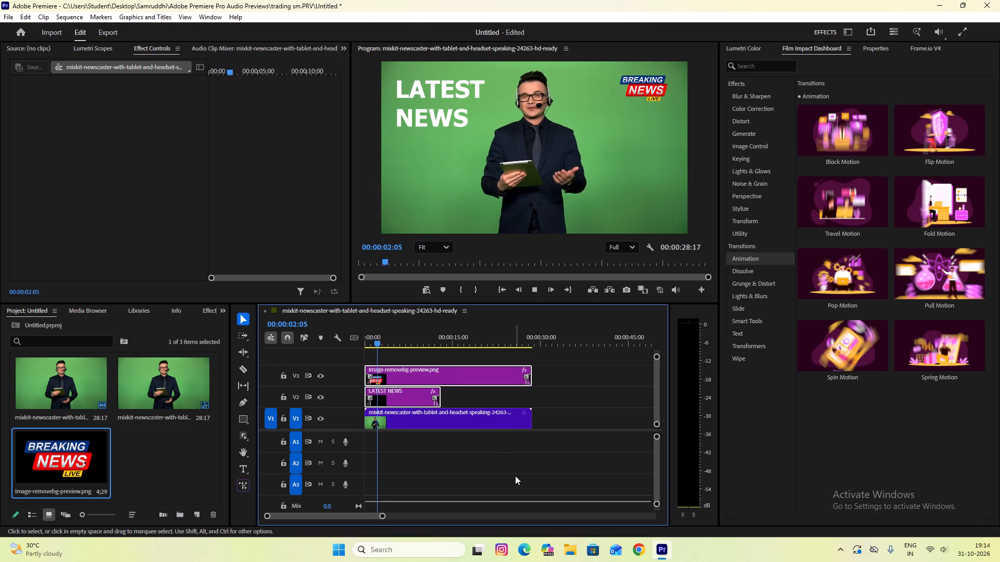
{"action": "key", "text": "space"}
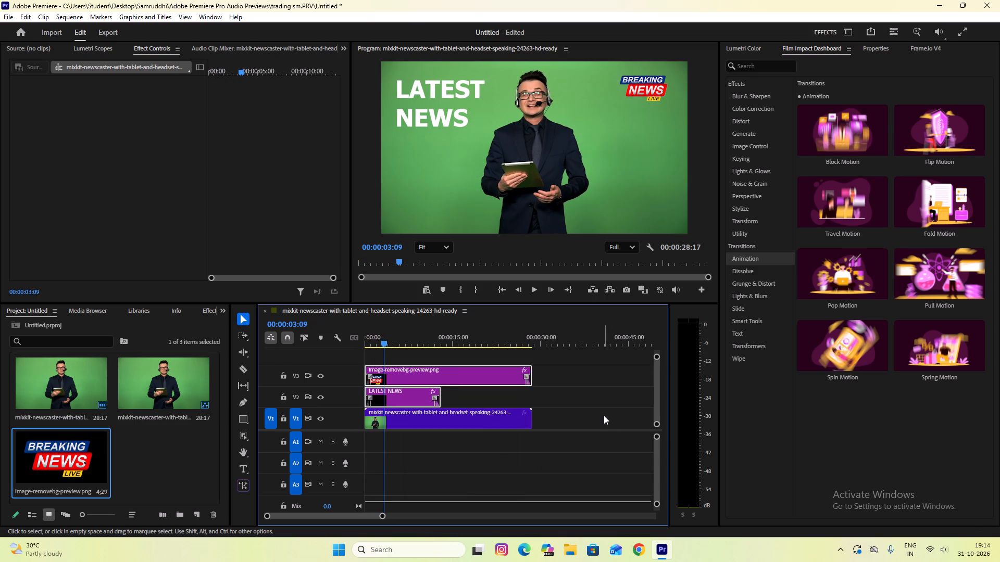
Apply the Text Animator transition to only the LATEST NEWS title clip.
{"action": "left_click", "coordinate": [585, 391]}
{"action": "left_click", "coordinate": [417, 392]}
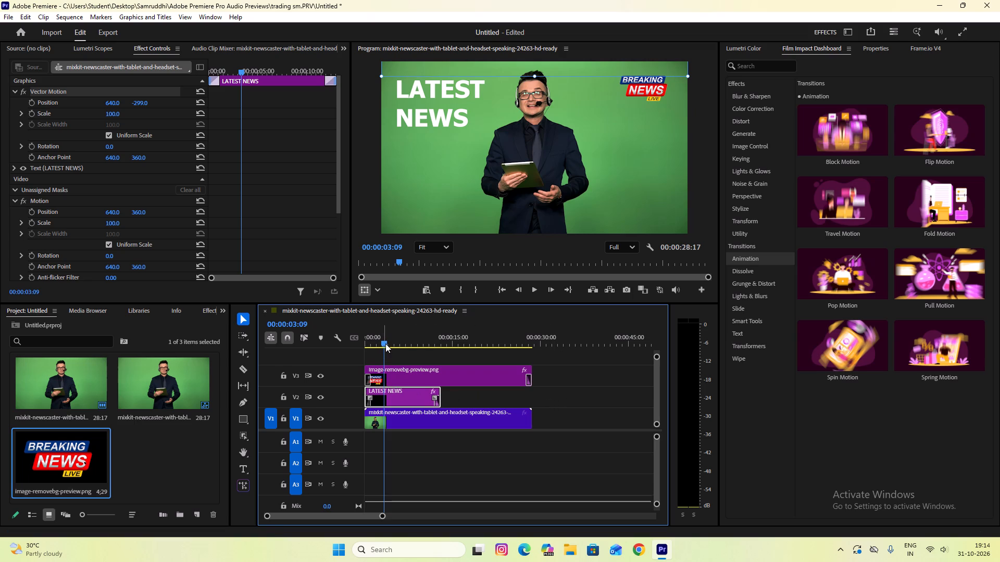
{"action": "left_click", "coordinate": [389, 394]}
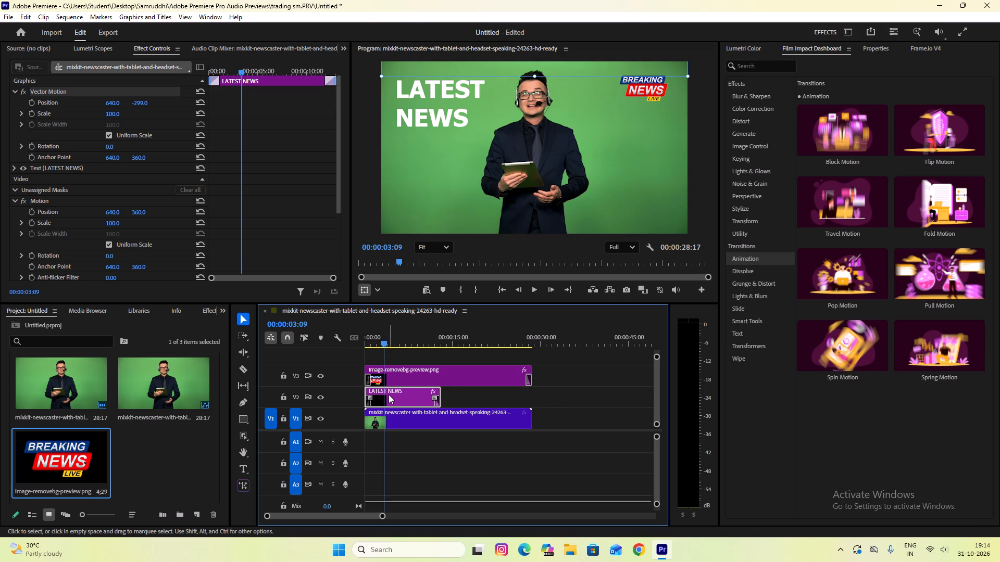
{"action": "left_click", "coordinate": [746, 331]}
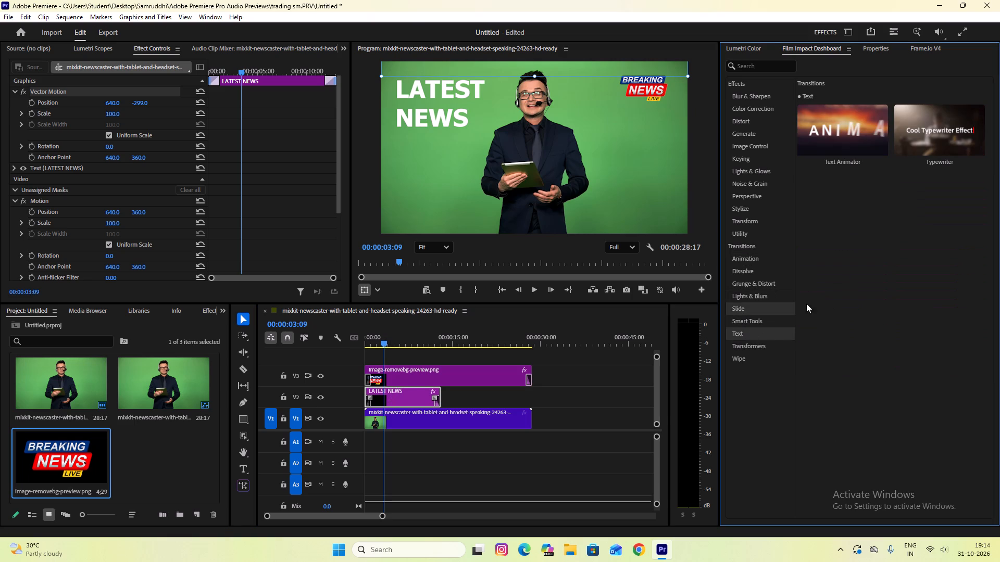
{"action": "left_click", "coordinate": [842, 161]}
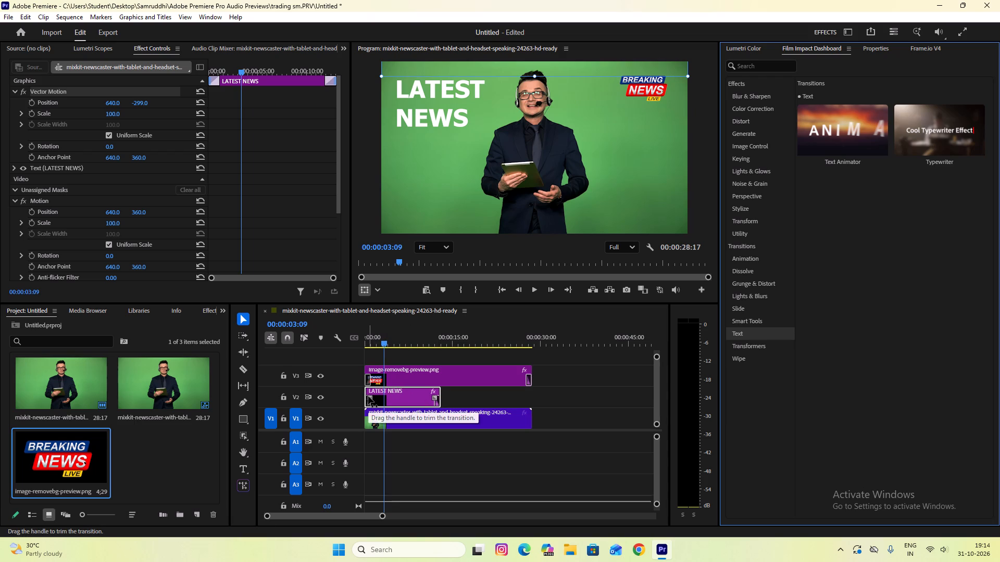
Lengthen the opening Text Animator transition on the LATEST NEWS clip to about 4 seconds and play the sequence from the start.
{"action": "left_click_drag", "start_coordinate": [371, 395], "coordinate": [379, 396]}
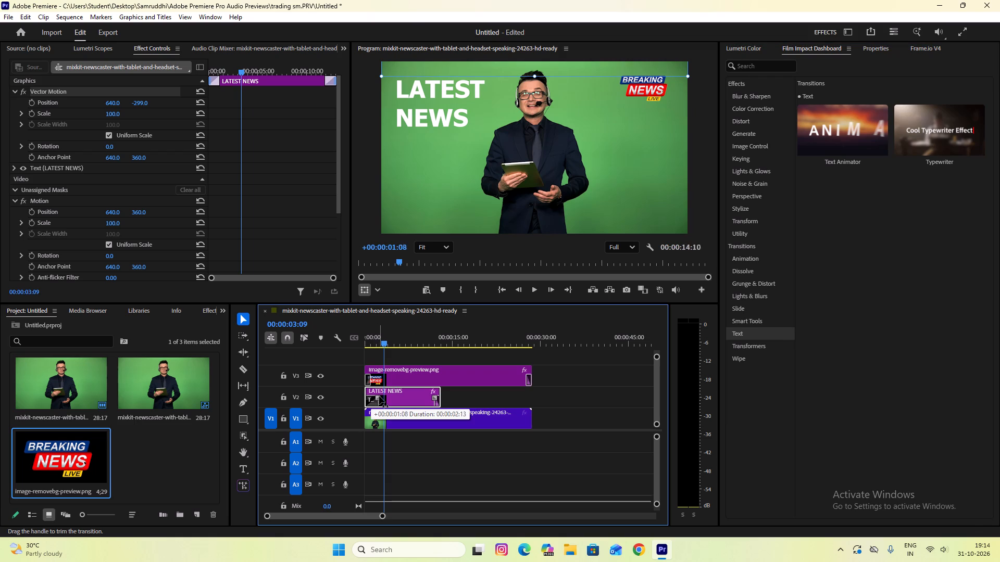
{"action": "left_click_drag", "start_coordinate": [379, 396], "coordinate": [391, 396]}
{"action": "left_click_drag", "start_coordinate": [384, 340], "coordinate": [339, 343]}
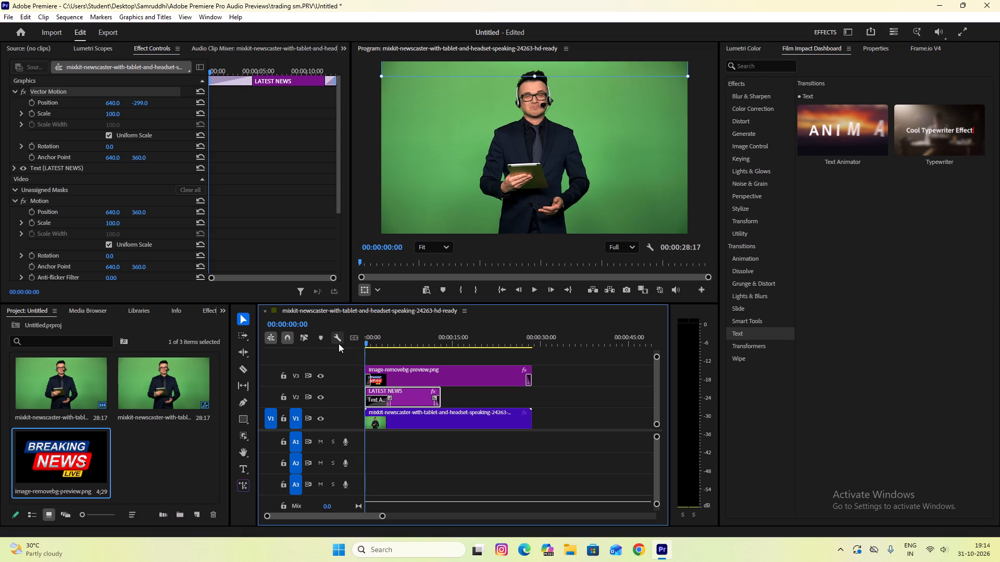
{"action": "key", "text": "space"}
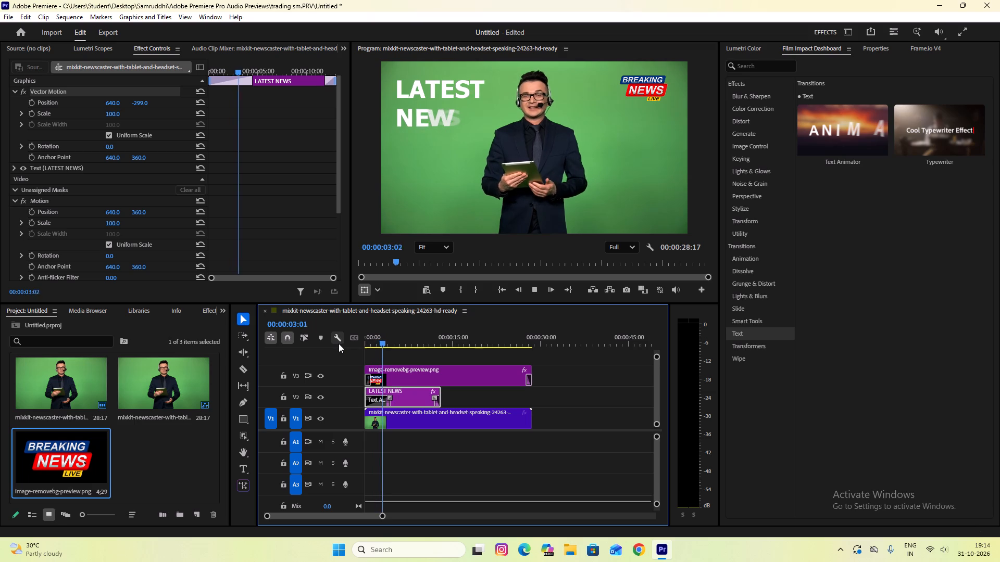
{"action": "key", "text": "space"}
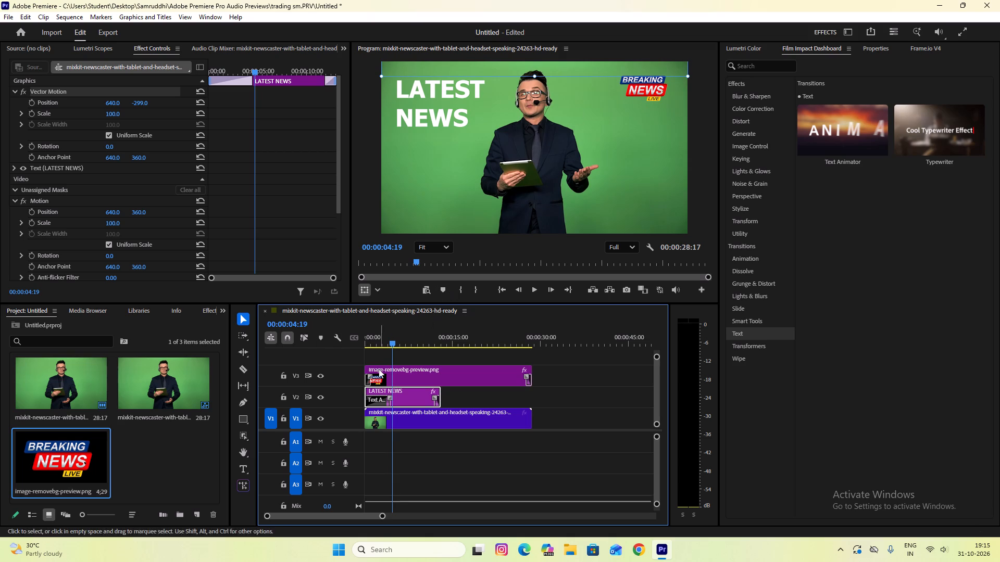
Lengthen the opening Pop Motion transition on the BREAKING NEWS logo clip to about 5 seconds and play the sequence from the start.
{"action": "left_click_drag", "start_coordinate": [369, 377], "coordinate": [394, 374]}
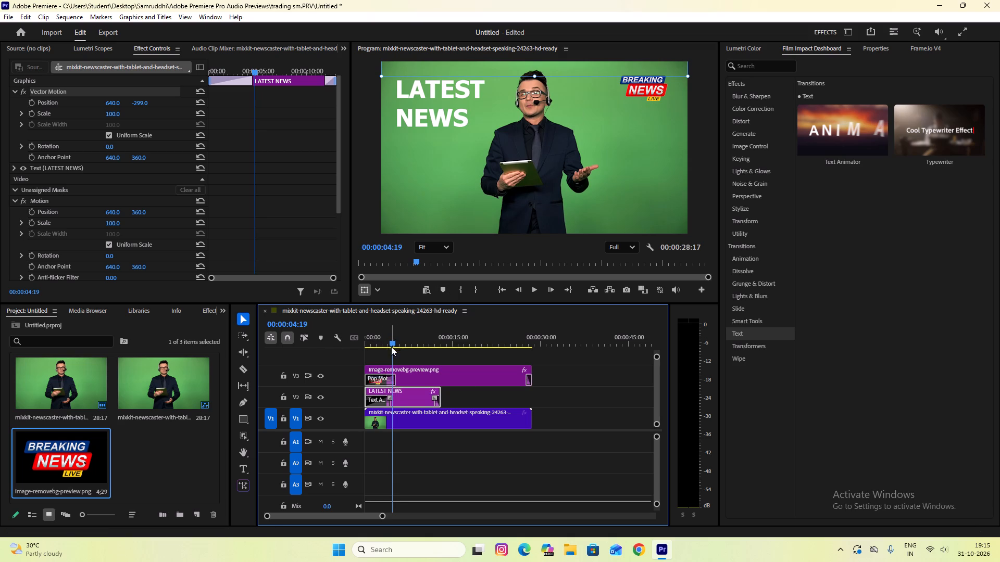
{"action": "left_click_drag", "start_coordinate": [392, 344], "coordinate": [343, 344]}
{"action": "key", "text": "space"}
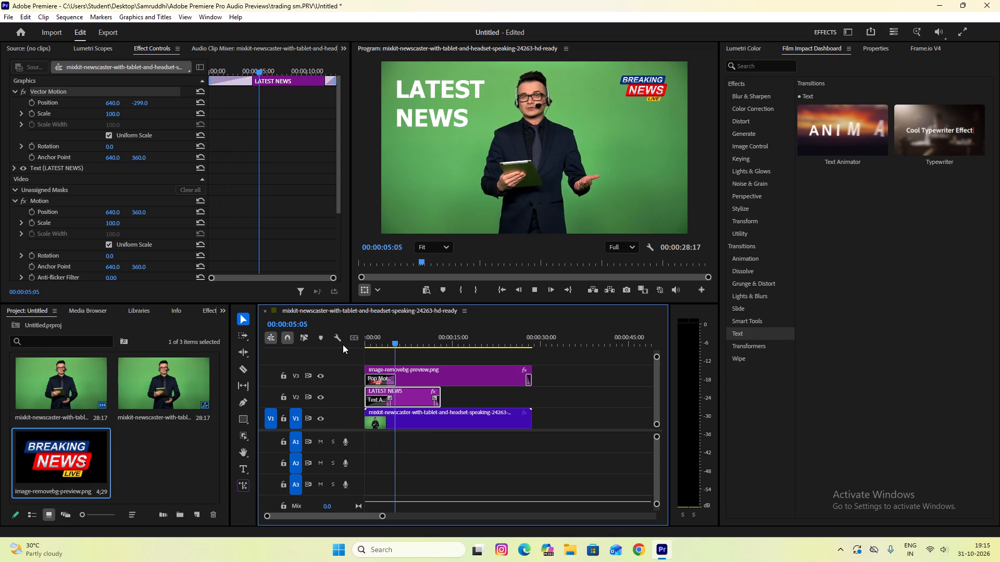
{"action": "key", "text": "space"}
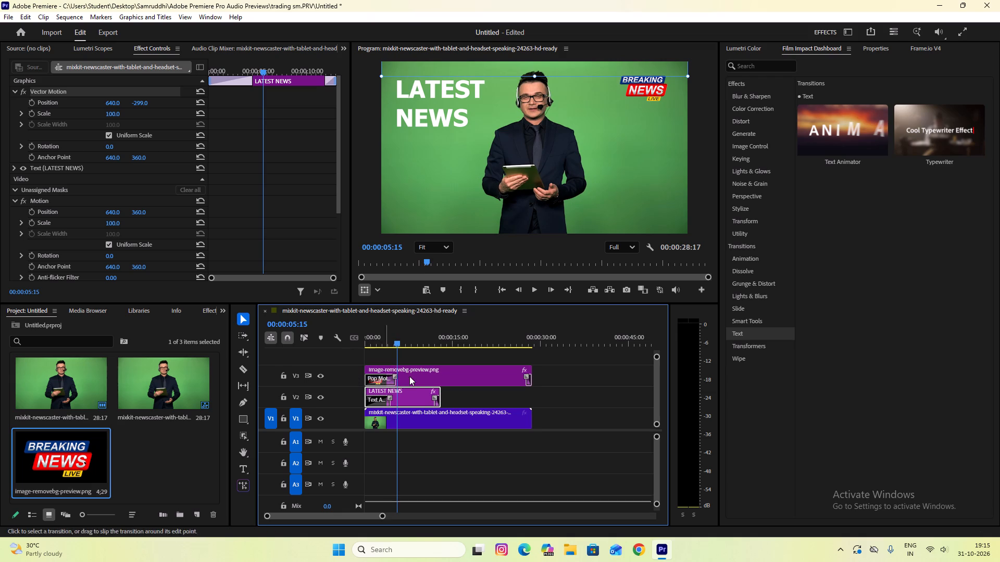
Lengthen the closing Pop Motion transition on the BREAKING NEWS logo clip slightly.
{"action": "left_click", "coordinate": [527, 377]}
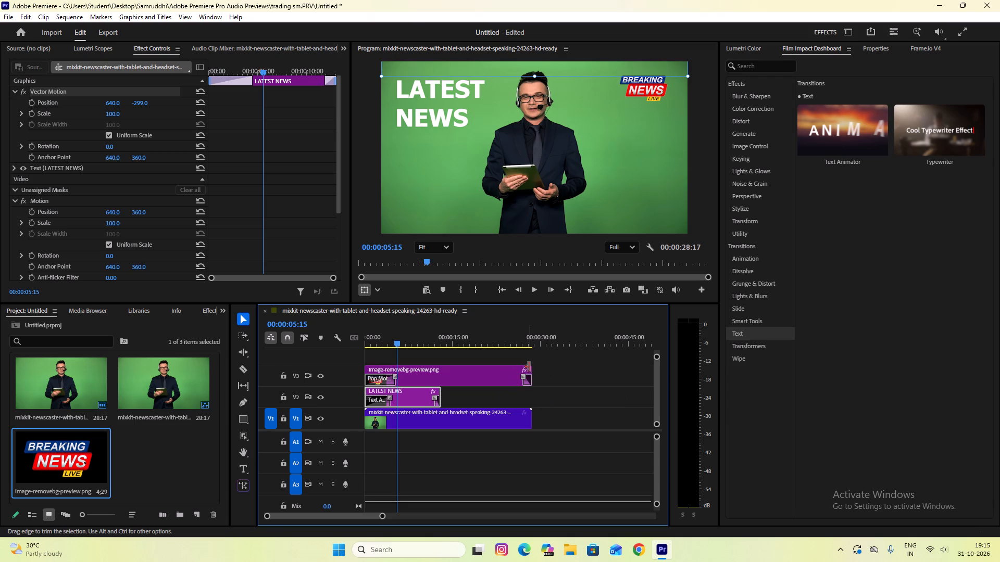
Lengthen the closing Text Animator transition on the LATEST NEWS clip to a duration of about 00:00:02:15.
{"action": "left_click", "coordinate": [557, 378]}
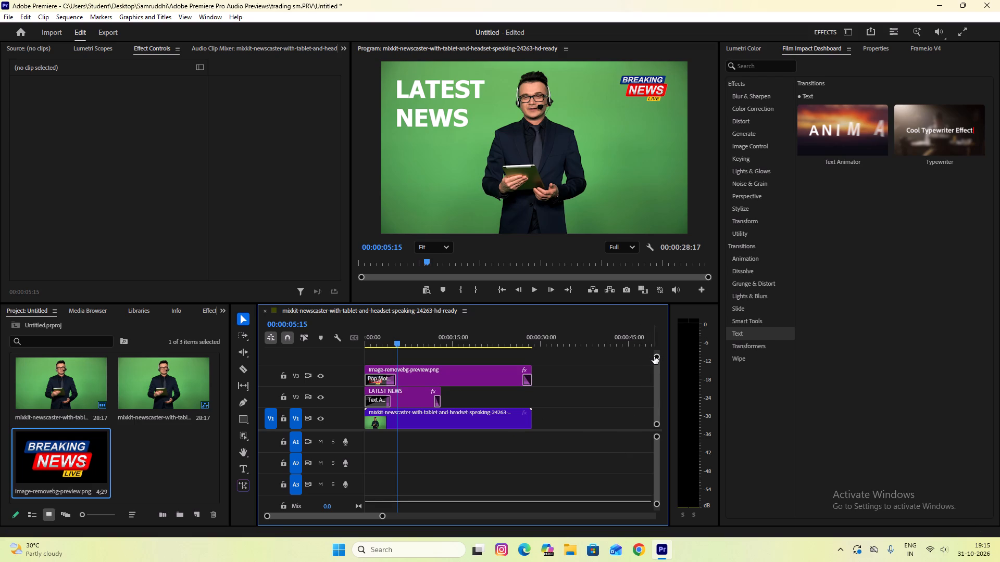
{"action": "left_click_drag", "start_coordinate": [654, 356], "coordinate": [654, 360]}
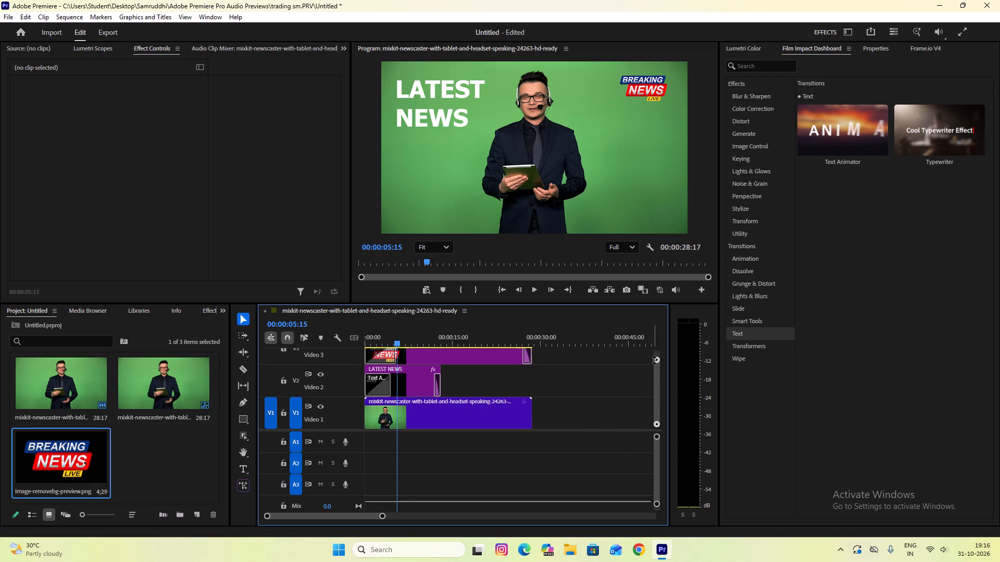
{"action": "left_click_drag", "start_coordinate": [654, 360], "coordinate": [654, 363]}
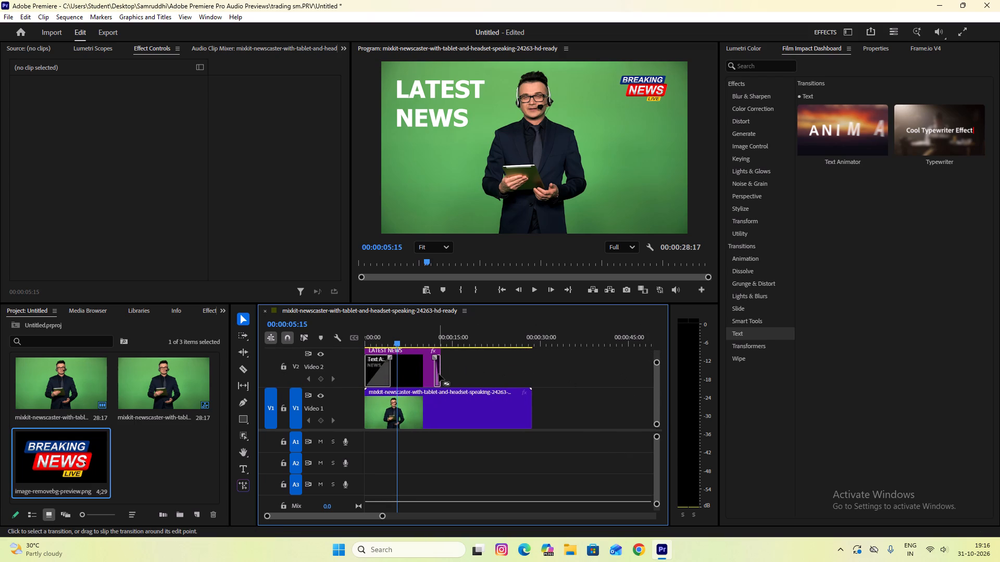
{"action": "left_click", "coordinate": [439, 374]}
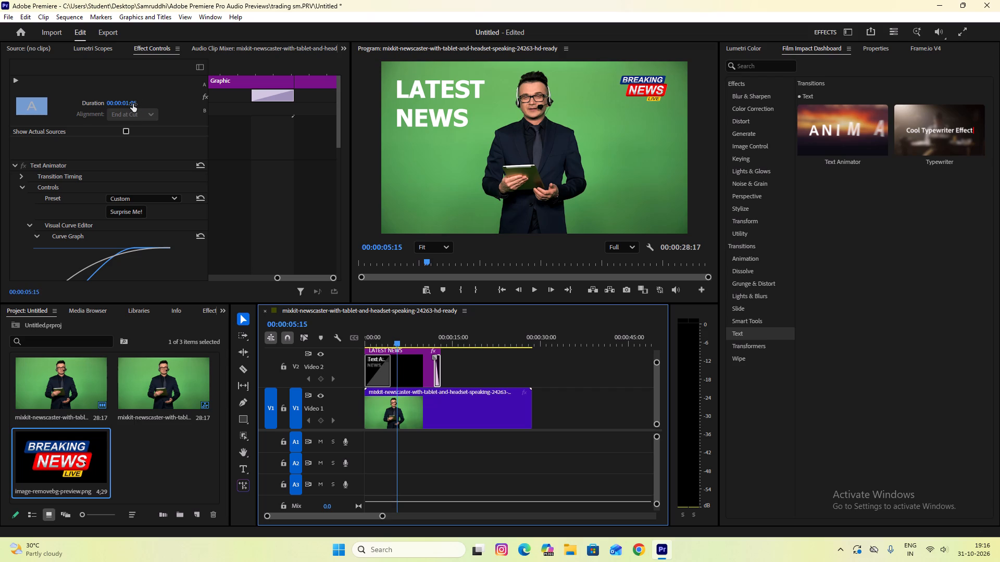
{"action": "left_click", "coordinate": [126, 106]}
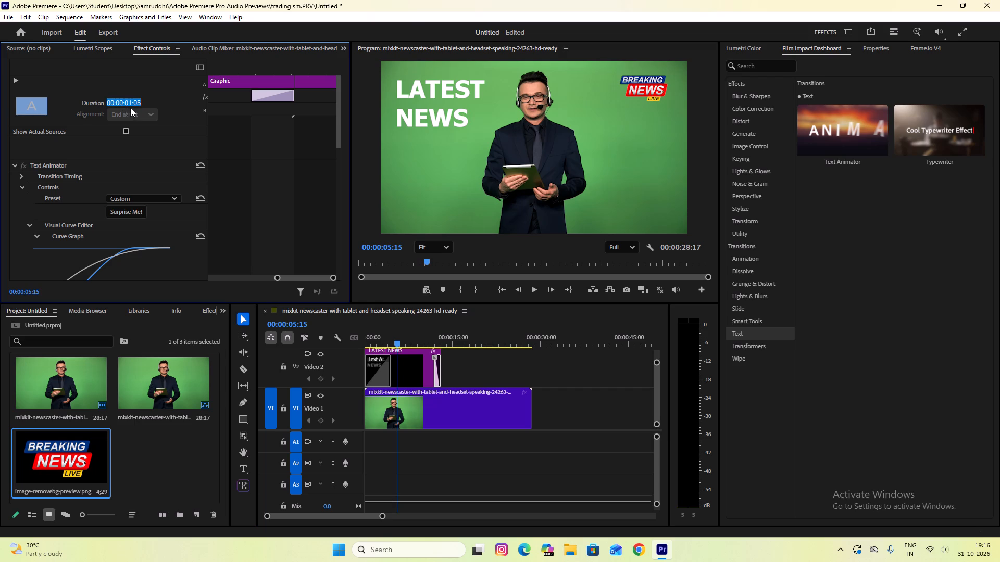
{"action": "left_click", "coordinate": [128, 104]}
{"action": "left_click", "coordinate": [126, 104]}
{"action": "left_click_drag", "start_coordinate": [251, 96], "coordinate": [226, 101]}
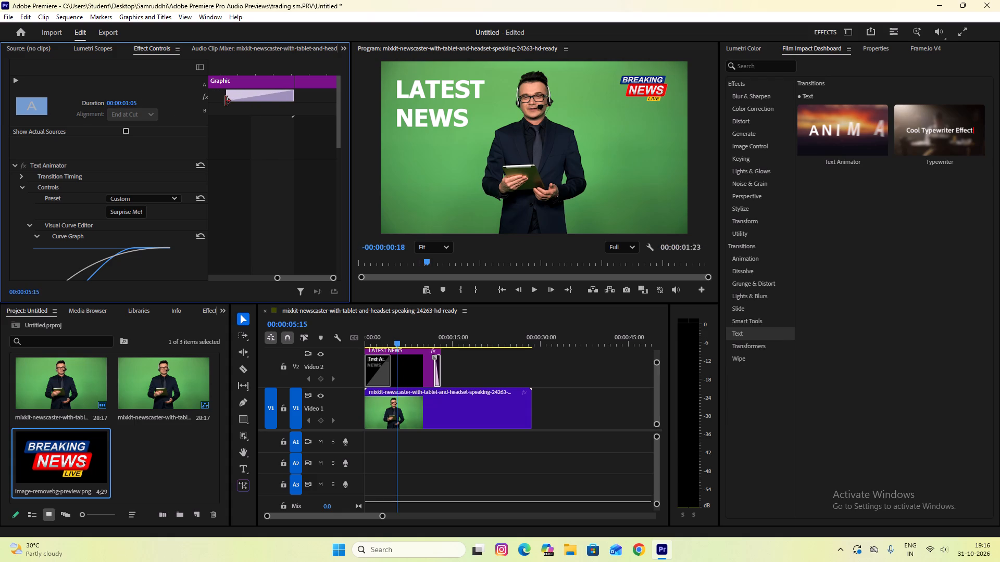
{"action": "left_click_drag", "start_coordinate": [226, 101], "coordinate": [215, 105]}
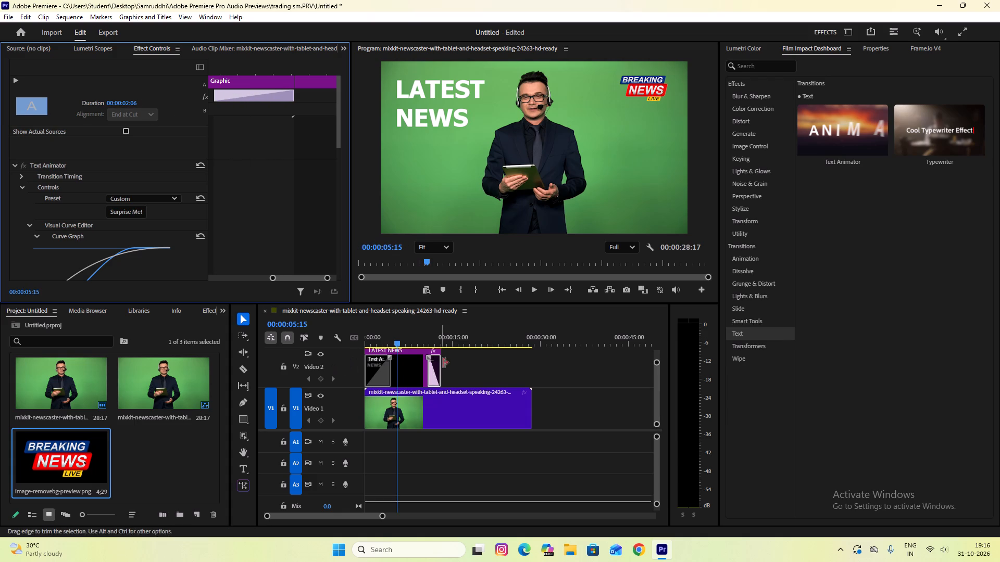
{"action": "left_click", "coordinate": [430, 360]}
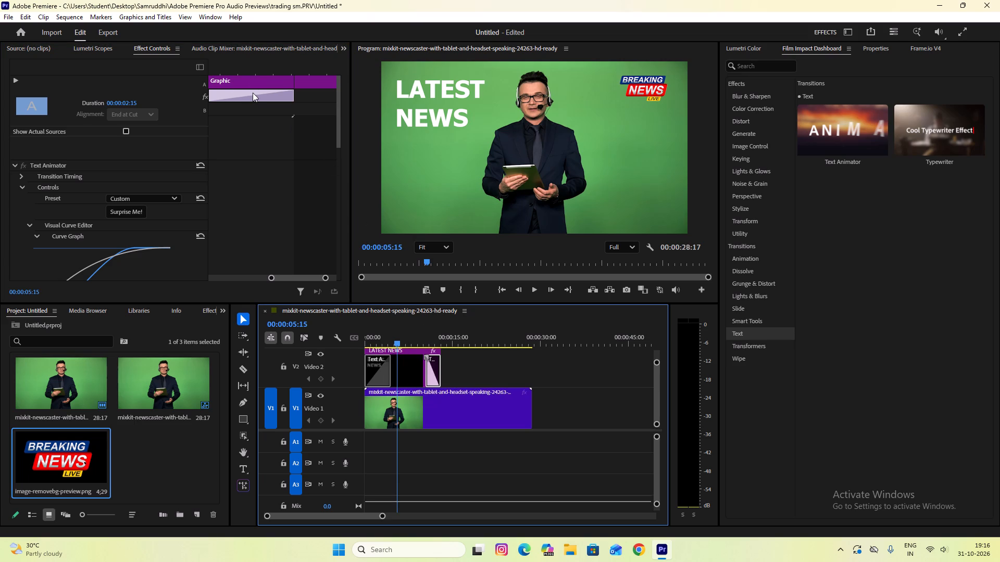
{"action": "left_click", "coordinate": [496, 375]}
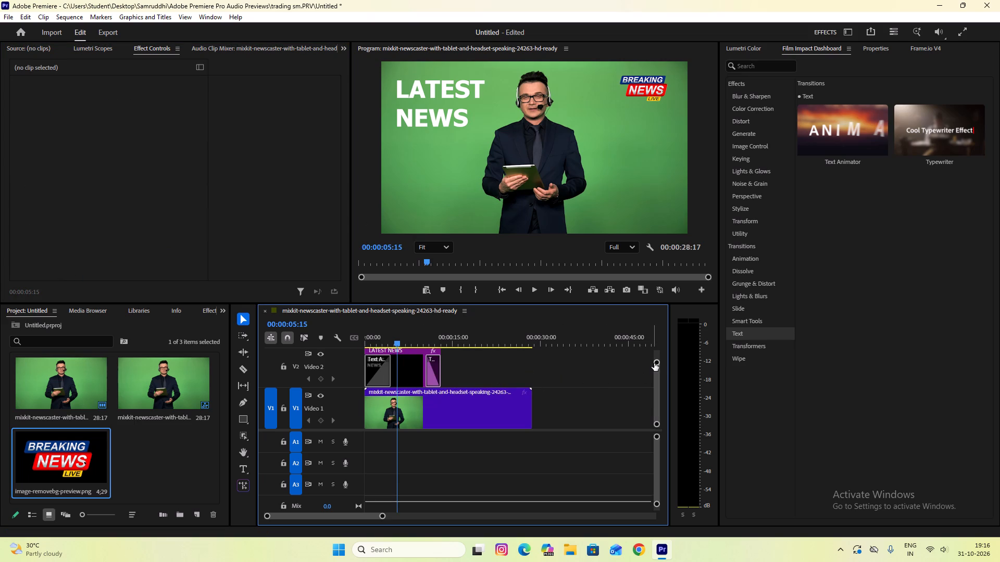
{"action": "left_click_drag", "start_coordinate": [654, 363], "coordinate": [653, 355]}
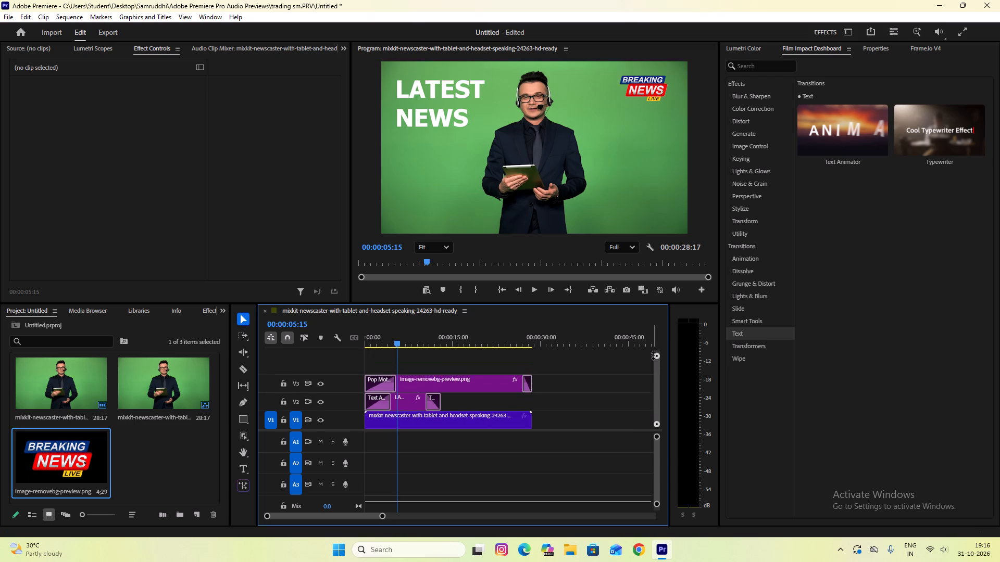
{"action": "left_click_drag", "start_coordinate": [653, 355], "coordinate": [651, 356]}
{"action": "left_click", "coordinate": [578, 385]}
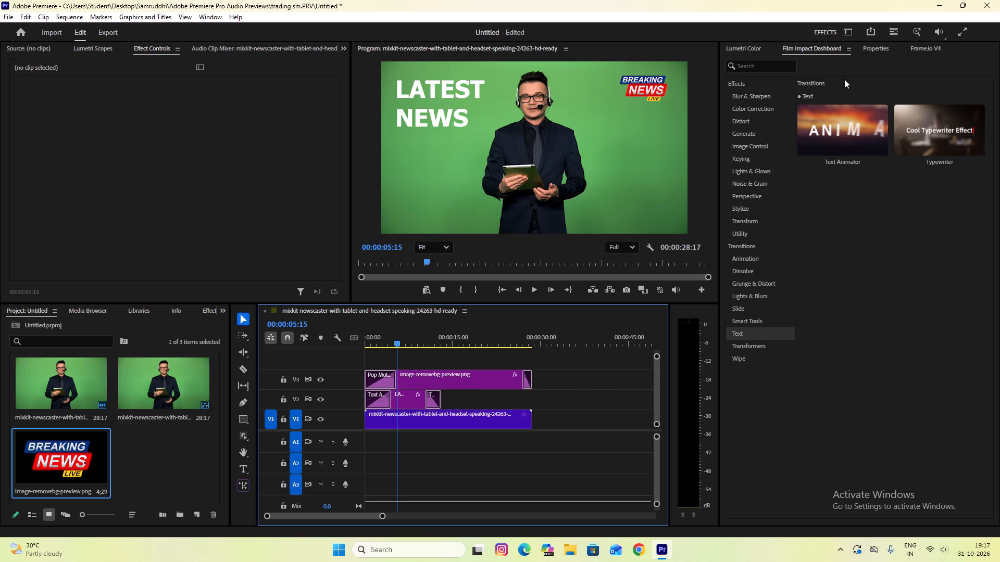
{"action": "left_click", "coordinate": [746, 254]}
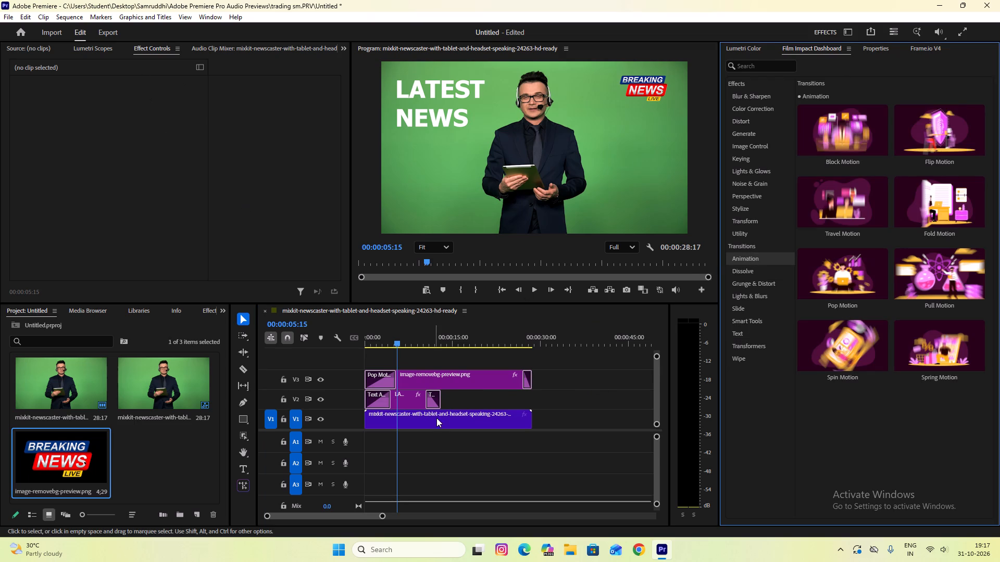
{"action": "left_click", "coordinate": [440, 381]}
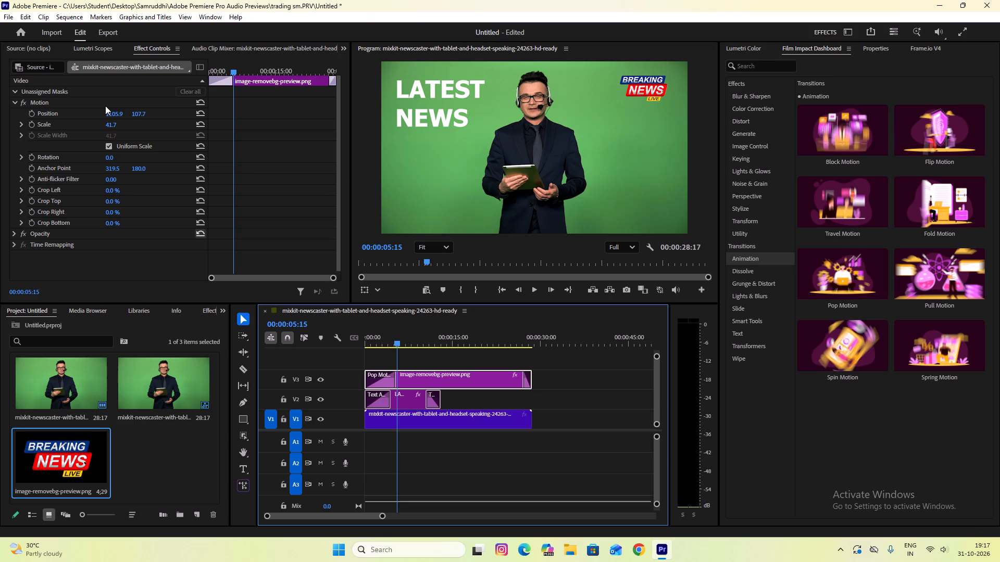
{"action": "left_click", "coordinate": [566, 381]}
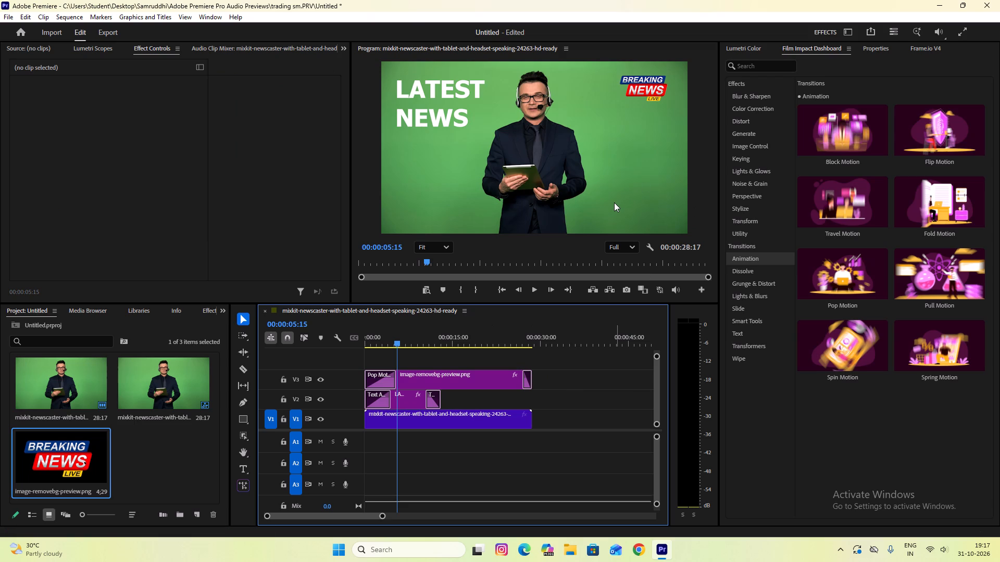
Draw a full-width rectangle bar, about 1365 by 81 pixels, across the lower part of the video frame.
{"action": "left_click", "coordinate": [242, 421]}
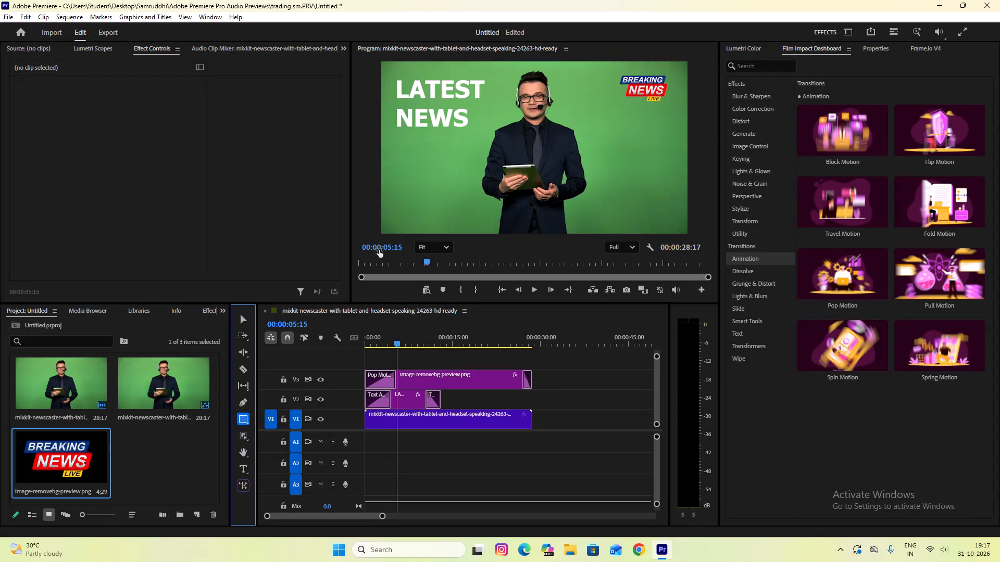
{"action": "left_click_drag", "start_coordinate": [371, 206], "coordinate": [512, 226]}
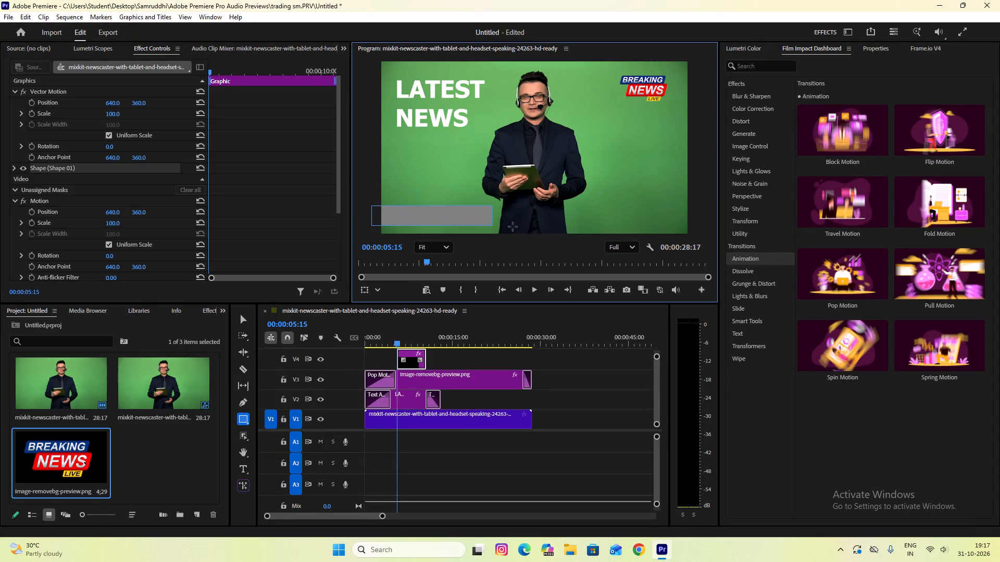
{"action": "left_click_drag", "start_coordinate": [512, 226], "coordinate": [696, 221]}
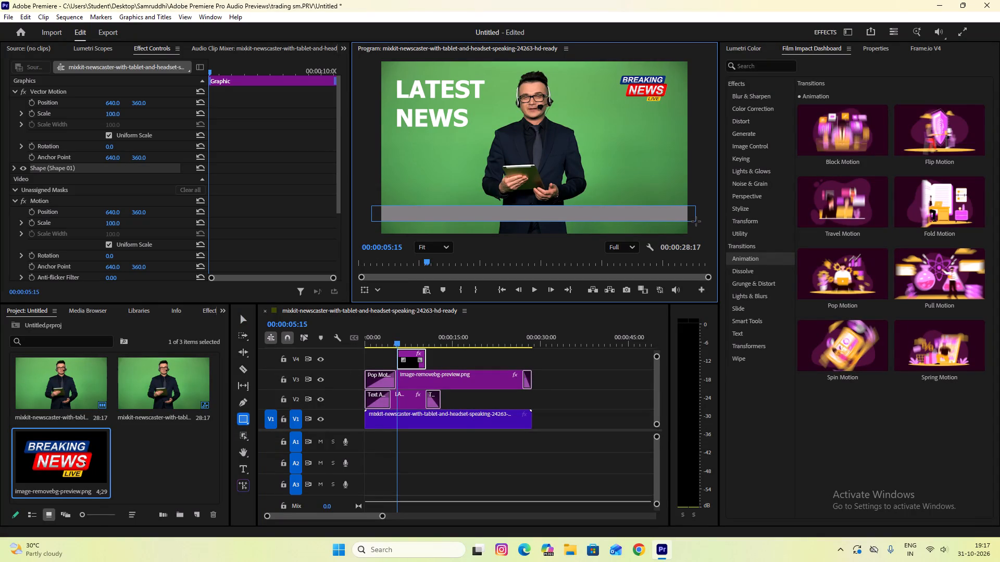
{"action": "left_click_drag", "start_coordinate": [696, 221], "coordinate": [698, 223]}
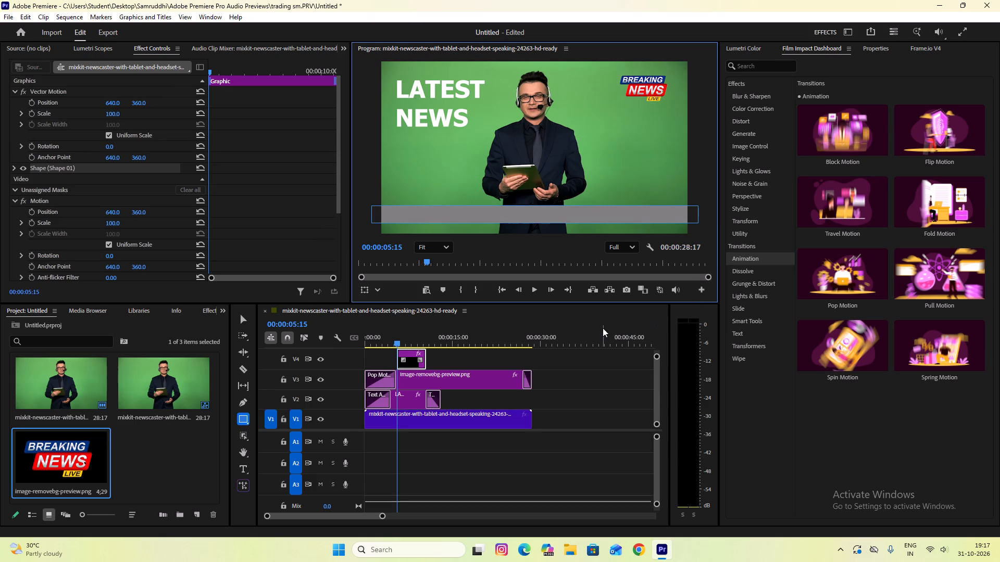
{"action": "left_click", "coordinate": [245, 317]}
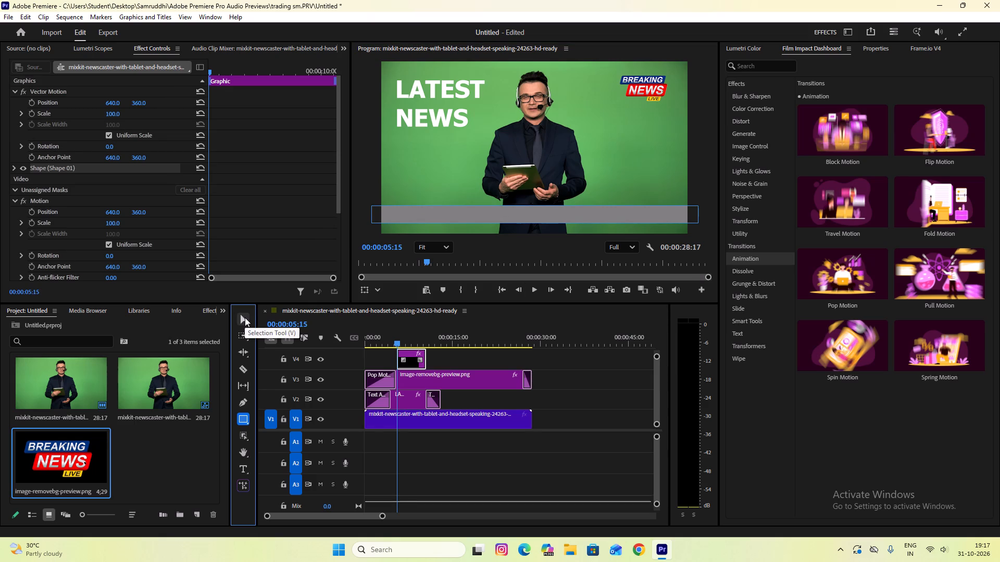
{"action": "left_click", "coordinate": [449, 213]}
{"action": "left_click", "coordinate": [450, 215]}
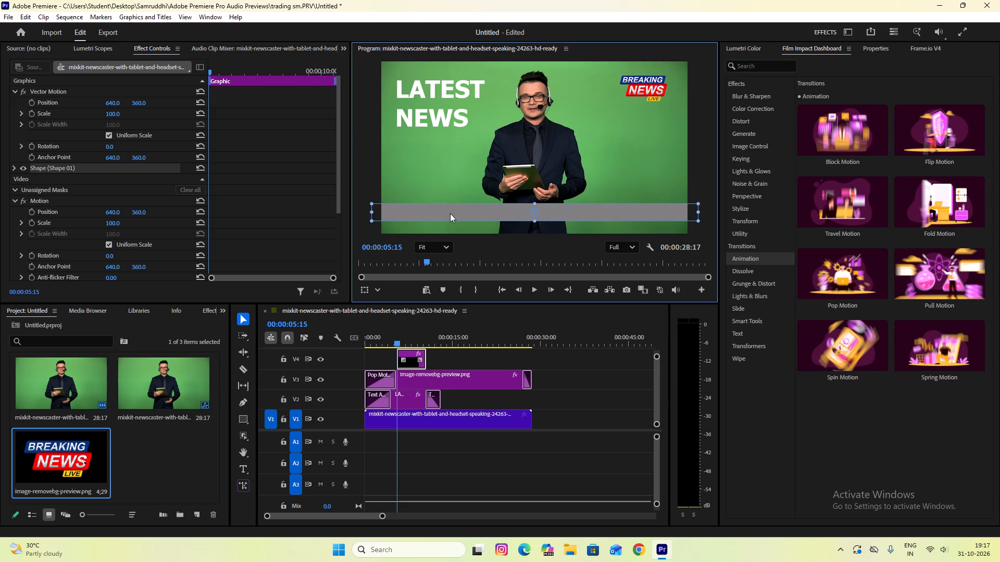
{"action": "left_click_drag", "start_coordinate": [535, 205], "coordinate": [530, 196]}
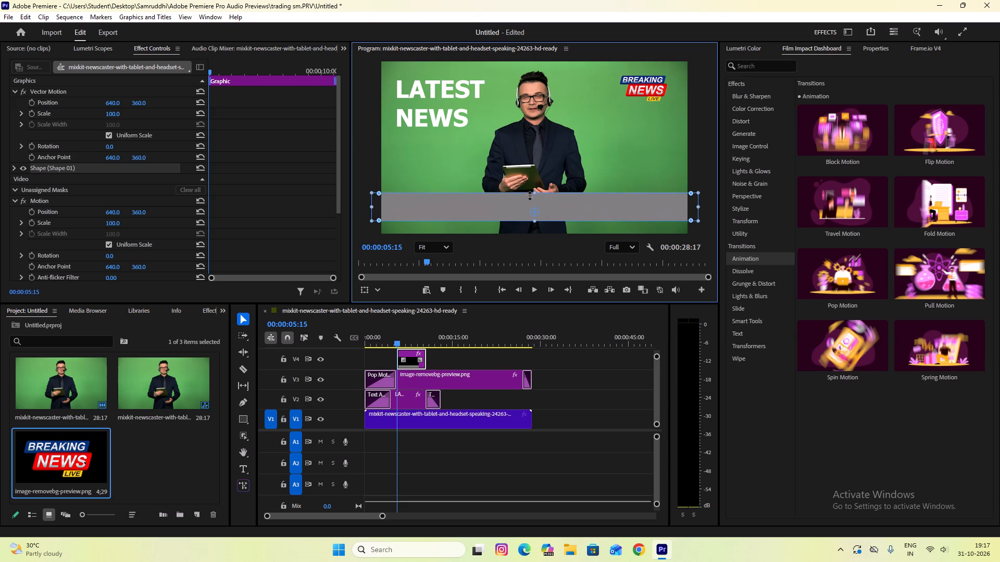
{"action": "left_click_drag", "start_coordinate": [530, 196], "coordinate": [530, 202]}
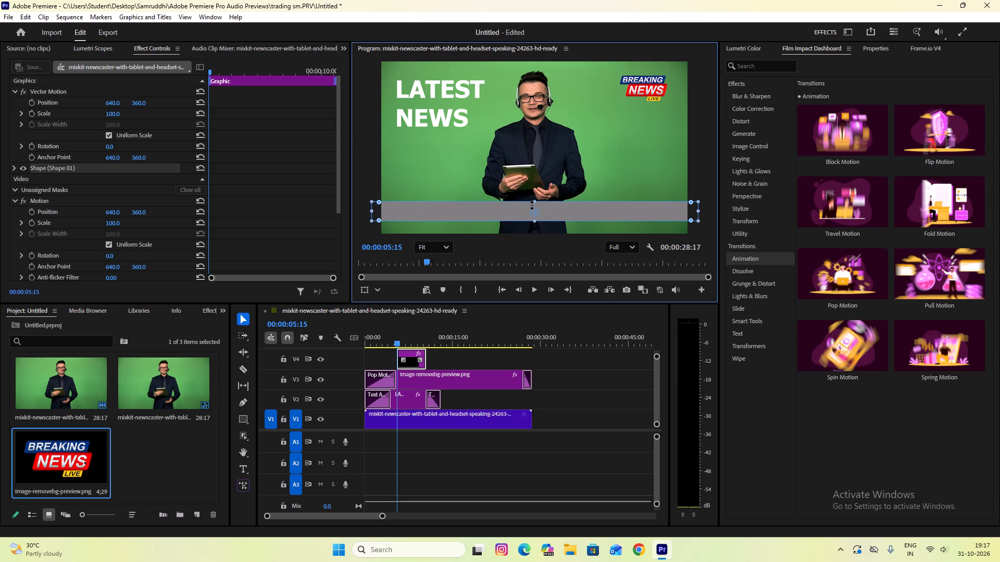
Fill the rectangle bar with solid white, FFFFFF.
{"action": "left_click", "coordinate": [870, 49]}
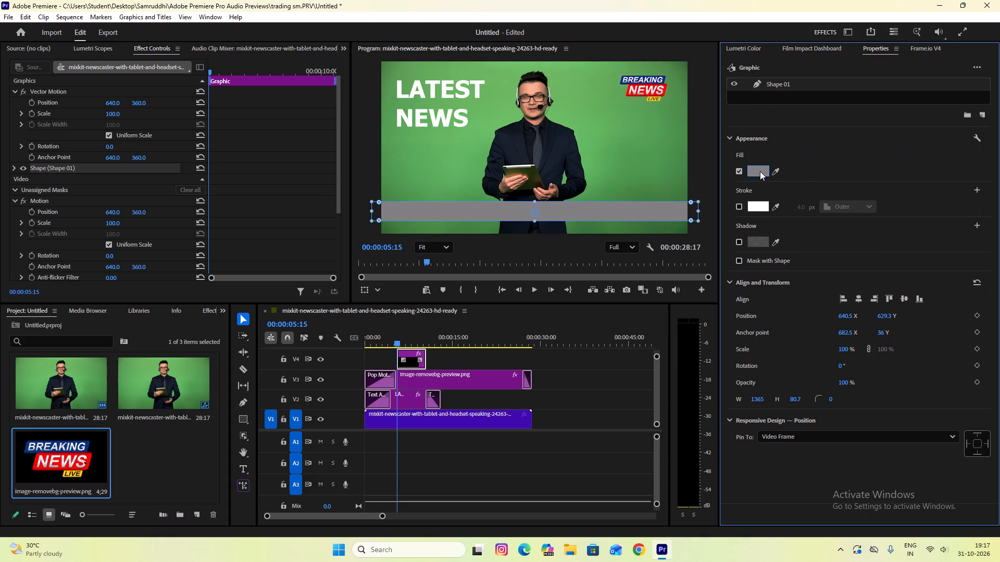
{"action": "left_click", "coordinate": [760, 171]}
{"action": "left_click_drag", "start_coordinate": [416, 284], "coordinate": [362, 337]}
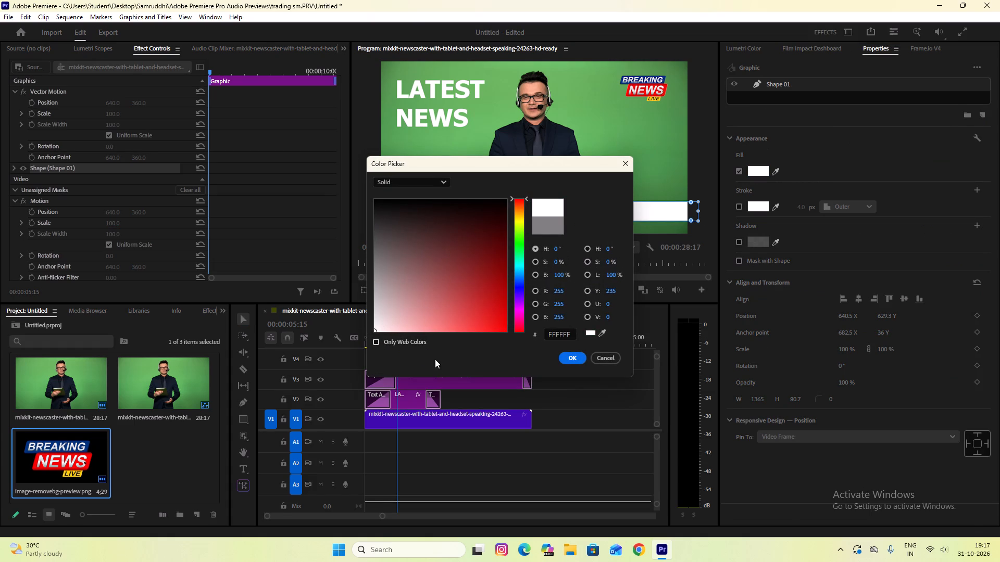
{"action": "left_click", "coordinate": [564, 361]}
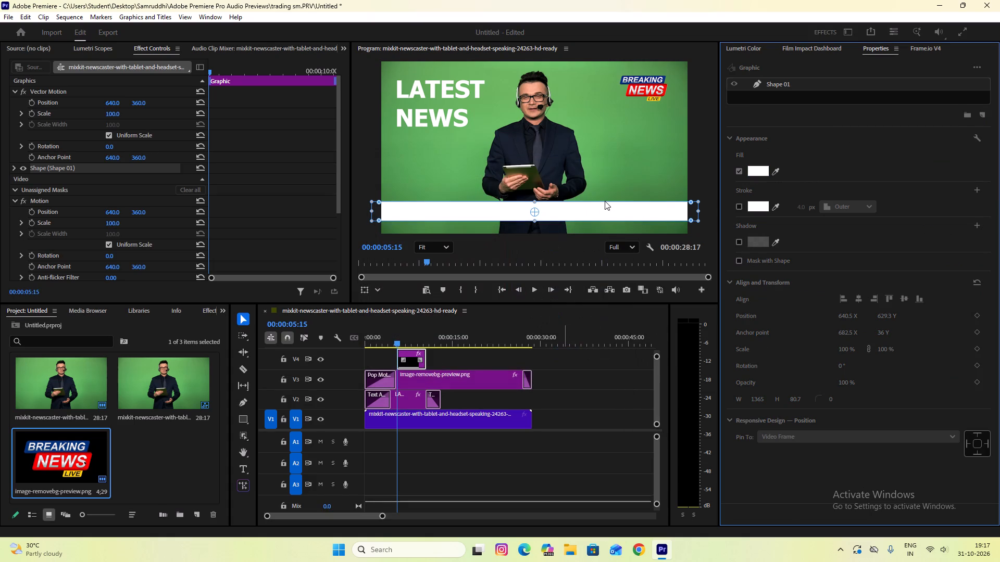
Change the rectangle bar's fill to dark blue, 030675, and deselect the shape.
{"action": "left_click", "coordinate": [757, 170]}
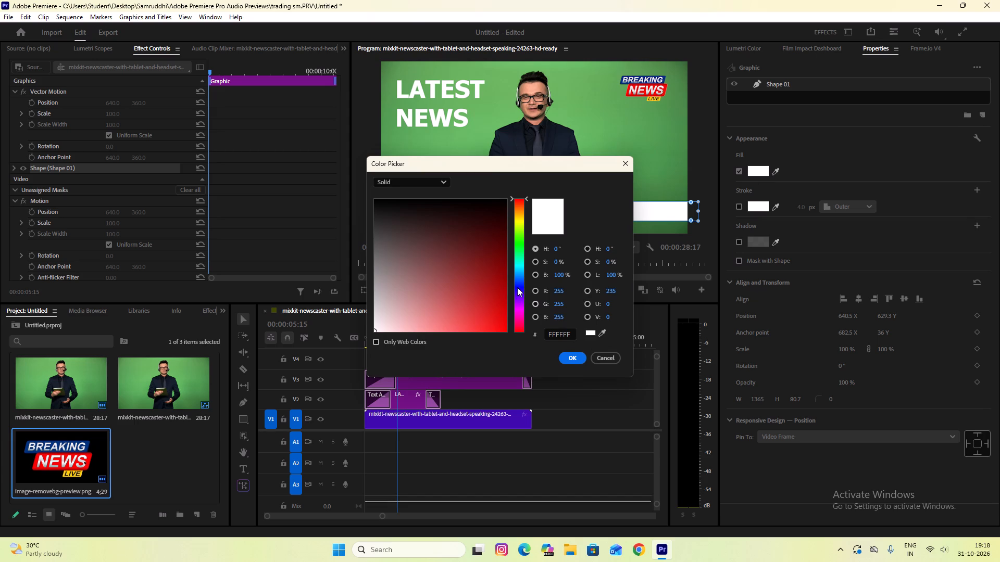
{"action": "left_click", "coordinate": [517, 287]}
{"action": "left_click_drag", "start_coordinate": [492, 281], "coordinate": [503, 260]}
{"action": "left_click", "coordinate": [565, 354]}
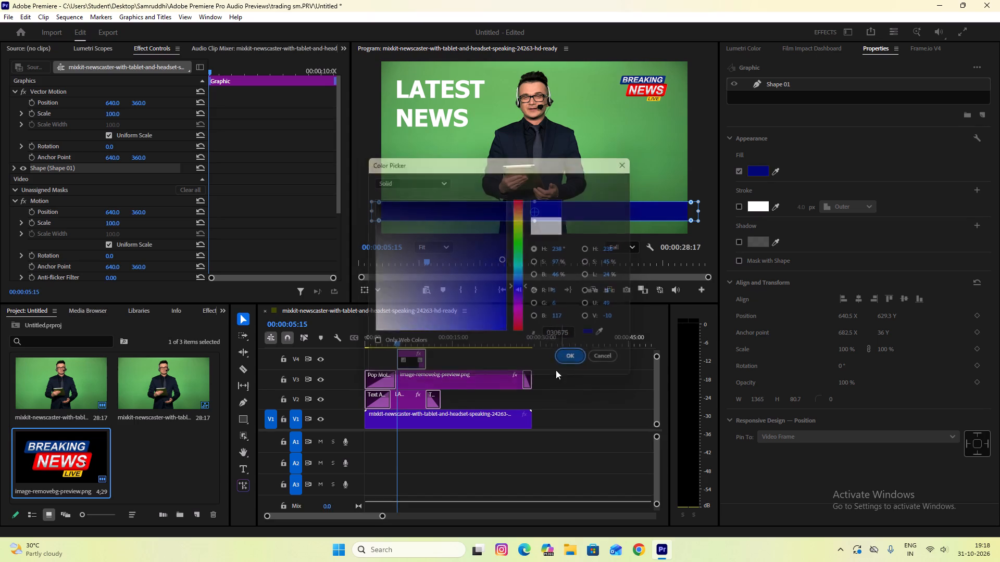
{"action": "left_click", "coordinate": [589, 417]}
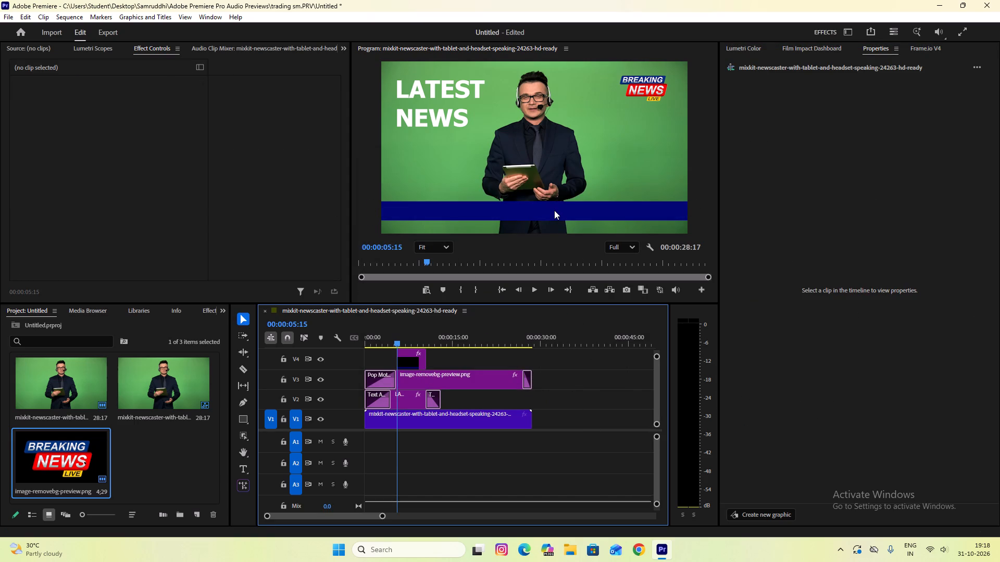
Move the BREAKING NEWS logo to the left end of the blue bar, at about position 135, 630.
{"action": "left_click", "coordinate": [628, 91]}
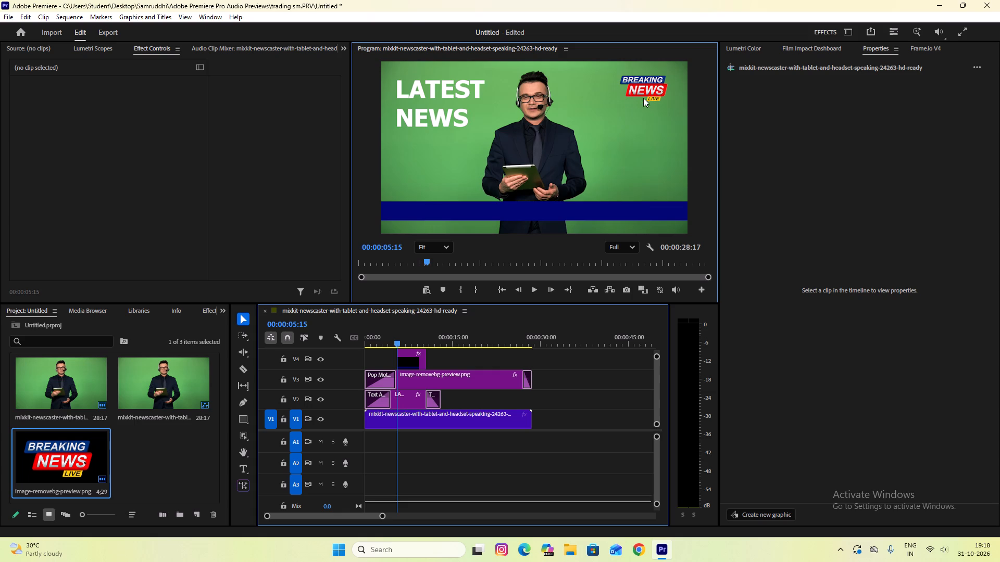
{"action": "left_click", "coordinate": [648, 93]}
{"action": "left_click", "coordinate": [644, 91]}
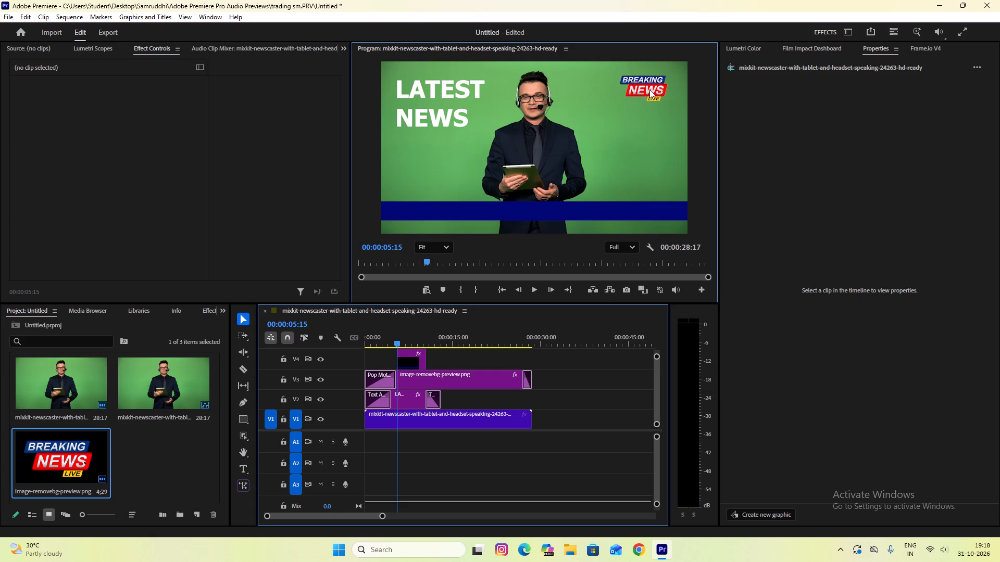
{"action": "left_click_drag", "start_coordinate": [649, 90], "coordinate": [576, 124]}
{"action": "double_click", "coordinate": [645, 84]}
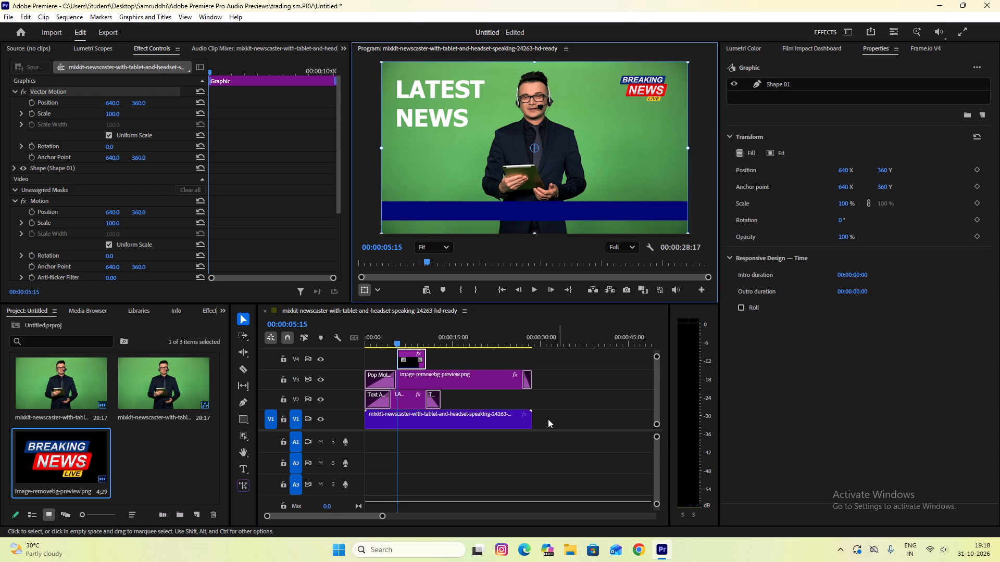
{"action": "left_click", "coordinate": [588, 398]}
{"action": "left_click", "coordinate": [452, 384]}
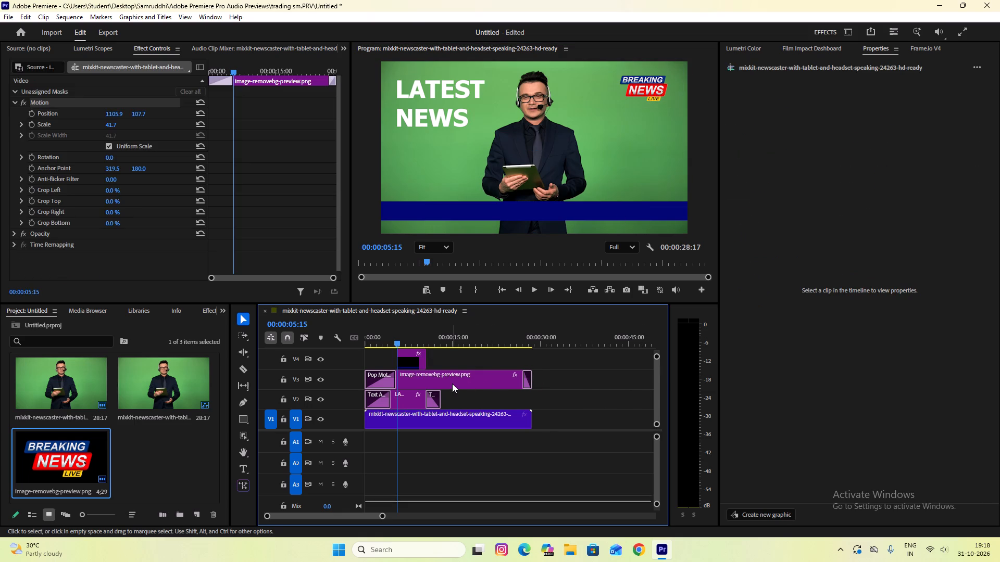
{"action": "left_click_drag", "start_coordinate": [660, 92], "coordinate": [536, 156]}
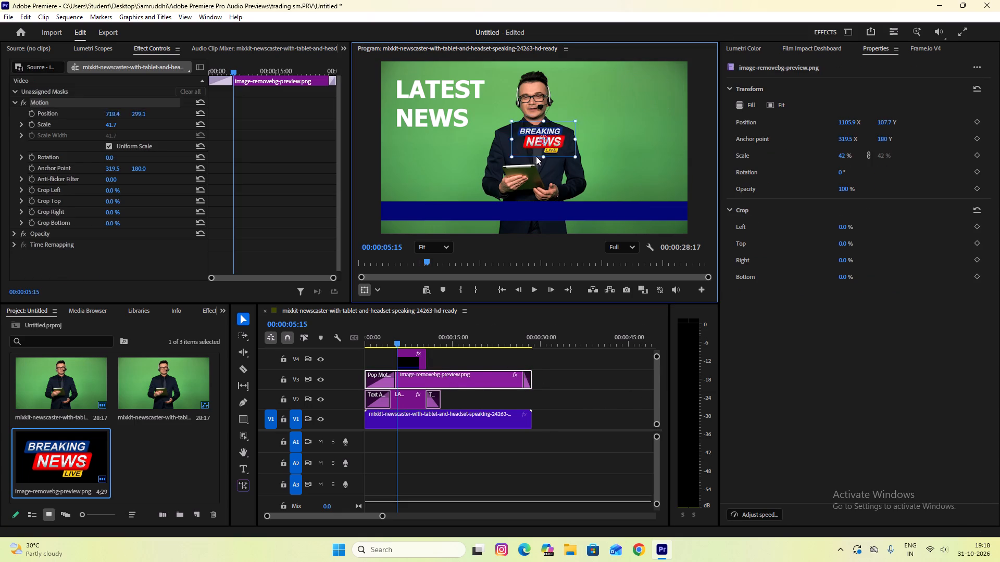
{"action": "left_click_drag", "start_coordinate": [536, 156], "coordinate": [428, 217]}
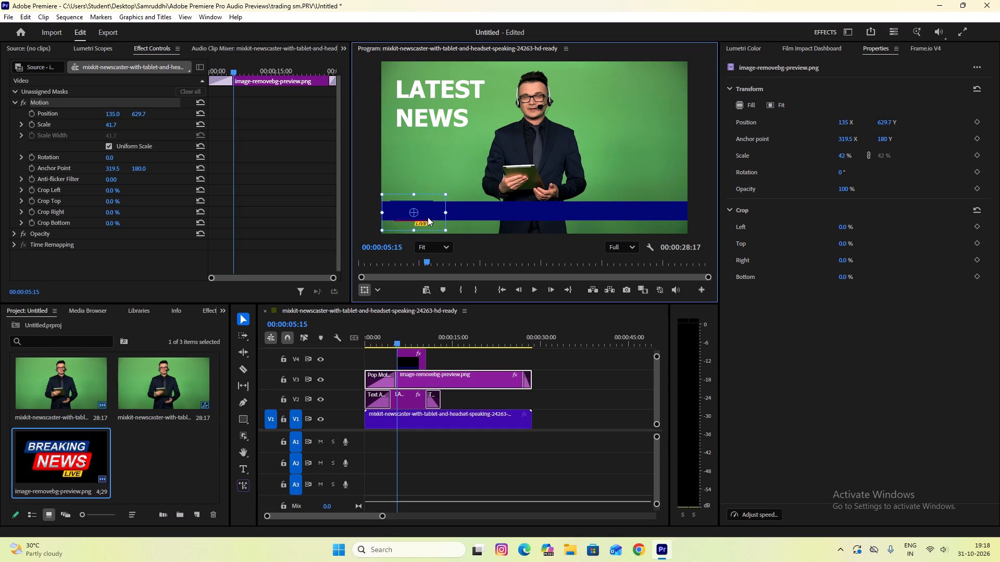
Move the BREAKING NEWS logo clip from V3 up to a new V5 track, above the blue bar's clip.
{"action": "left_click_drag", "start_coordinate": [428, 217], "coordinate": [428, 216]}
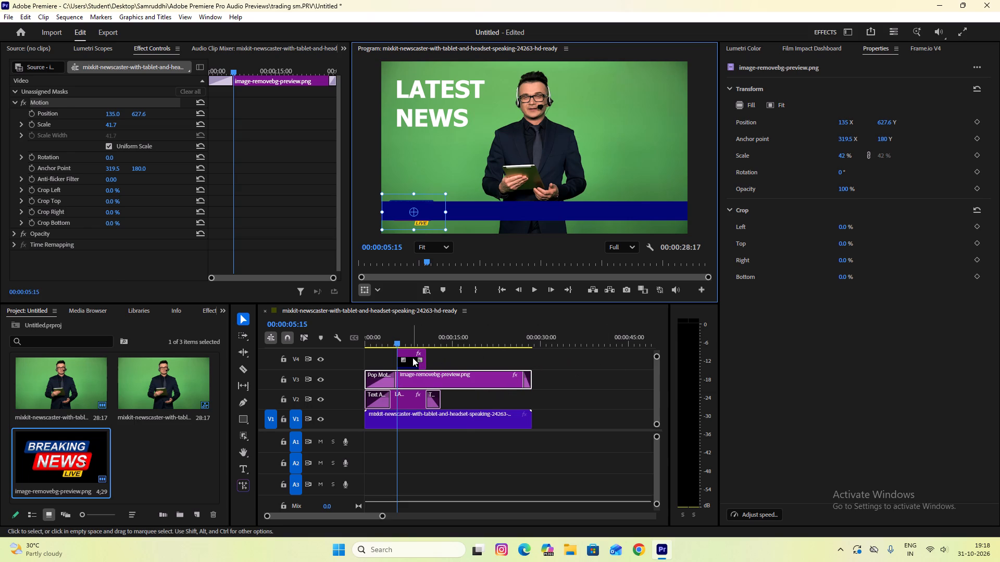
{"action": "left_click", "coordinate": [413, 357]}
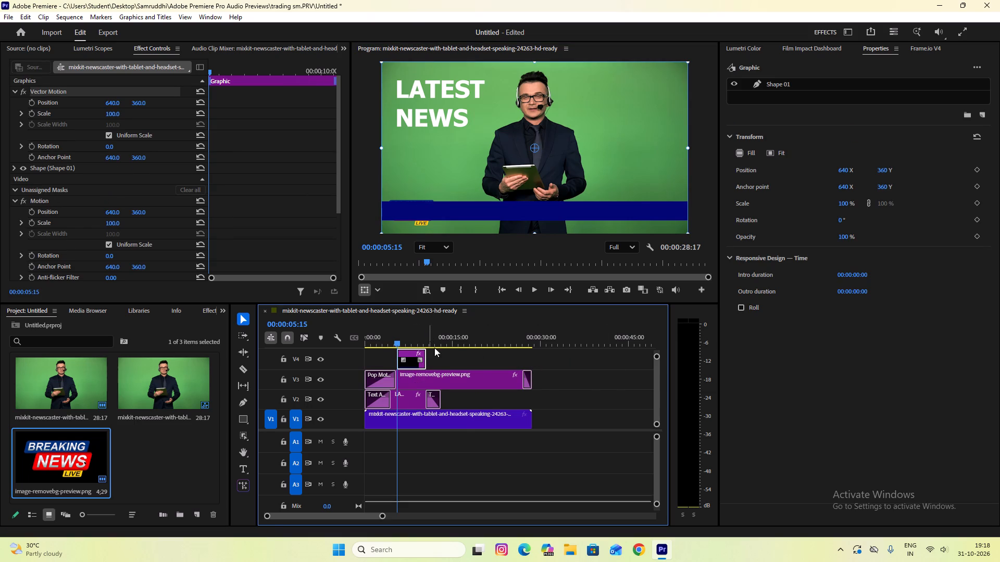
{"action": "left_click", "coordinate": [656, 357]}
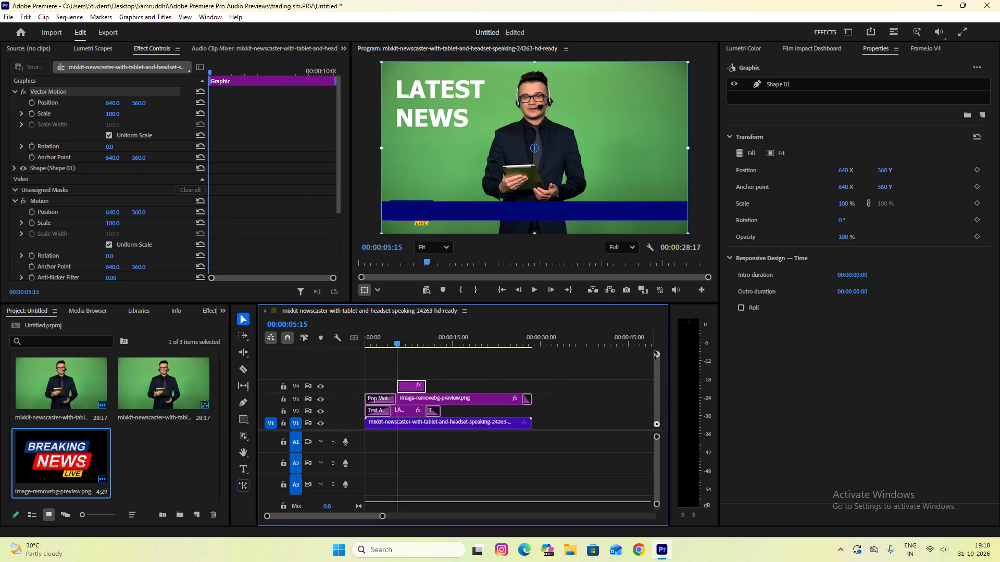
{"action": "left_click", "coordinate": [420, 400]}
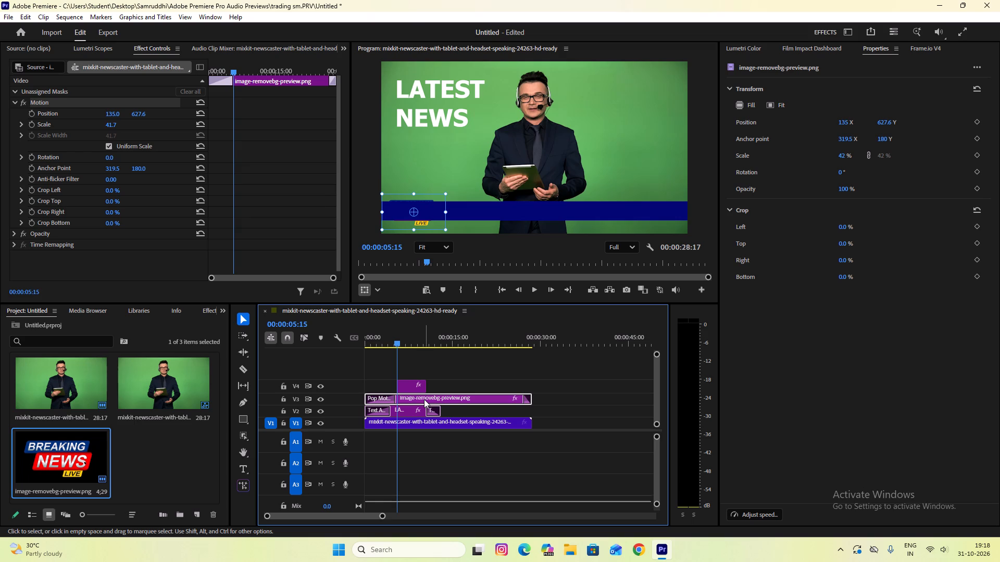
{"action": "left_click_drag", "start_coordinate": [423, 399], "coordinate": [422, 377]}
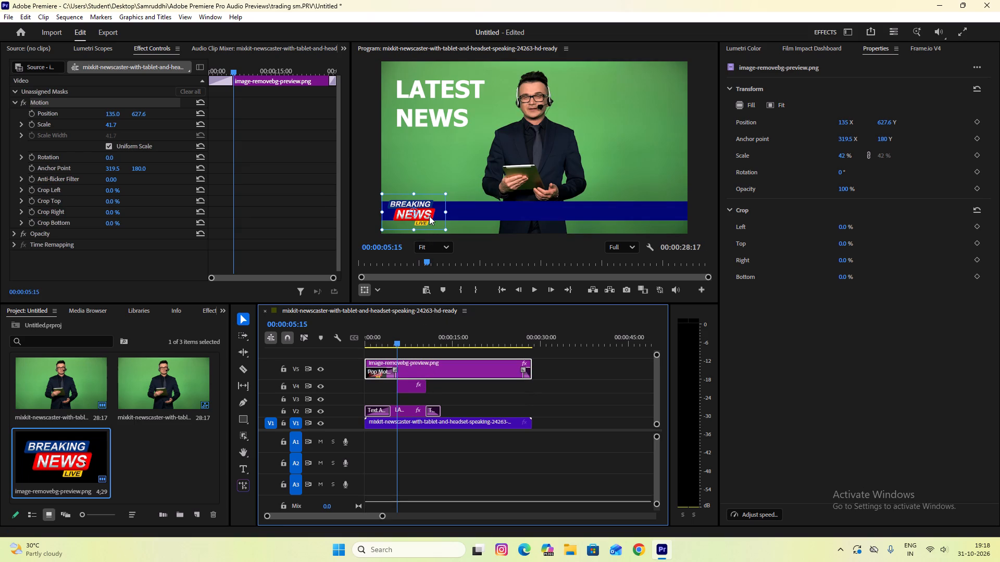
Enlarge the BREAKING NEWS logo slightly in the video frame and deselect it.
{"action": "left_click_drag", "start_coordinate": [444, 195], "coordinate": [452, 193]}
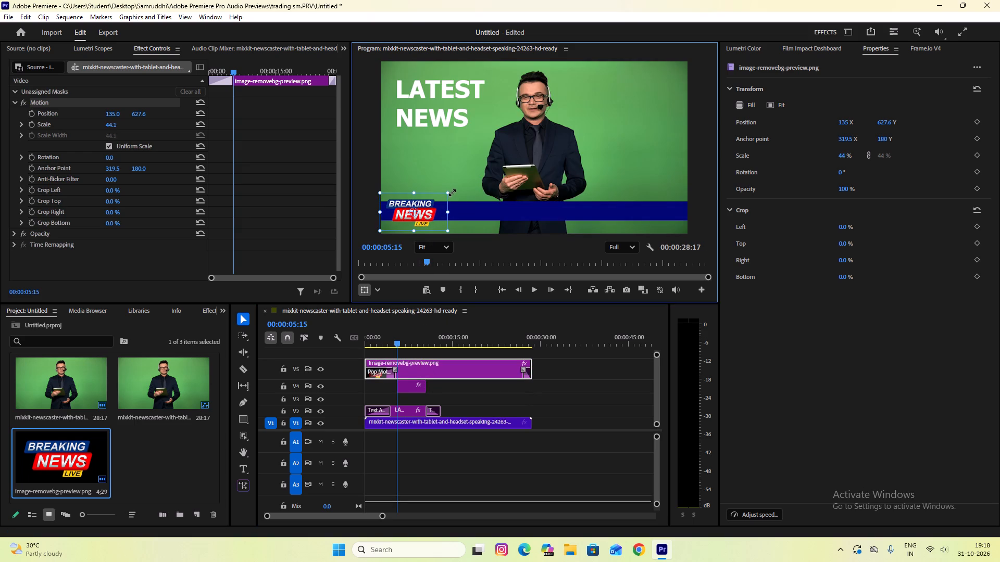
{"action": "left_click_drag", "start_coordinate": [452, 193], "coordinate": [455, 191]}
{"action": "left_click", "coordinate": [573, 421]}
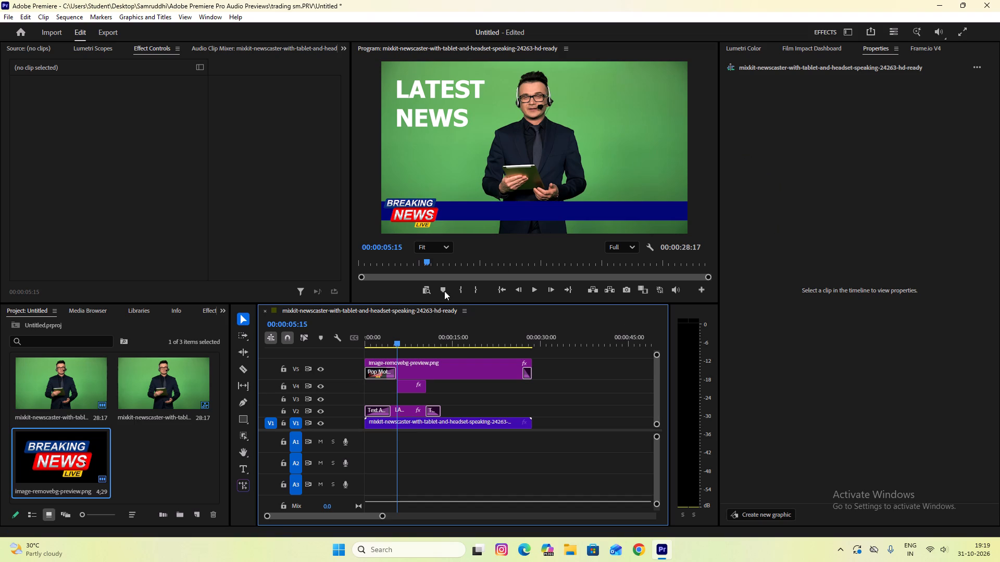
Draw a dark blue rectangle of about 373 by 243 pixels beside the newscaster and place it at about position 1052, 297.
{"action": "left_click", "coordinate": [245, 420]}
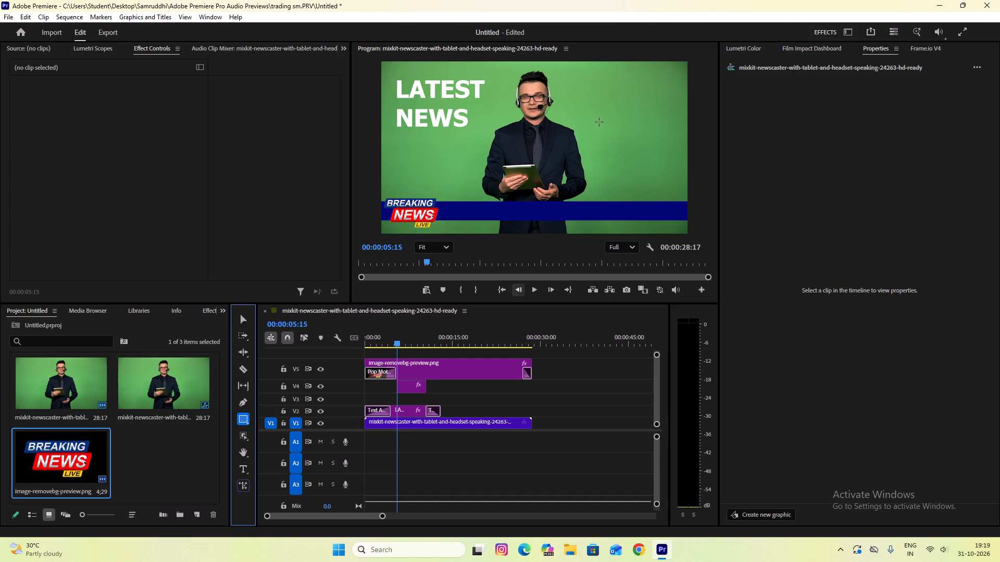
{"action": "left_click_drag", "start_coordinate": [596, 119], "coordinate": [683, 176]}
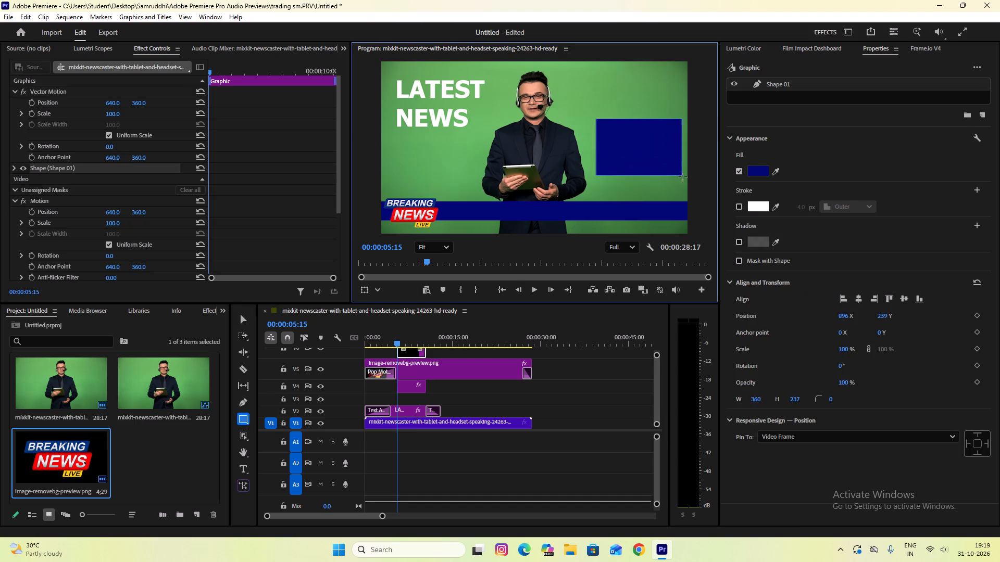
{"action": "left_click_drag", "start_coordinate": [683, 176], "coordinate": [685, 177]}
{"action": "left_click", "coordinate": [245, 317]}
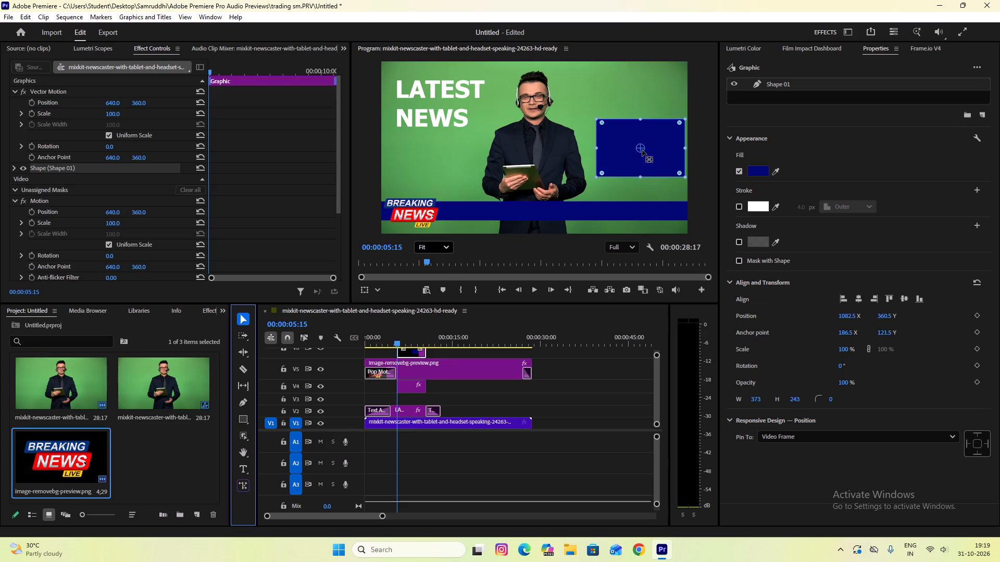
{"action": "left_click_drag", "start_coordinate": [611, 162], "coordinate": [605, 148]}
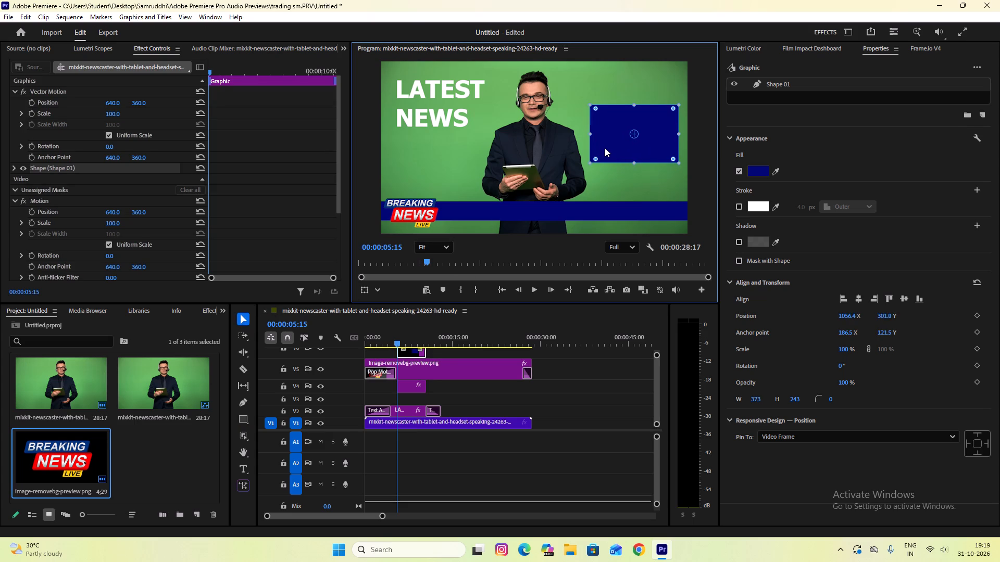
{"action": "left_click_drag", "start_coordinate": [605, 148], "coordinate": [604, 147]}
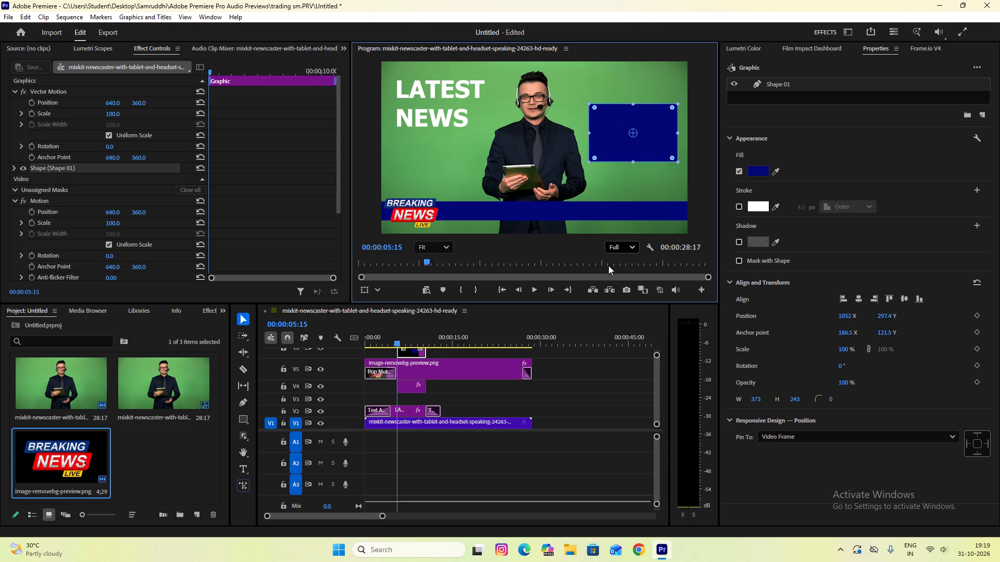
{"action": "left_click", "coordinate": [577, 381]}
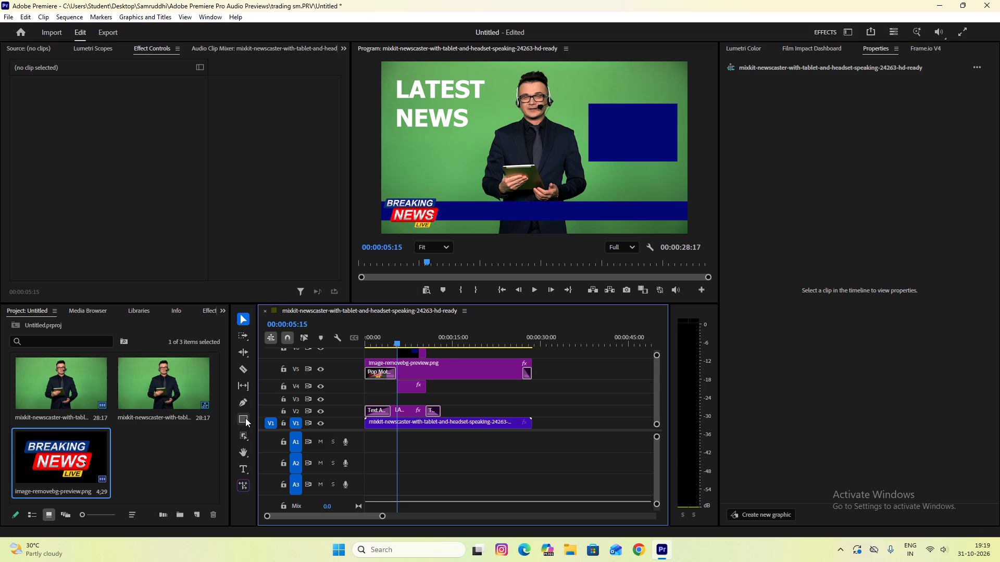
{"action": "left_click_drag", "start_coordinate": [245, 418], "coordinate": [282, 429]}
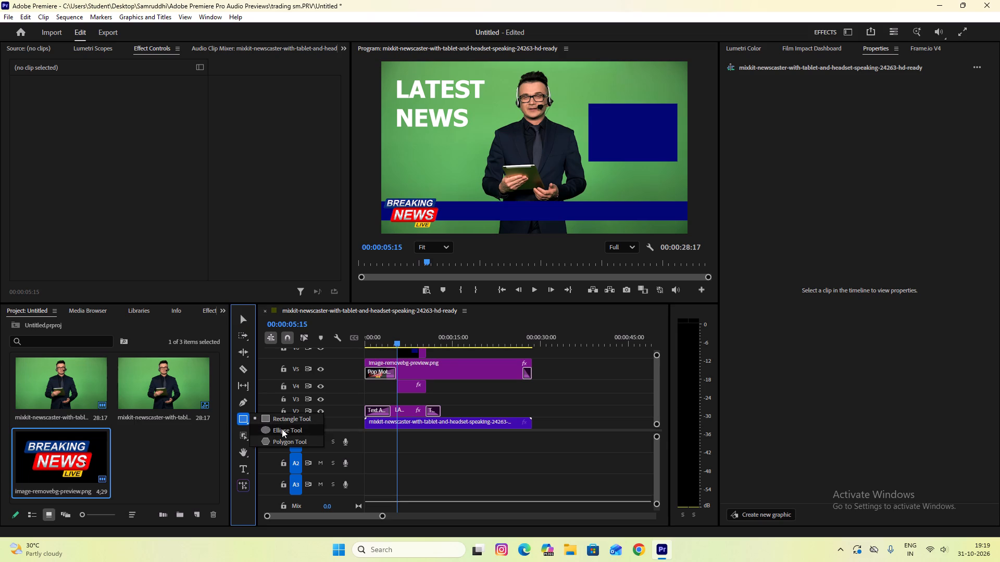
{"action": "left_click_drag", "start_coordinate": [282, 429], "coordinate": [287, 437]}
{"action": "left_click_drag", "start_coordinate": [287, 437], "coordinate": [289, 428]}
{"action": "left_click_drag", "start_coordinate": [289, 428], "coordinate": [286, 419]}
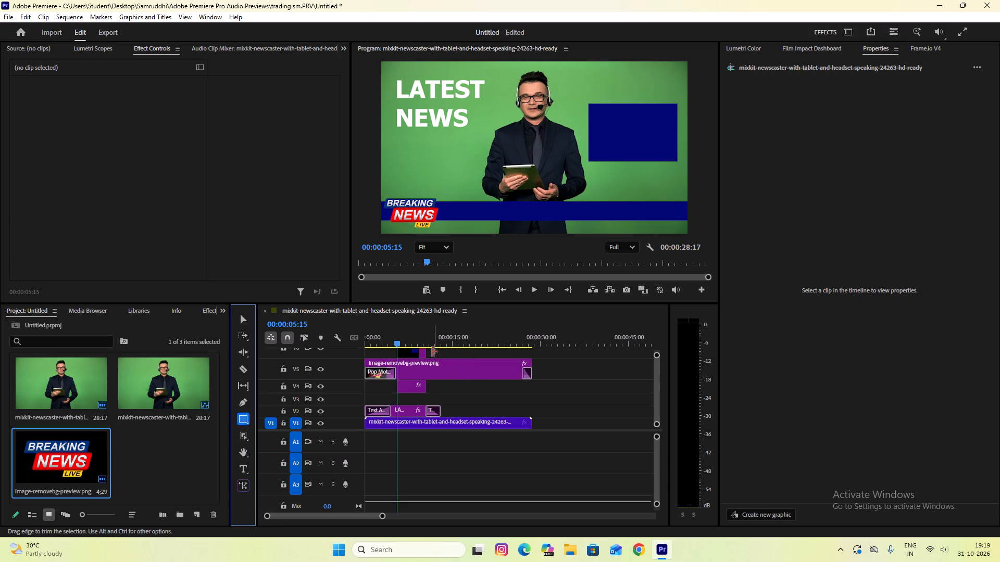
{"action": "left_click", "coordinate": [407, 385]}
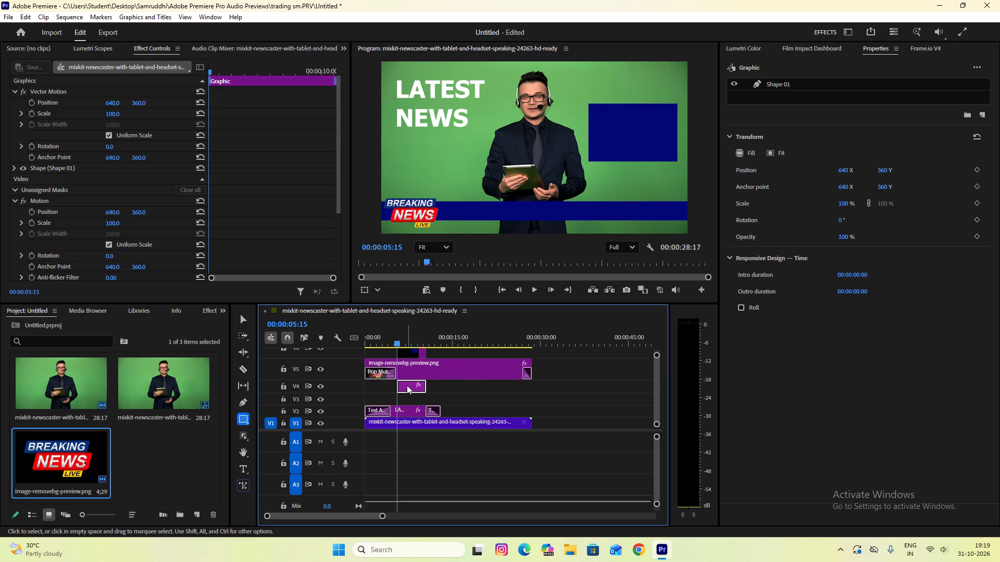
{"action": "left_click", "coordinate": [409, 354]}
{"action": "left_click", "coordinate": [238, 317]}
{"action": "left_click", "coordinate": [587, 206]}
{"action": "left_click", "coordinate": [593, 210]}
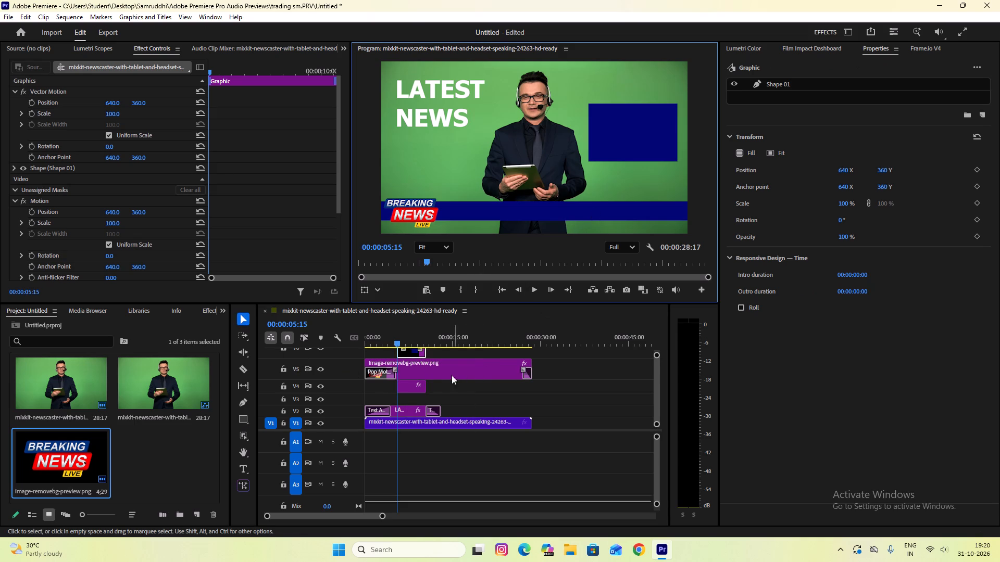
Extend the blue lower-third bar's clip on V4 at both ends to span the full length of the newscaster video.
{"action": "left_click", "coordinate": [406, 386]}
{"action": "left_click_drag", "start_coordinate": [399, 388], "coordinate": [359, 389]}
{"action": "left_click_drag", "start_coordinate": [426, 388], "coordinate": [527, 389]}
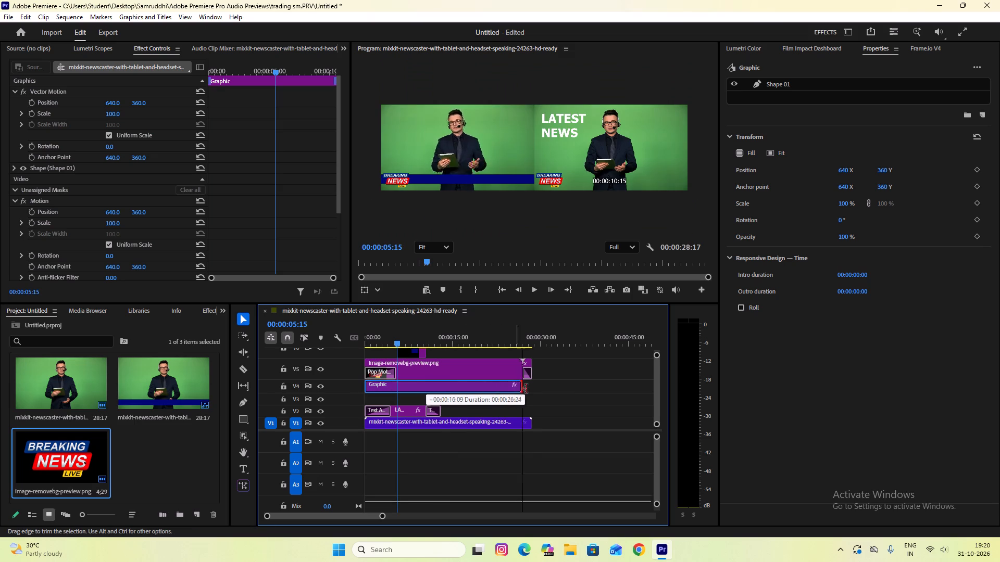
{"action": "left_click_drag", "start_coordinate": [527, 389], "coordinate": [535, 389]}
{"action": "left_click", "coordinate": [428, 387]}
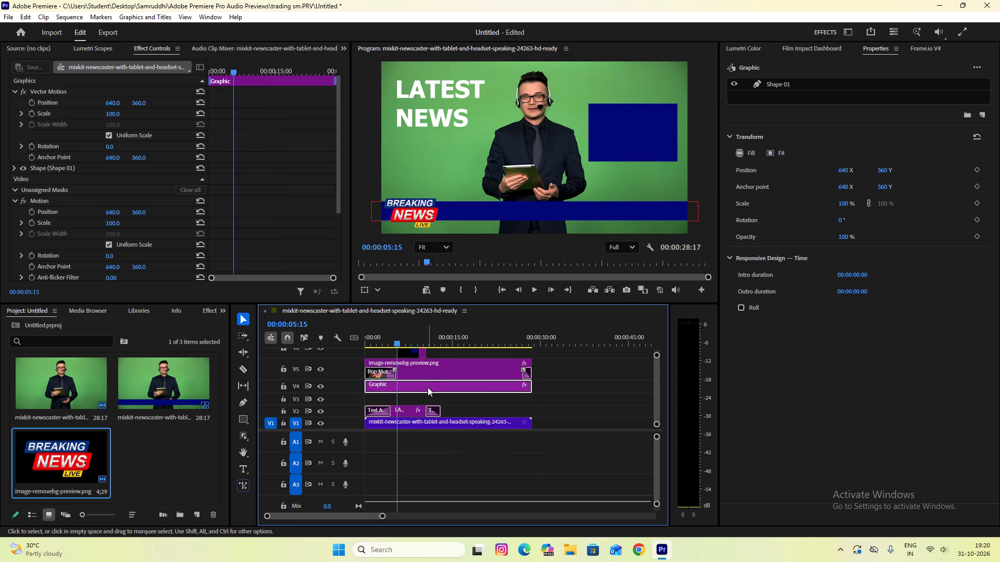
{"action": "left_click", "coordinate": [774, 83]}
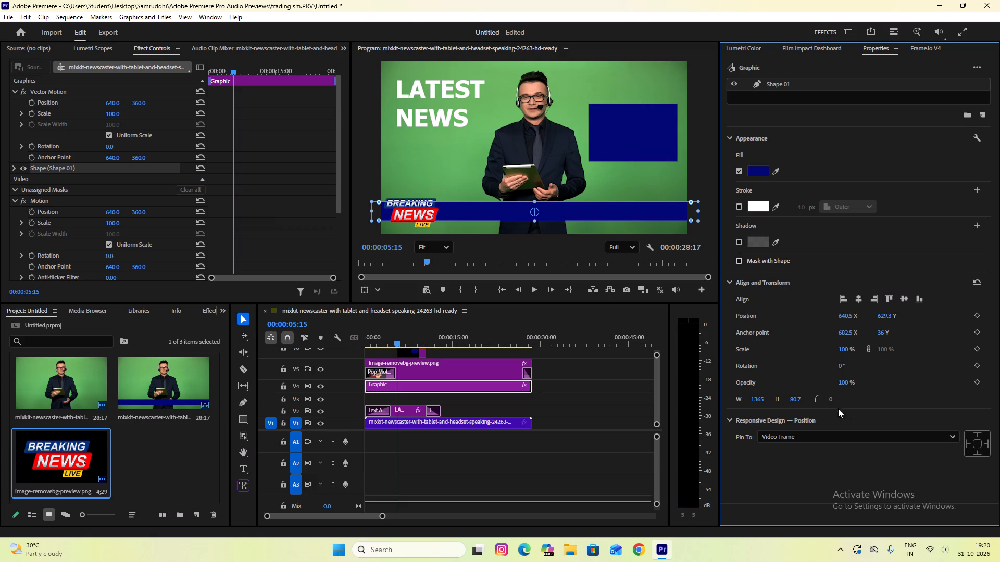
Round the corners of the dark blue rectangle beside the newscaster to a radius of about 36, and deselect the shape.
{"action": "left_click", "coordinate": [649, 151]}
{"action": "scroll", "coordinate": [664, 111], "scroll_direction": "up", "scroll_amount": 12}
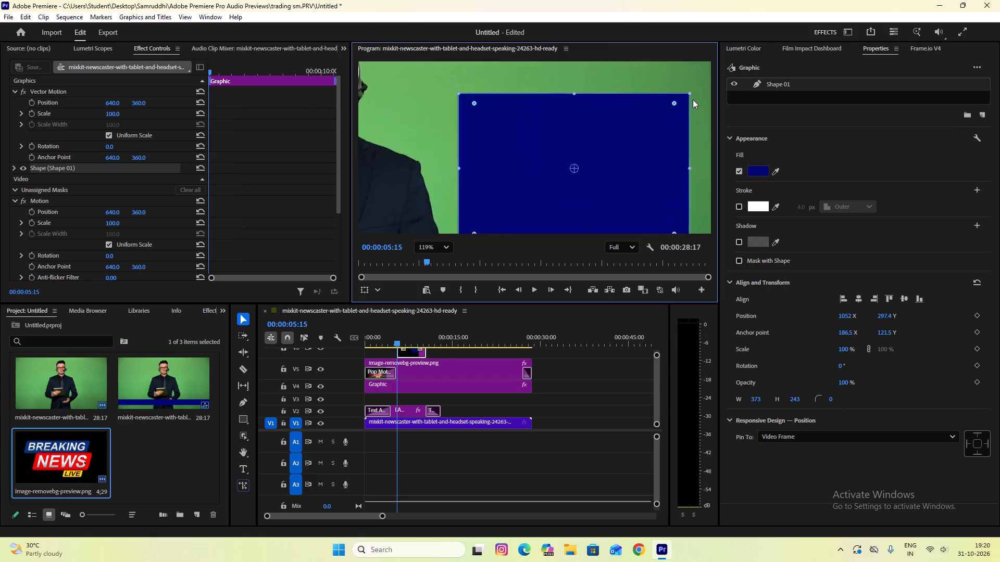
{"action": "scroll", "coordinate": [693, 99], "scroll_direction": "up", "scroll_amount": 9}
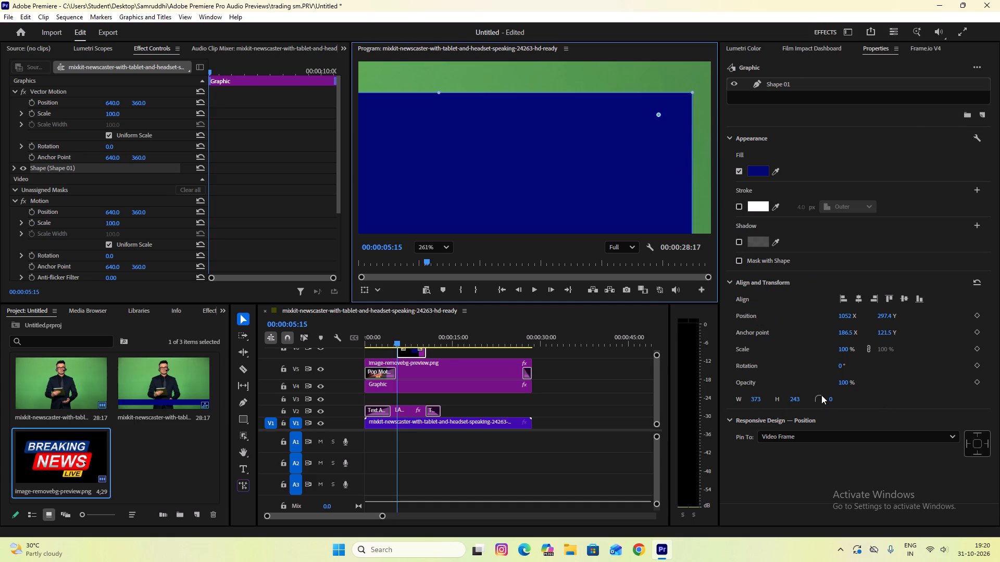
{"action": "left_click_drag", "start_coordinate": [829, 399], "coordinate": [855, 400]}
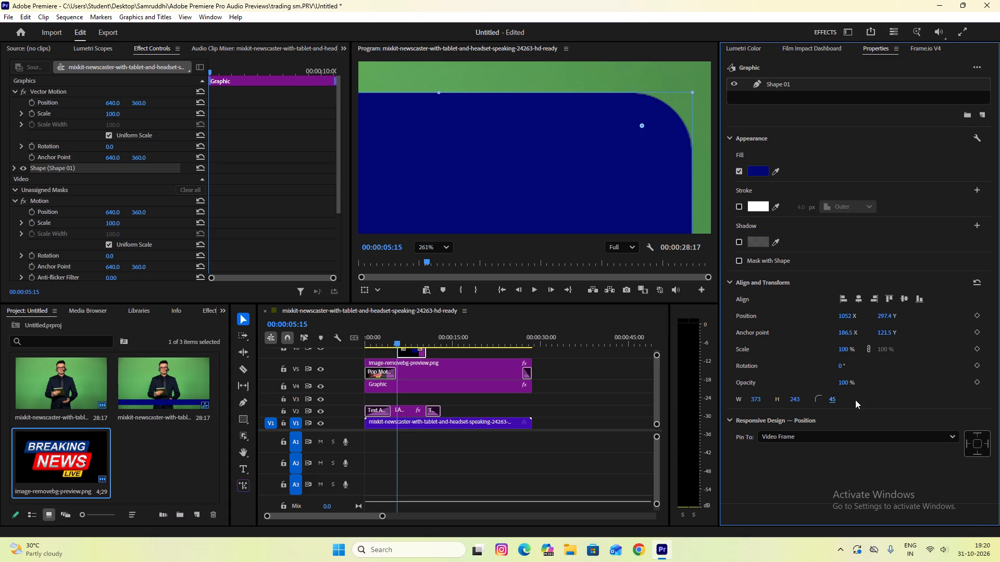
{"action": "scroll", "coordinate": [642, 117], "scroll_direction": "down", "scroll_amount": 6}
{"action": "scroll", "coordinate": [642, 117], "scroll_direction": "up", "scroll_amount": 1}
{"action": "scroll", "coordinate": [642, 117], "scroll_direction": "down", "scroll_amount": 9}
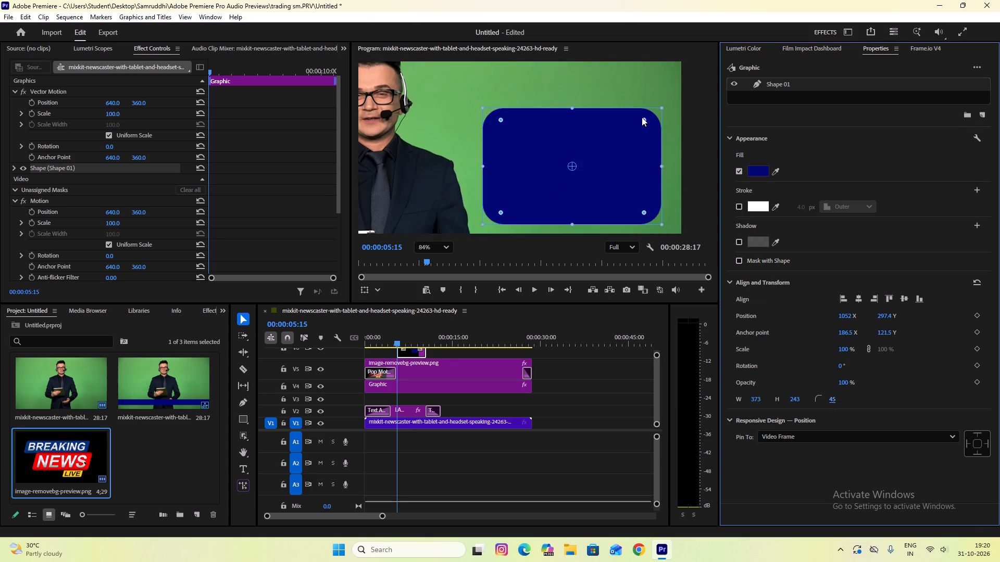
{"action": "left_click_drag", "start_coordinate": [643, 120], "coordinate": [642, 125]}
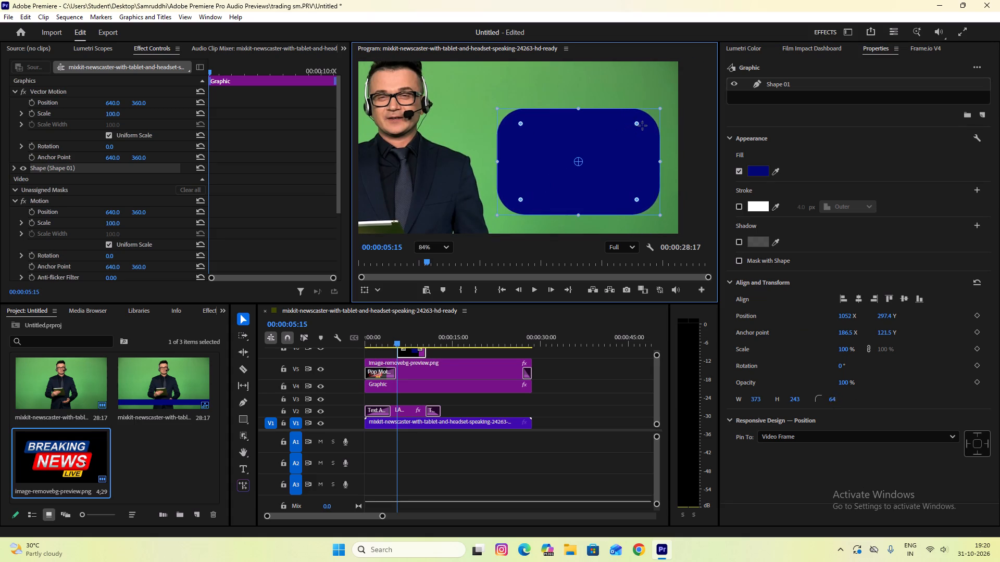
{"action": "left_click_drag", "start_coordinate": [642, 125], "coordinate": [650, 122]}
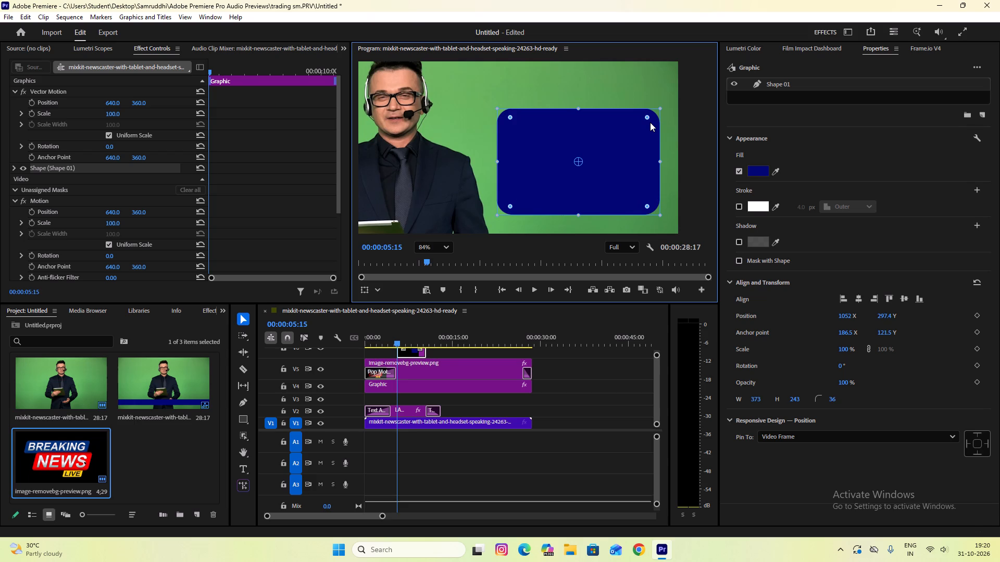
{"action": "scroll", "coordinate": [573, 176], "scroll_direction": "down", "scroll_amount": 15}
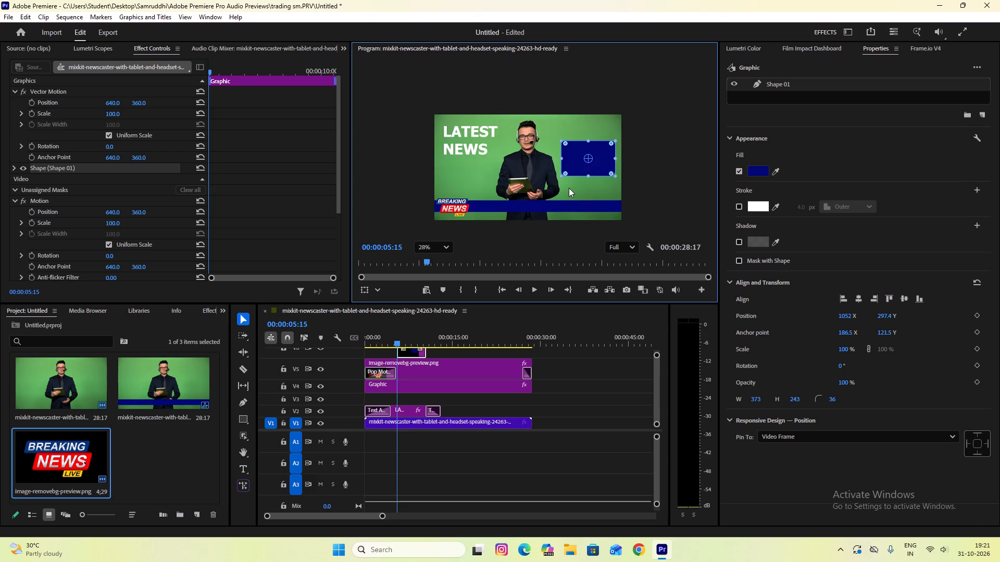
{"action": "scroll", "coordinate": [569, 188], "scroll_direction": "up", "scroll_amount": 1}
{"action": "middle_click_drag", "start_coordinate": [565, 194], "coordinate": [573, 190]}
{"action": "left_click", "coordinate": [652, 170]}
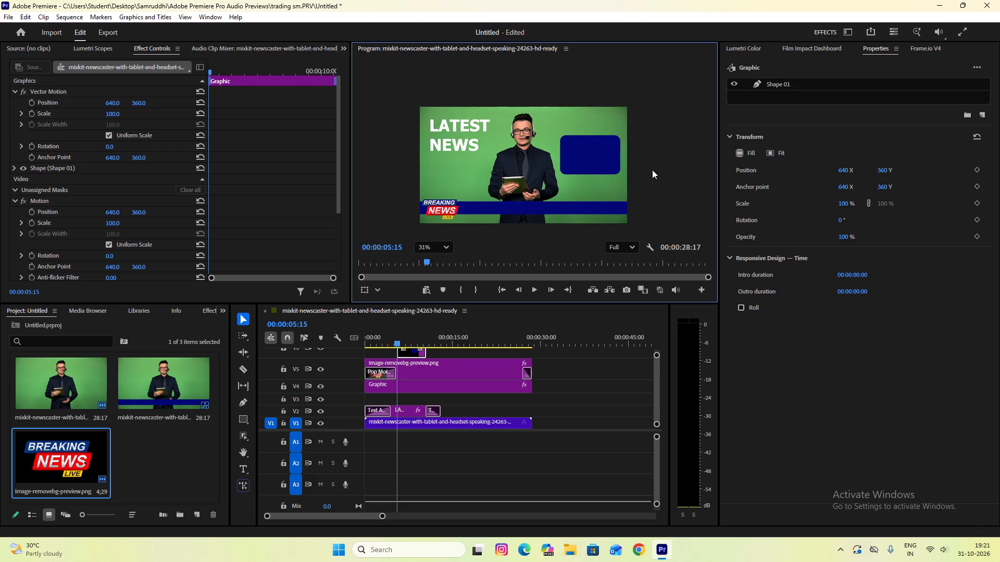
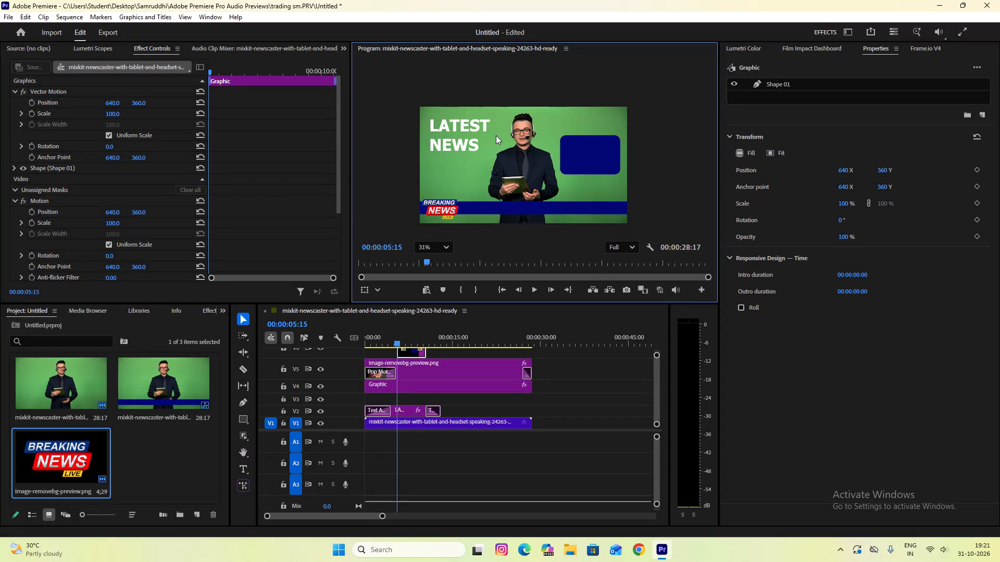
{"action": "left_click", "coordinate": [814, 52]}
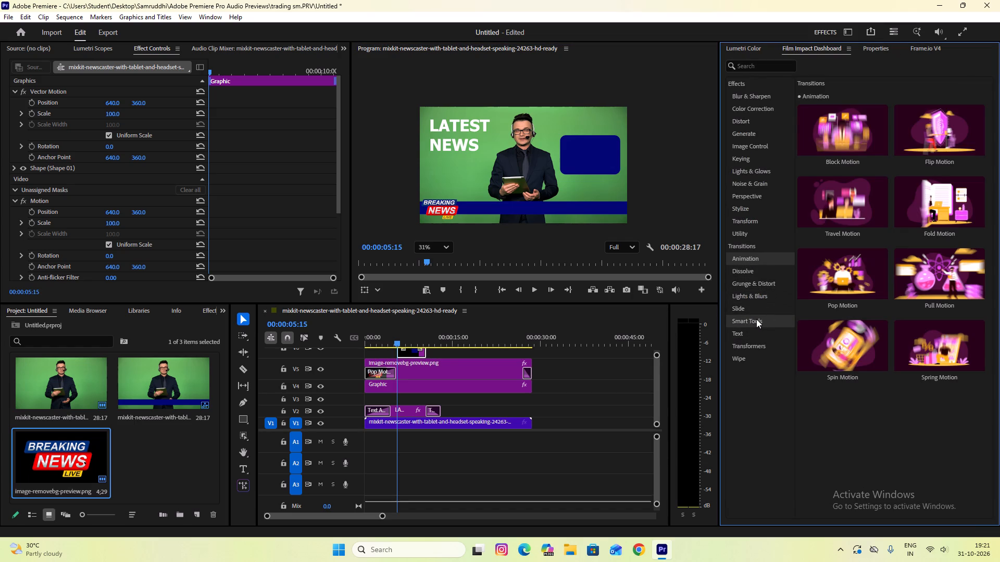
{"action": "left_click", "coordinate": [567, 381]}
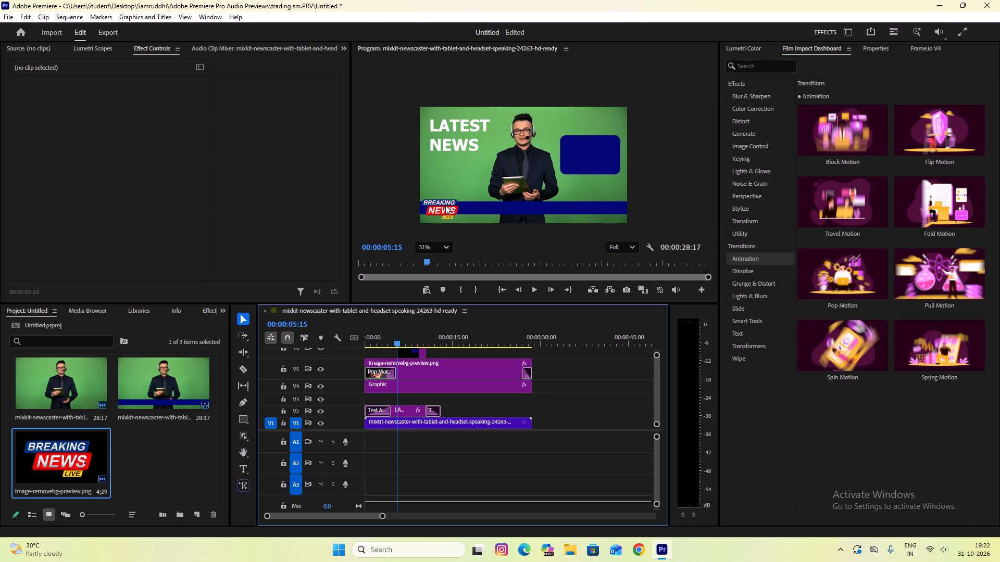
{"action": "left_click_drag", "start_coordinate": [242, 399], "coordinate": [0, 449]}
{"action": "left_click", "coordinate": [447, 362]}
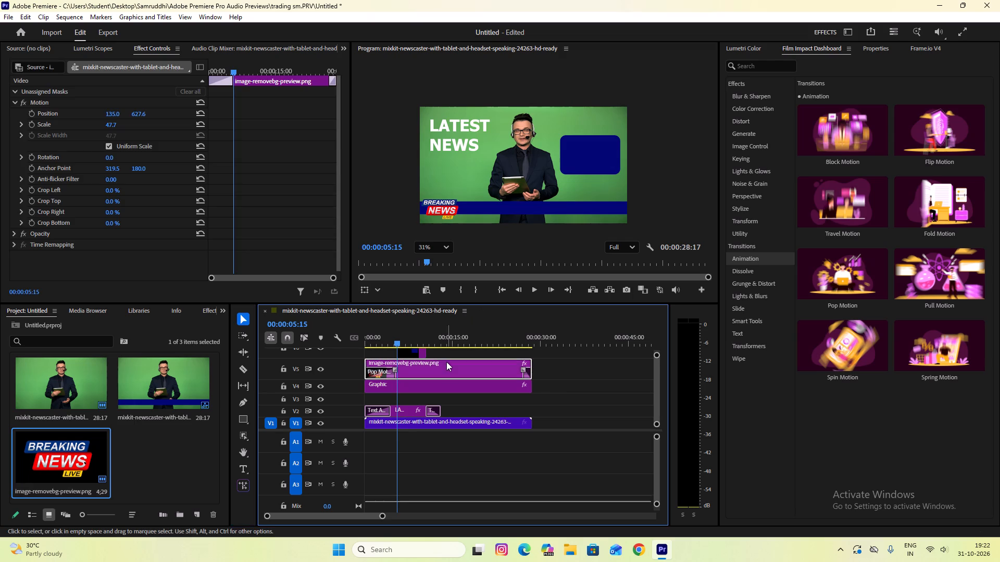
Delete the rounded blue side box, the BREAKING NEWS logo and the blue lower-third bar clips from the timeline.
{"action": "left_click", "coordinate": [418, 352]}
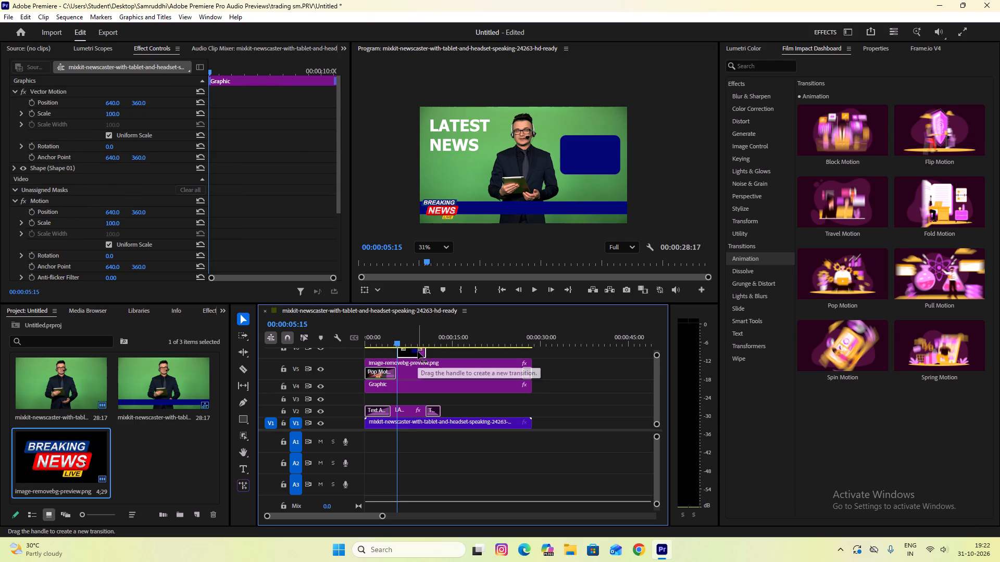
{"action": "key", "text": "Delete"}
{"action": "left_click", "coordinate": [424, 363]}
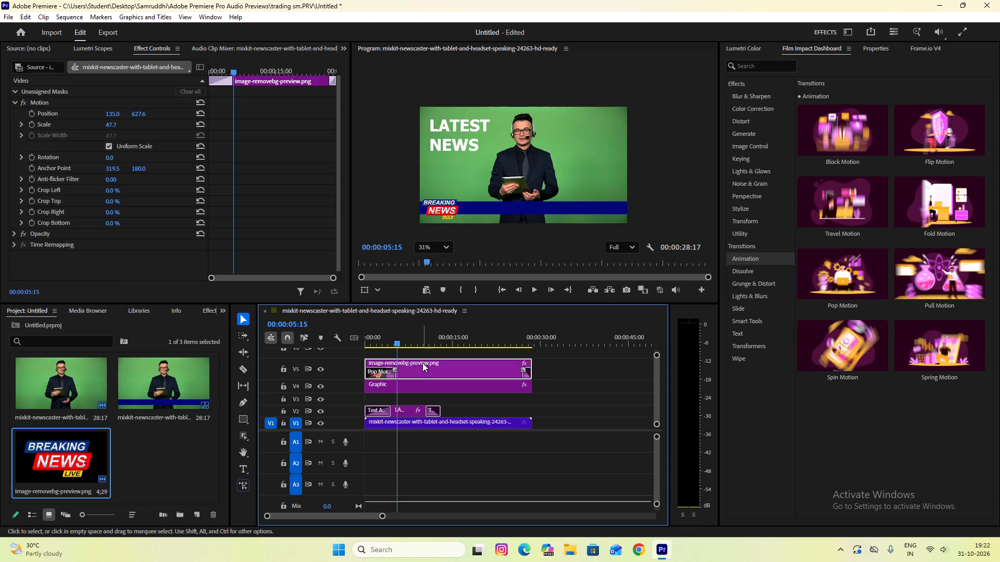
{"action": "key", "text": "Delete"}
{"action": "left_click", "coordinate": [417, 389]}
{"action": "key", "text": "Delete"}
Delete the newscaster video from V1 and the LATEST NEWS title, along with its opening transition, from V2.
{"action": "left_click", "coordinate": [416, 413]}
{"action": "key", "text": "Delete"}
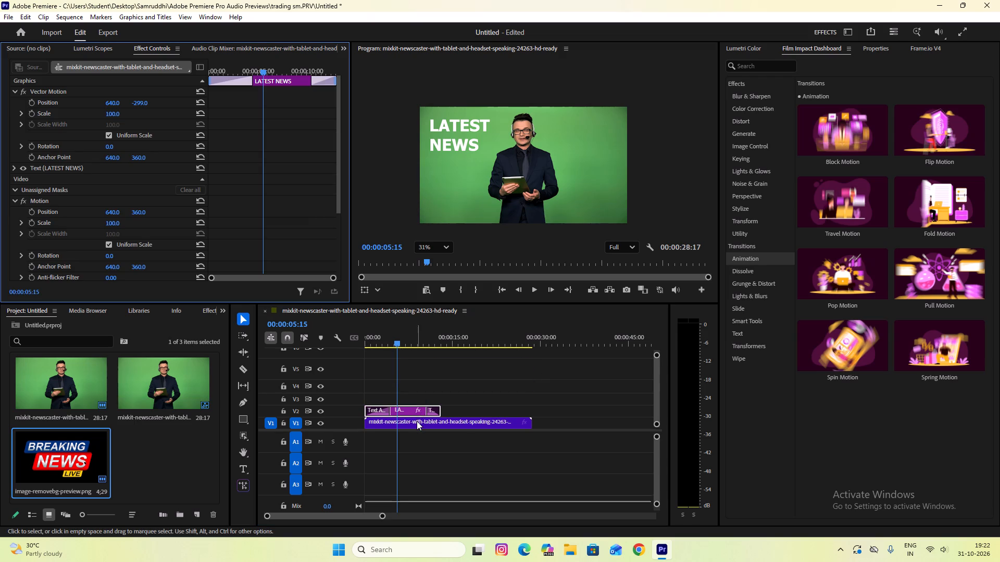
{"action": "key", "text": "Delete"}
{"action": "left_click", "coordinate": [422, 432]}
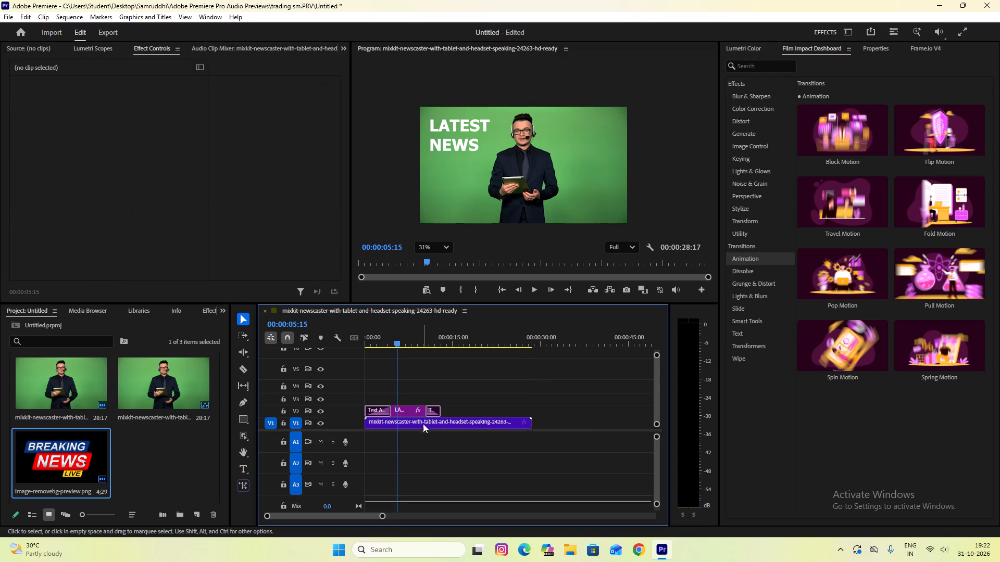
{"action": "left_click", "coordinate": [423, 420]}
{"action": "key", "text": "Delete"}
{"action": "left_click", "coordinate": [415, 410]}
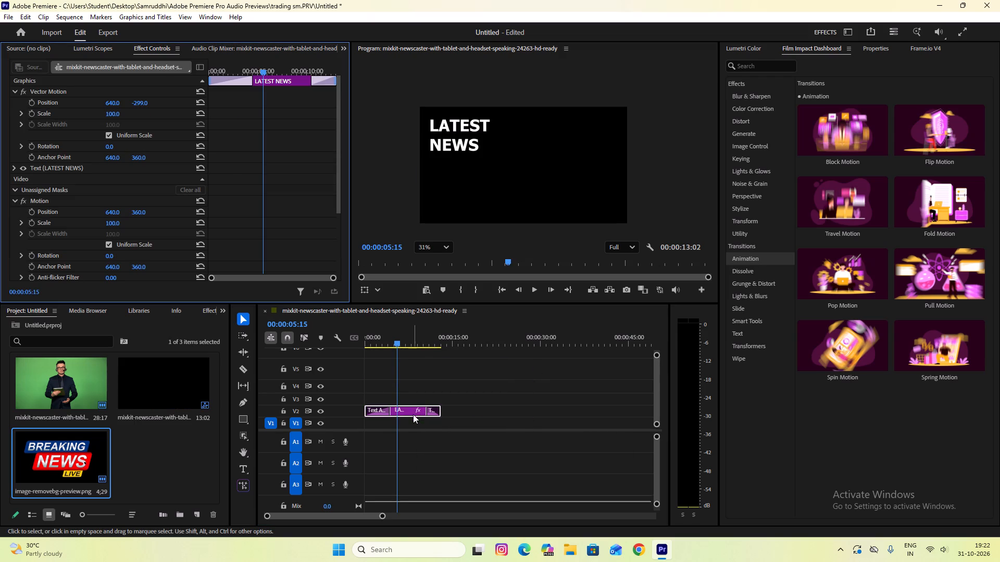
{"action": "key", "text": "Delete"}
{"action": "left_click", "coordinate": [453, 412]}
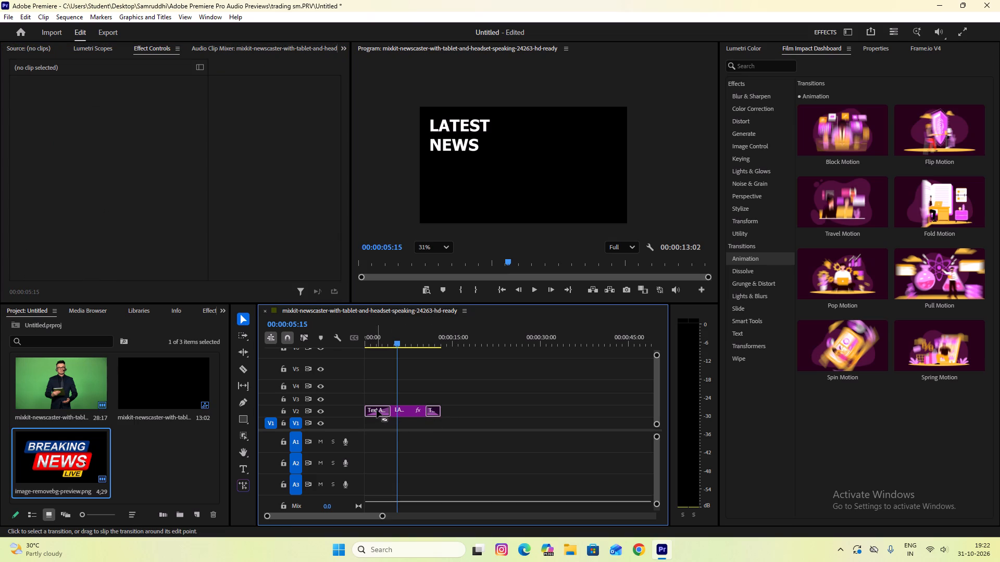
{"action": "left_click", "coordinate": [377, 410]}
{"action": "key", "text": "Delete"}
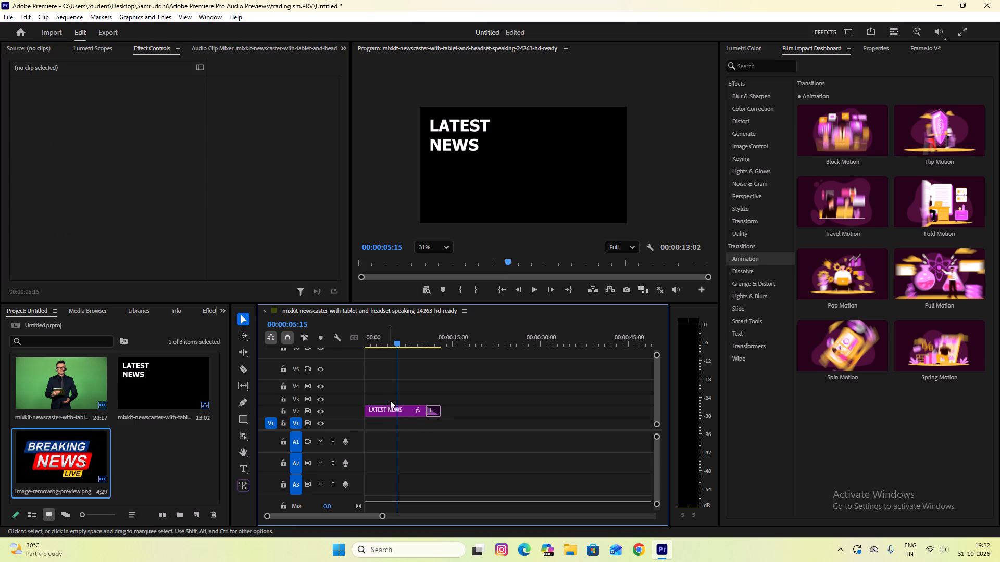
{"action": "left_click", "coordinate": [398, 407]}
{"action": "key", "text": "Delete"}
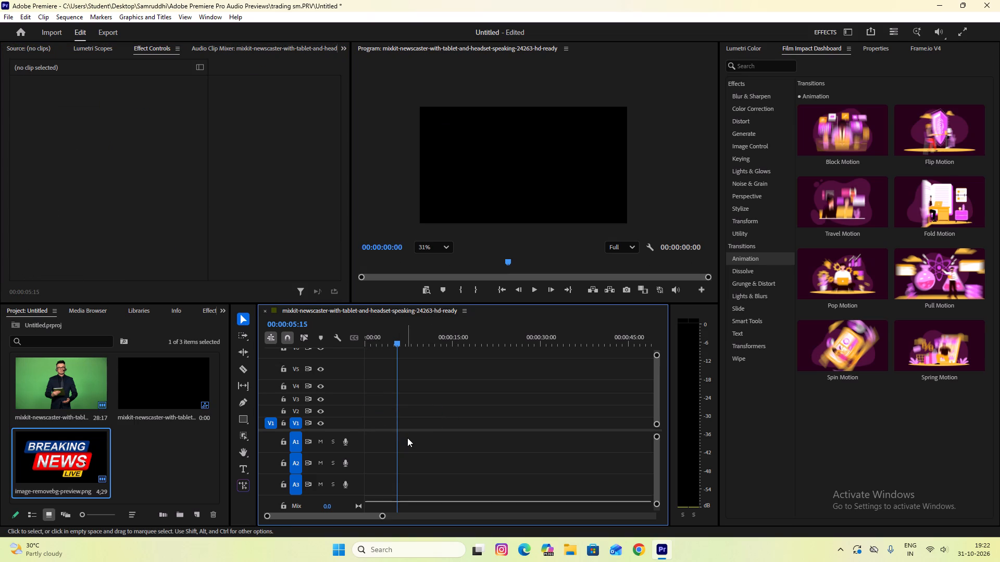
Delete all media and the newscaster sequence from the project bin.
{"action": "key", "text": "ctrl+a"}
{"action": "key", "text": "ctrl+a"}
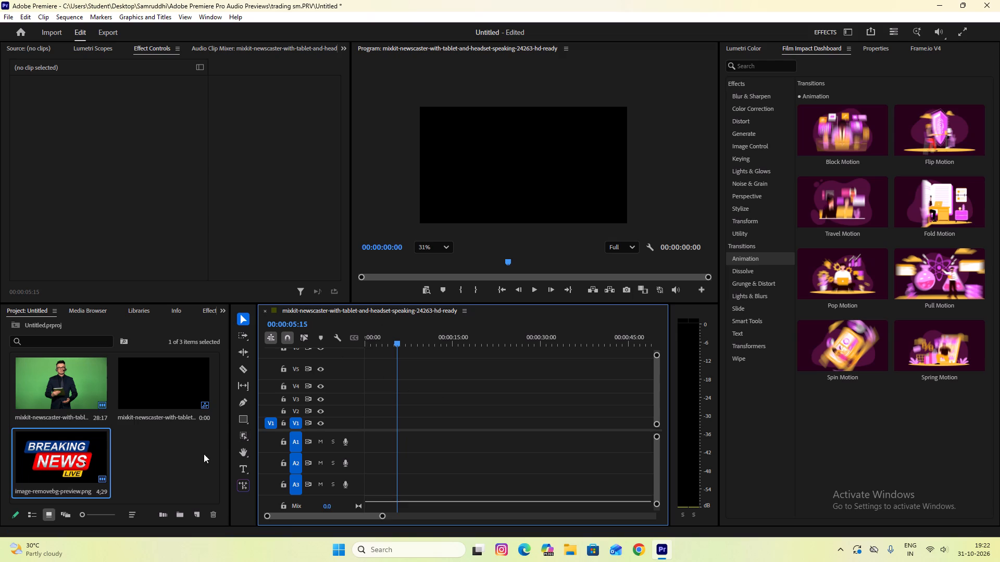
{"action": "left_click", "coordinate": [188, 456]}
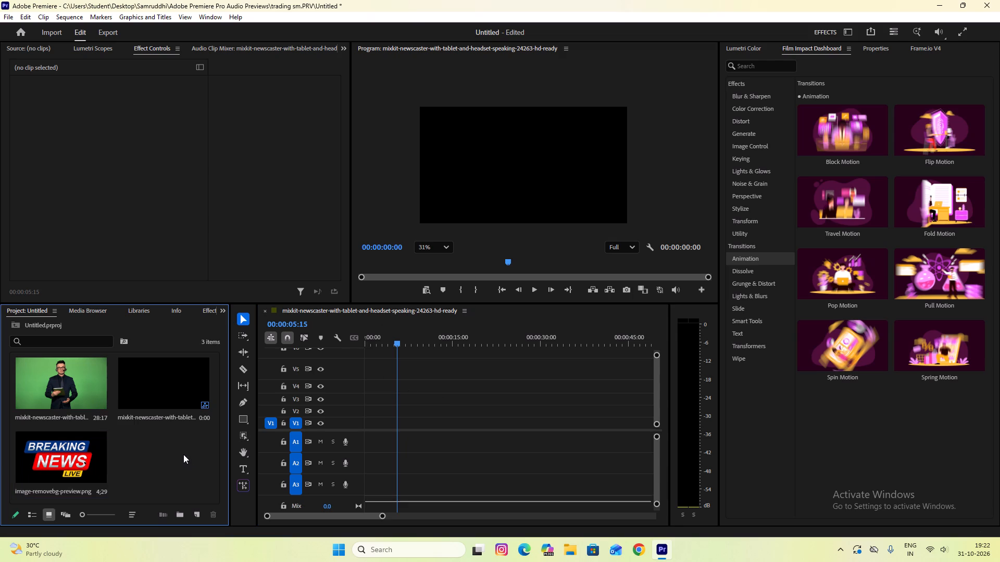
{"action": "key", "text": "ctrl+a"}
{"action": "key", "text": "Delete"}
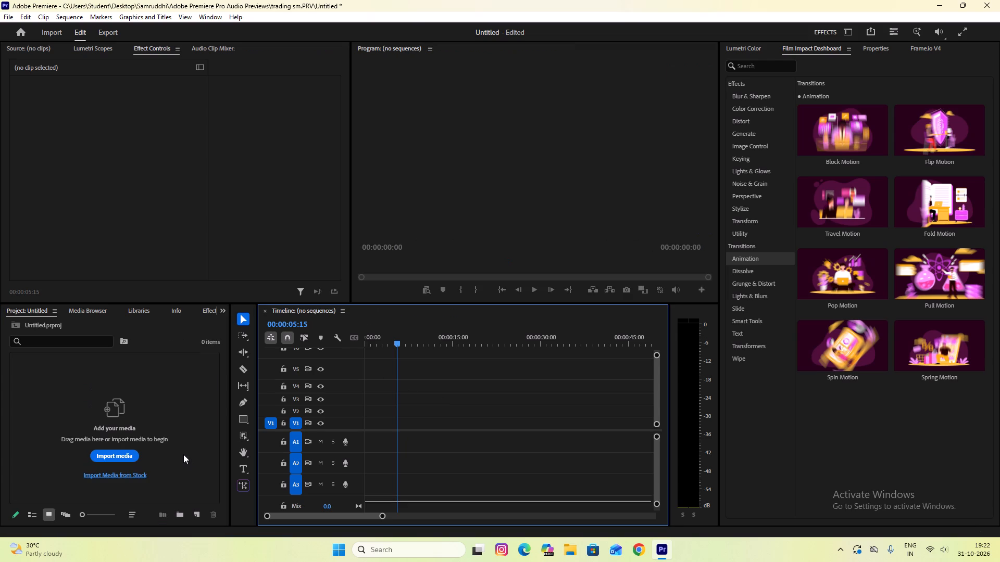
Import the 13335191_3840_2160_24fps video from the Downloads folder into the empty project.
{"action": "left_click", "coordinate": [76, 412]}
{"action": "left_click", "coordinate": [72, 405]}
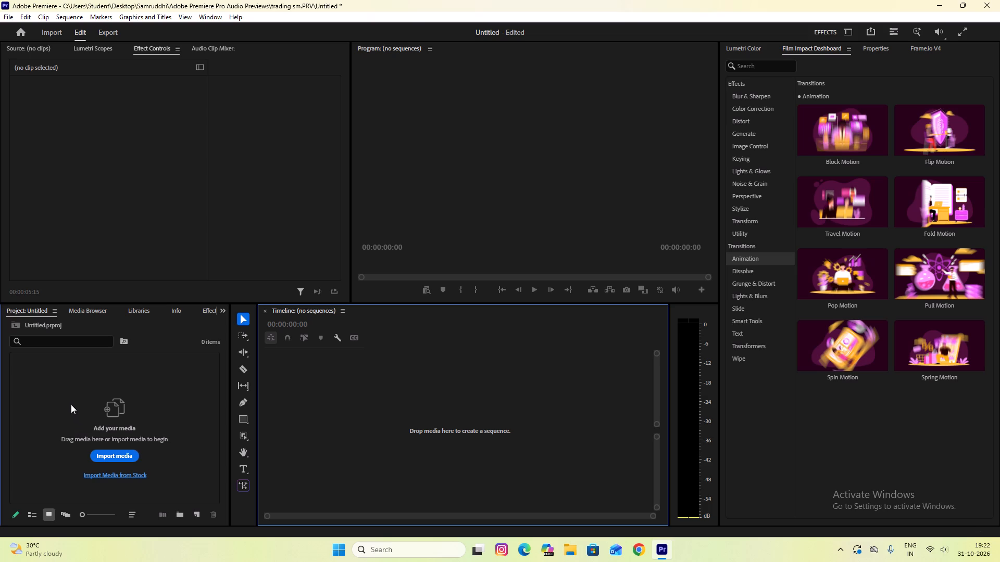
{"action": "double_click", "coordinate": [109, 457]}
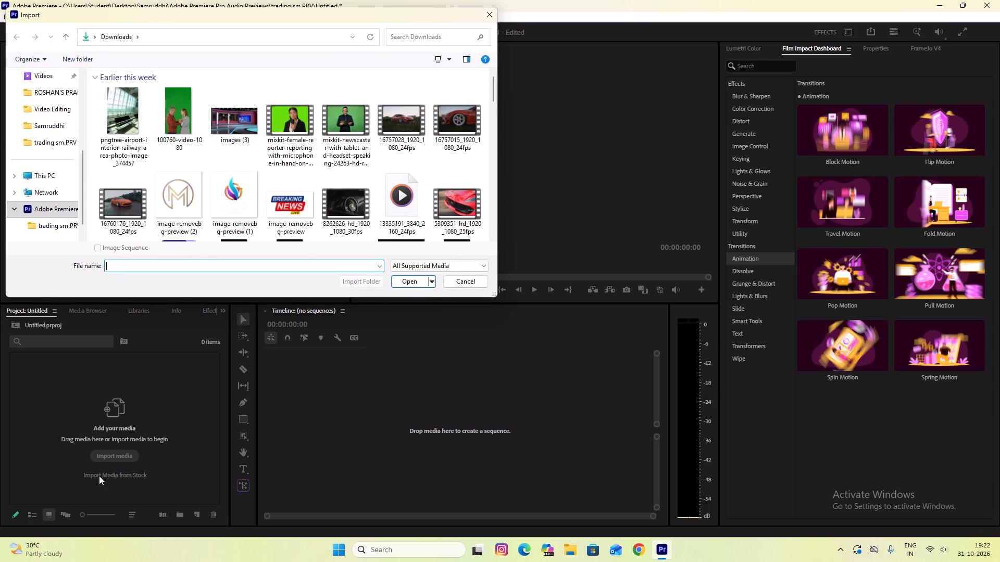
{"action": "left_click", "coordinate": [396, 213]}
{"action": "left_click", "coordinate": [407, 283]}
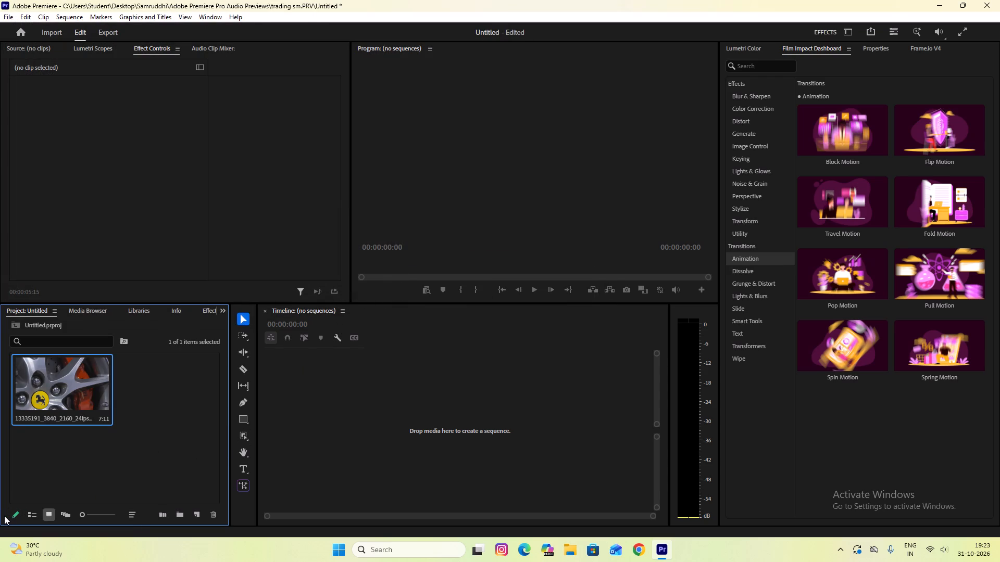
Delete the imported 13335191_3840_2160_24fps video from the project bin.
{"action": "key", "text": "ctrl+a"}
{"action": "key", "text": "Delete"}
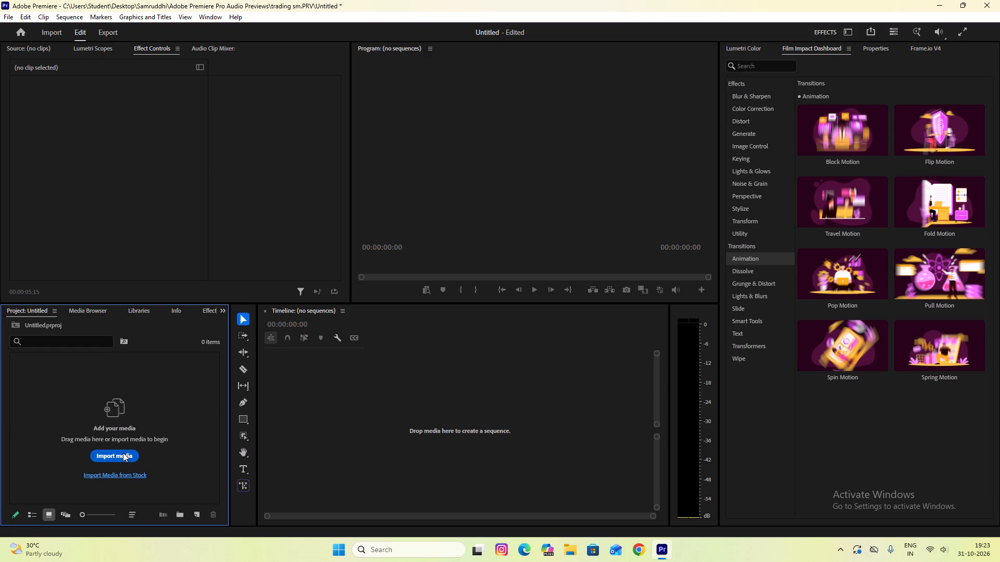
Import the mixkit-man-traveling-by-motorcycle-on-an-empty-road video from the Downloads folder.
{"action": "double_click", "coordinate": [123, 453]}
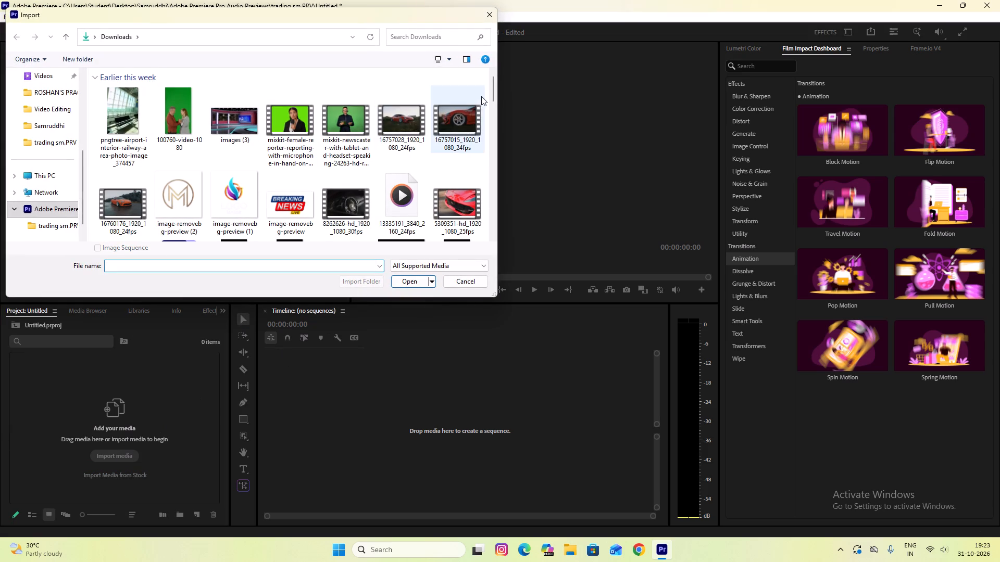
{"action": "left_click_drag", "start_coordinate": [491, 99], "coordinate": [493, 121]}
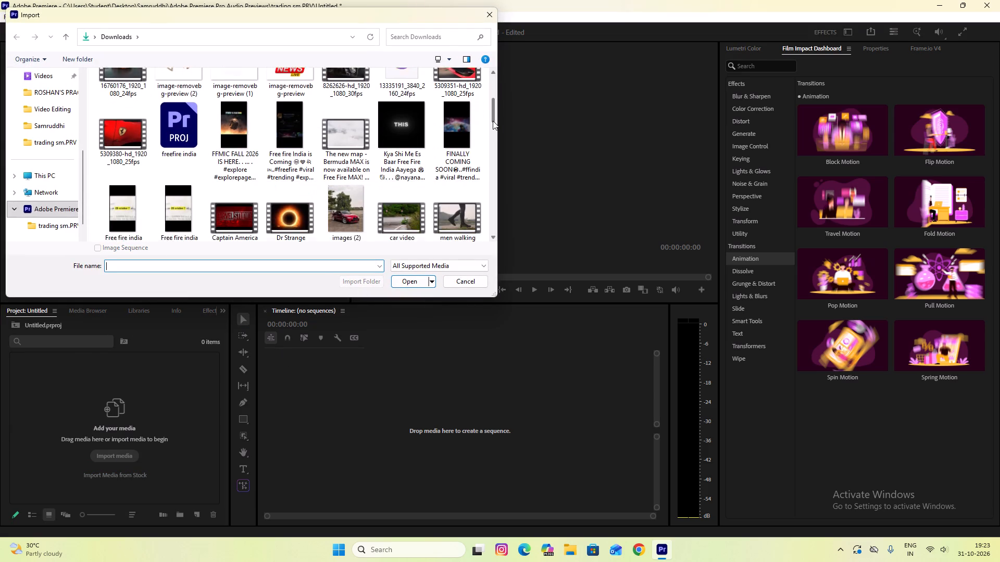
{"action": "left_click_drag", "start_coordinate": [493, 121], "coordinate": [492, 130]}
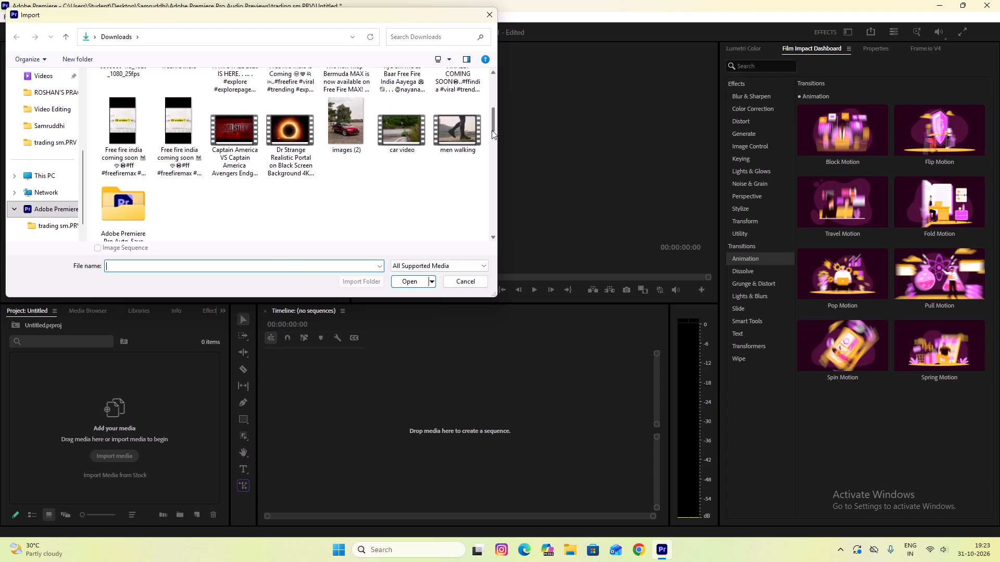
{"action": "left_click_drag", "start_coordinate": [492, 130], "coordinate": [490, 168]}
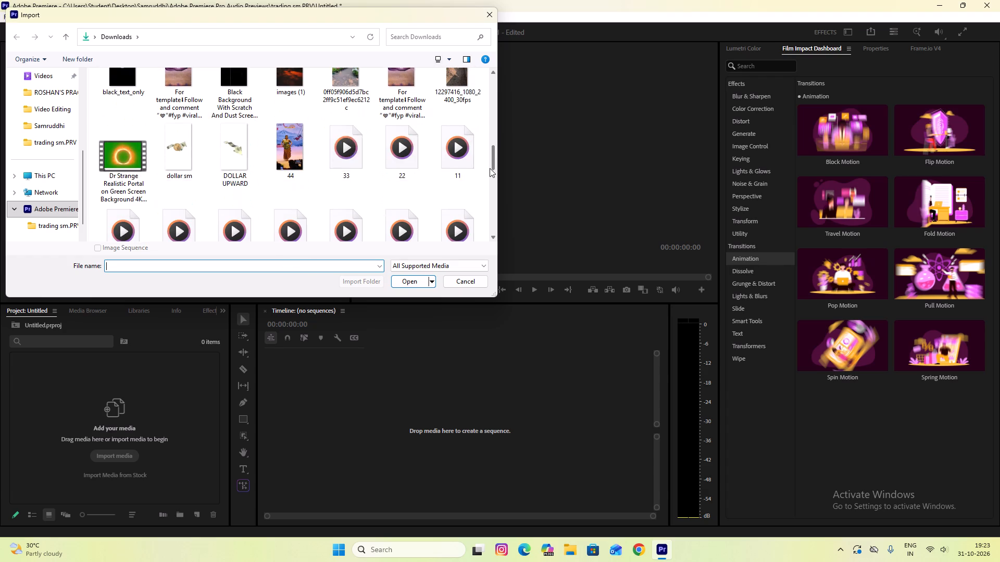
{"action": "left_click_drag", "start_coordinate": [490, 168], "coordinate": [492, 185]}
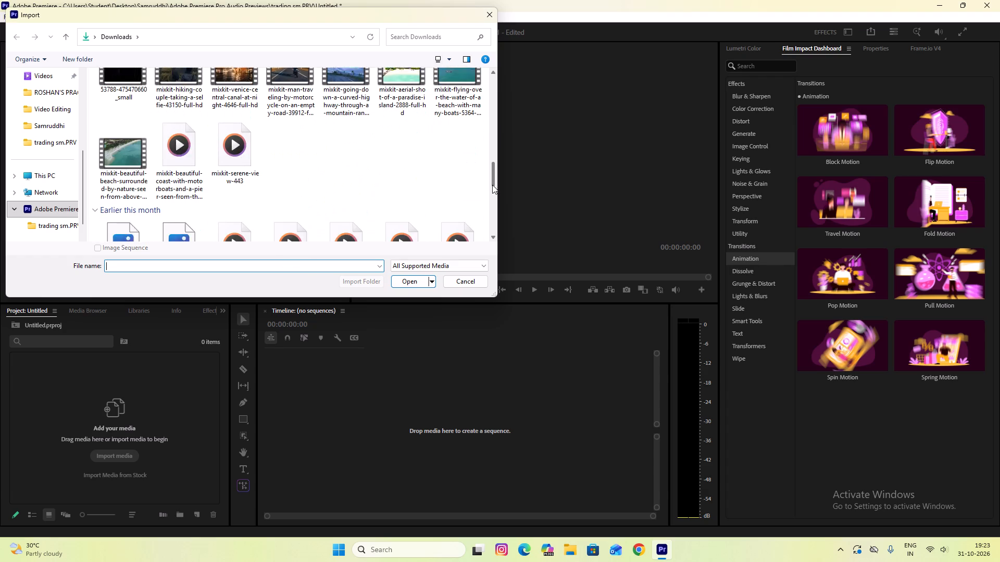
{"action": "left_click_drag", "start_coordinate": [492, 185], "coordinate": [495, 200]}
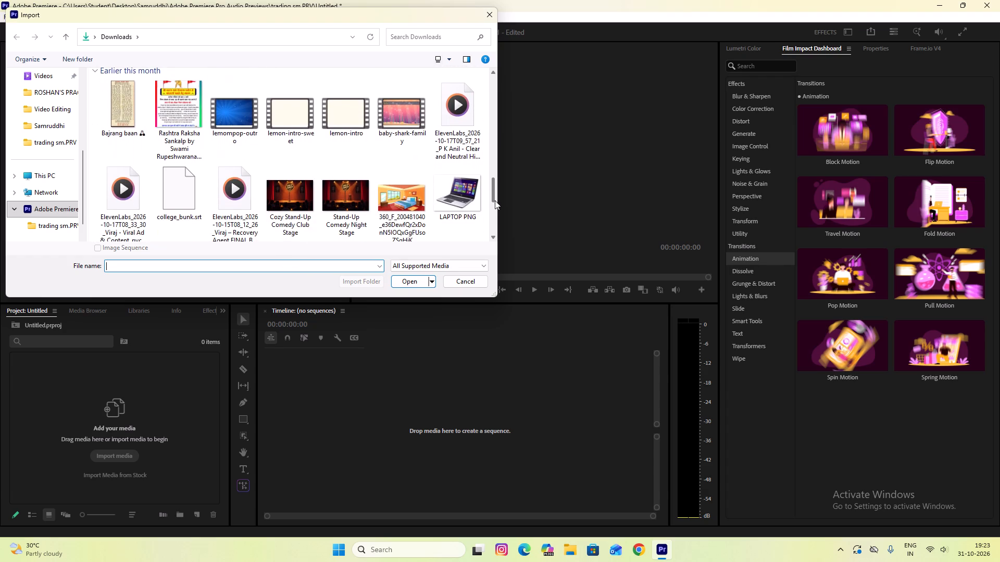
{"action": "left_click_drag", "start_coordinate": [495, 200], "coordinate": [498, 220]}
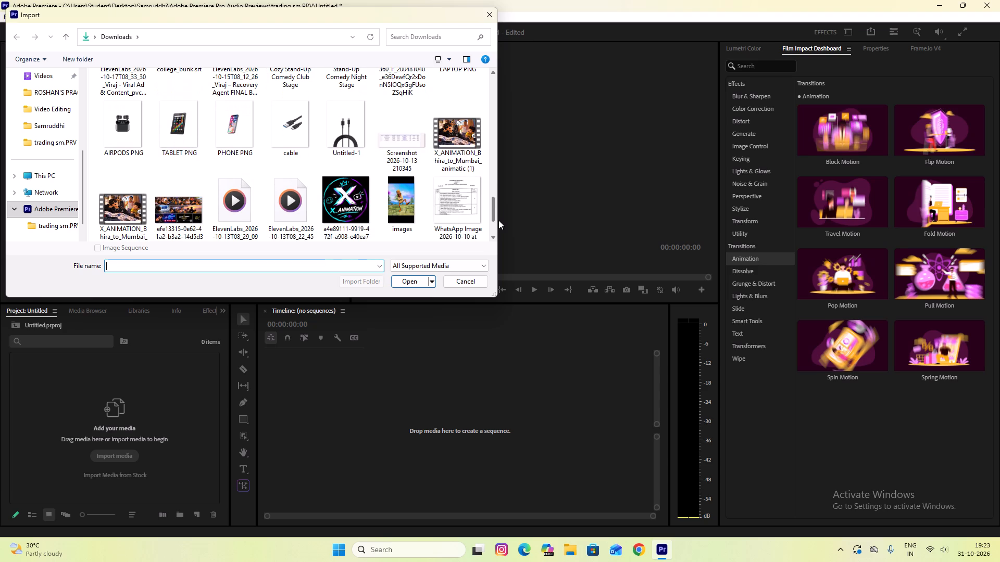
{"action": "left_click_drag", "start_coordinate": [498, 220], "coordinate": [499, 231]}
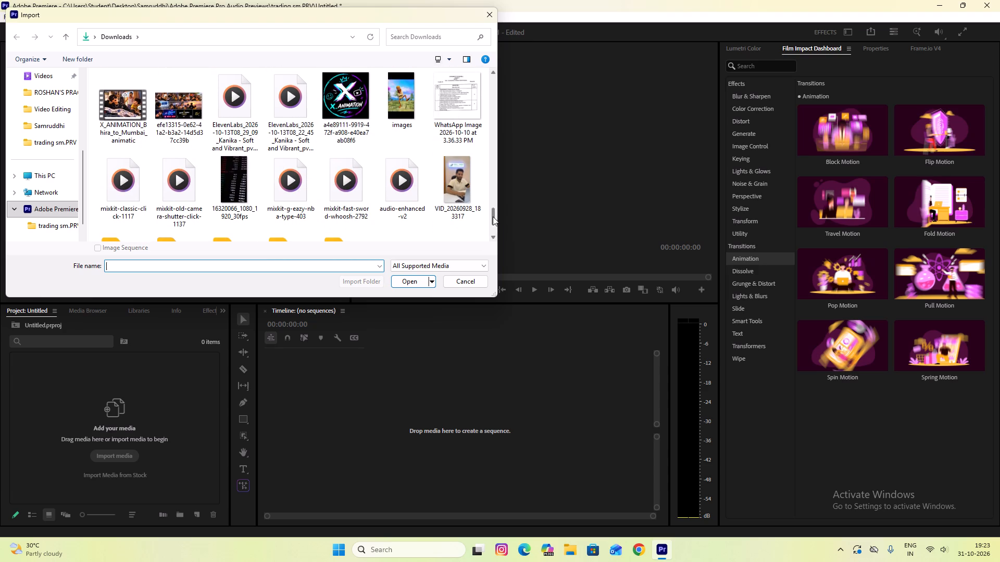
{"action": "left_click_drag", "start_coordinate": [493, 216], "coordinate": [493, 228]}
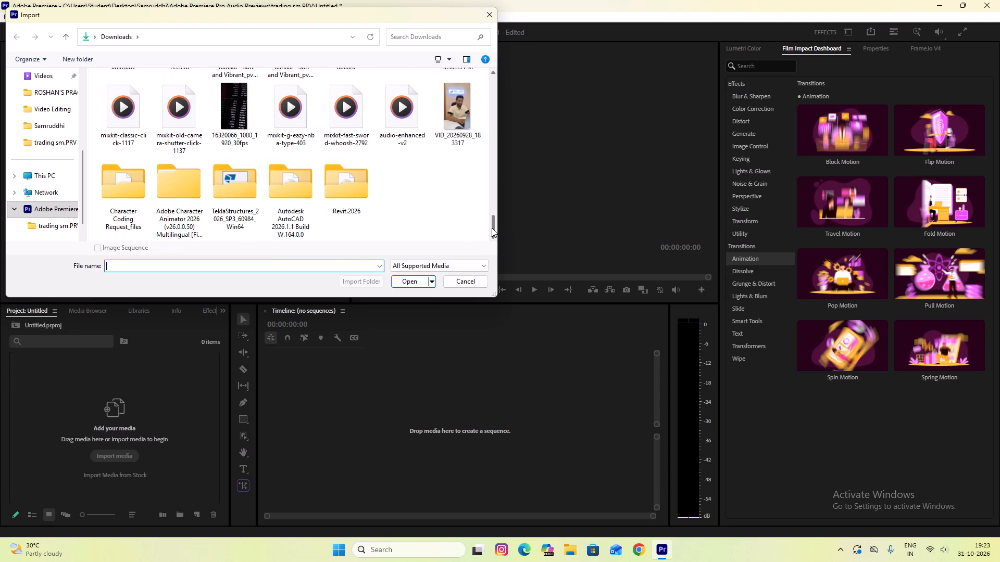
{"action": "left_click_drag", "start_coordinate": [492, 228], "coordinate": [491, 189]}
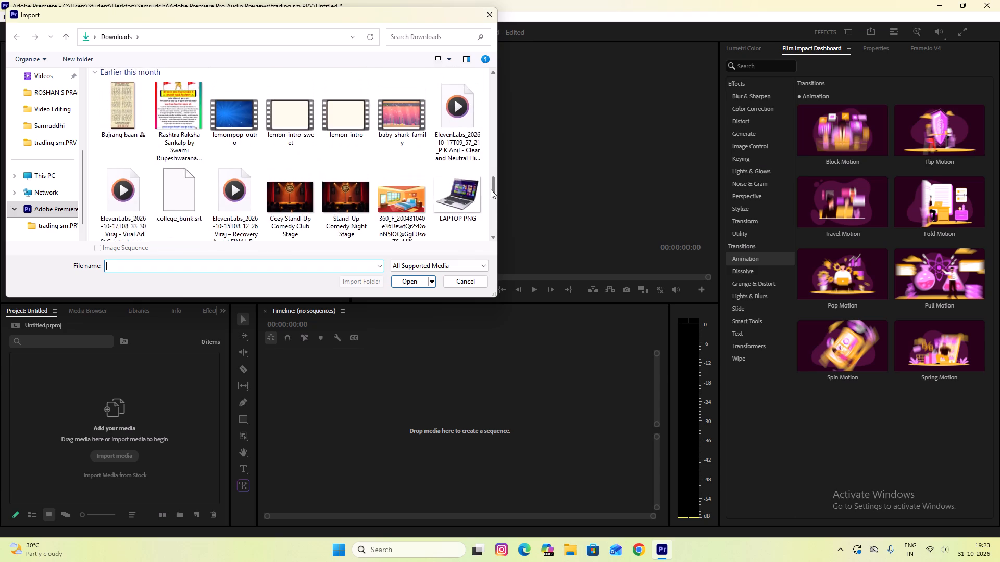
{"action": "left_click_drag", "start_coordinate": [491, 189], "coordinate": [494, 163]}
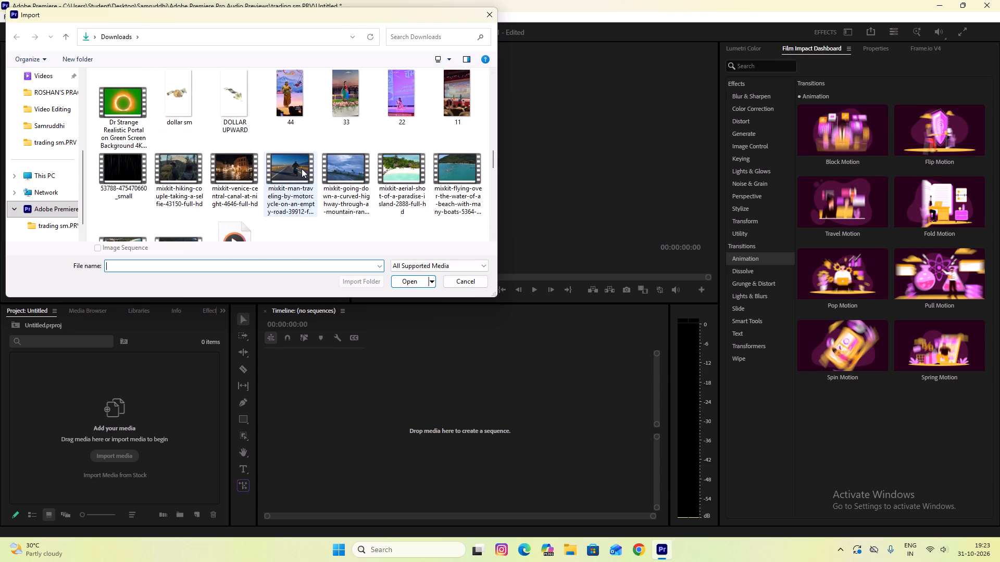
{"action": "left_click", "coordinate": [302, 169]}
{"action": "left_click", "coordinate": [408, 284]}
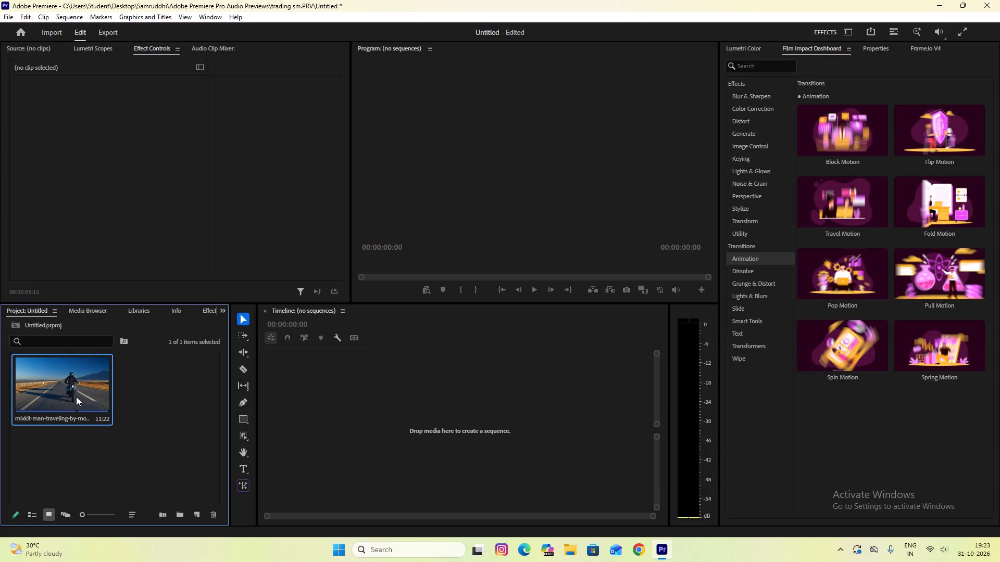
Create a sequence from the motorcycle video by placing it in the empty timeline.
{"action": "left_click_drag", "start_coordinate": [76, 393], "coordinate": [340, 438]}
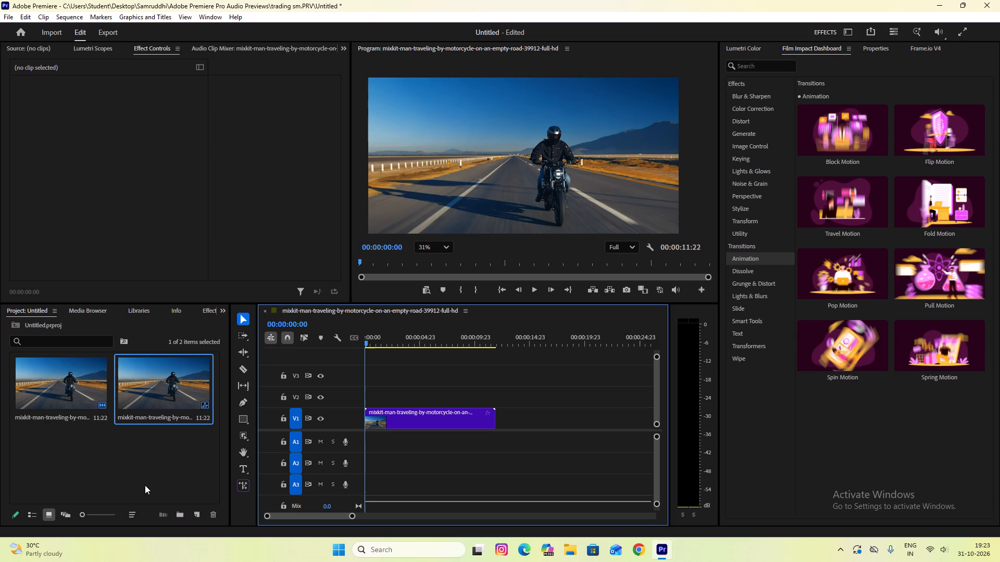
Import the image-removebg-preview (2) logo image from the Downloads folder.
{"action": "double_click", "coordinate": [143, 469]}
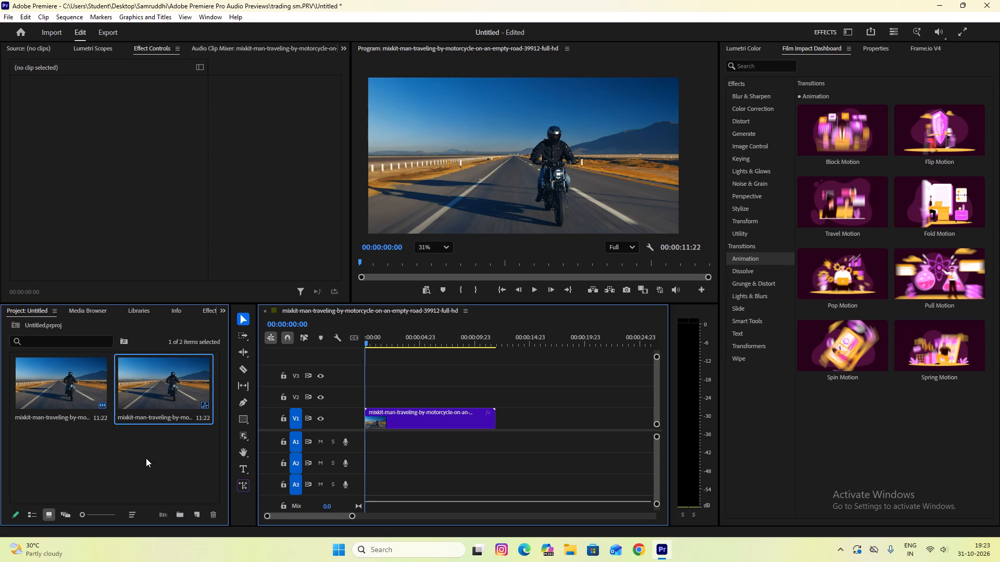
{"action": "double_click", "coordinate": [146, 457]}
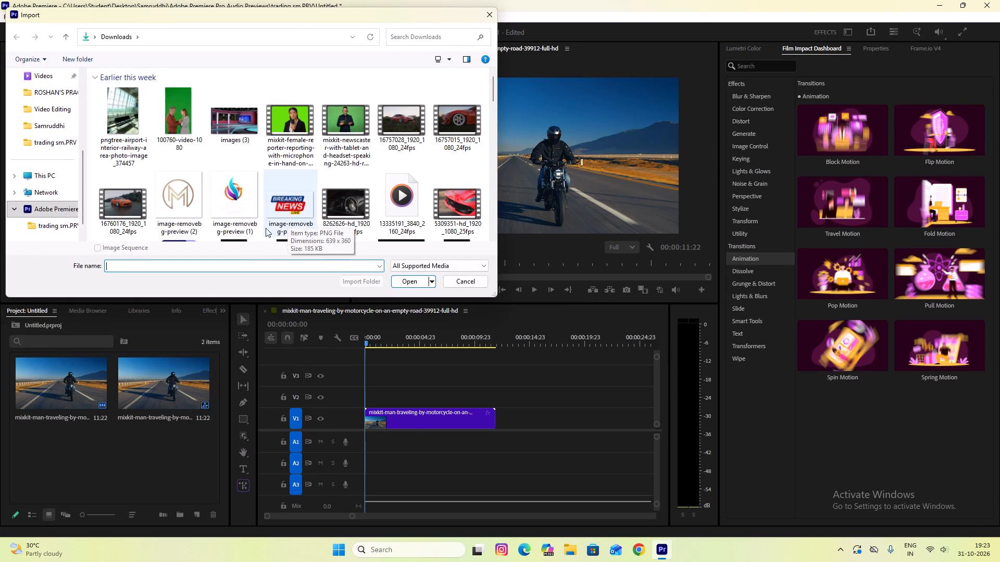
{"action": "scroll", "coordinate": [218, 223], "scroll_direction": "down", "scroll_amount": 4}
{"action": "scroll", "coordinate": [221, 223], "scroll_direction": "up", "scroll_amount": 3}
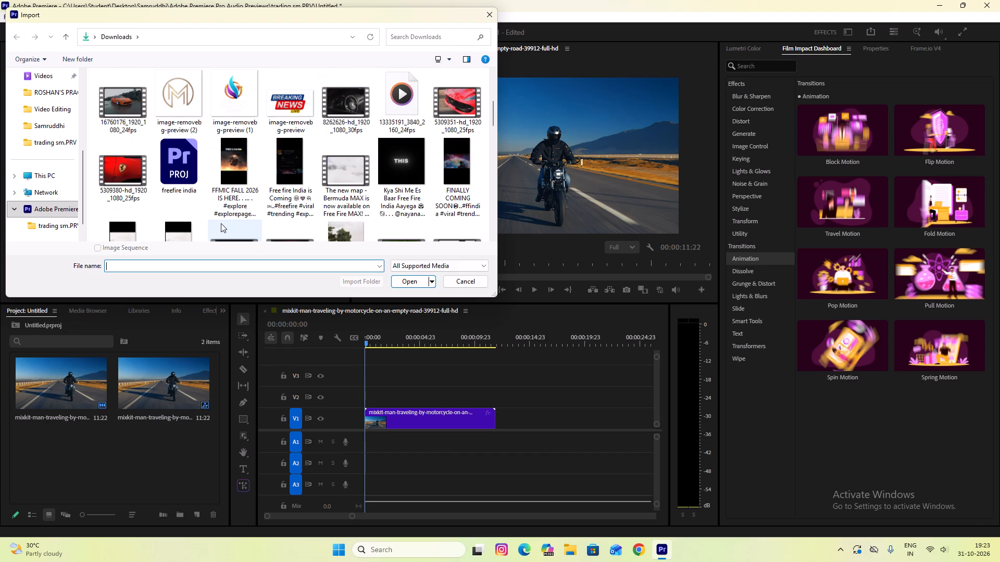
{"action": "scroll", "coordinate": [221, 223], "scroll_direction": "down", "scroll_amount": 1}
{"action": "scroll", "coordinate": [221, 223], "scroll_direction": "up", "scroll_amount": 2}
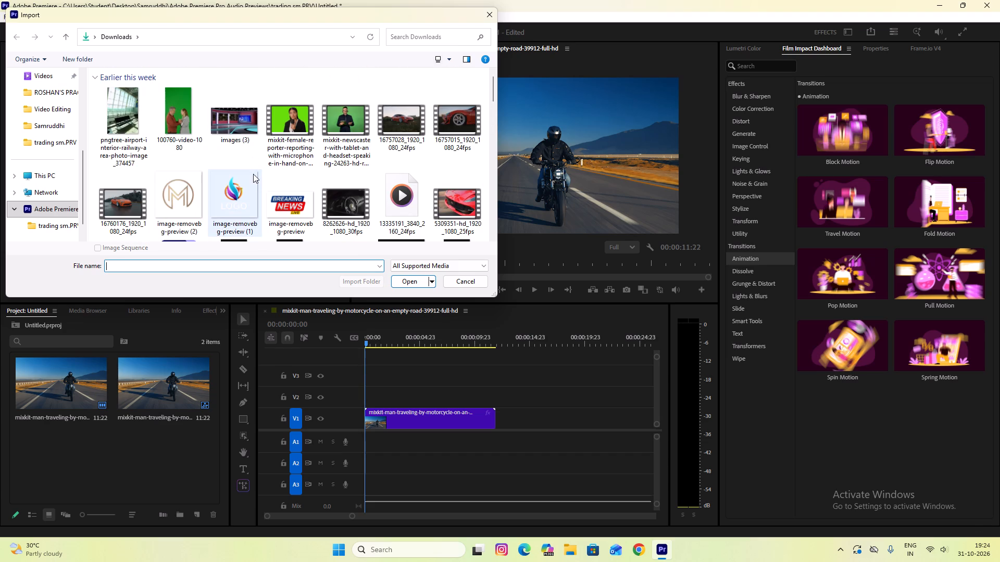
{"action": "left_click", "coordinate": [195, 201]}
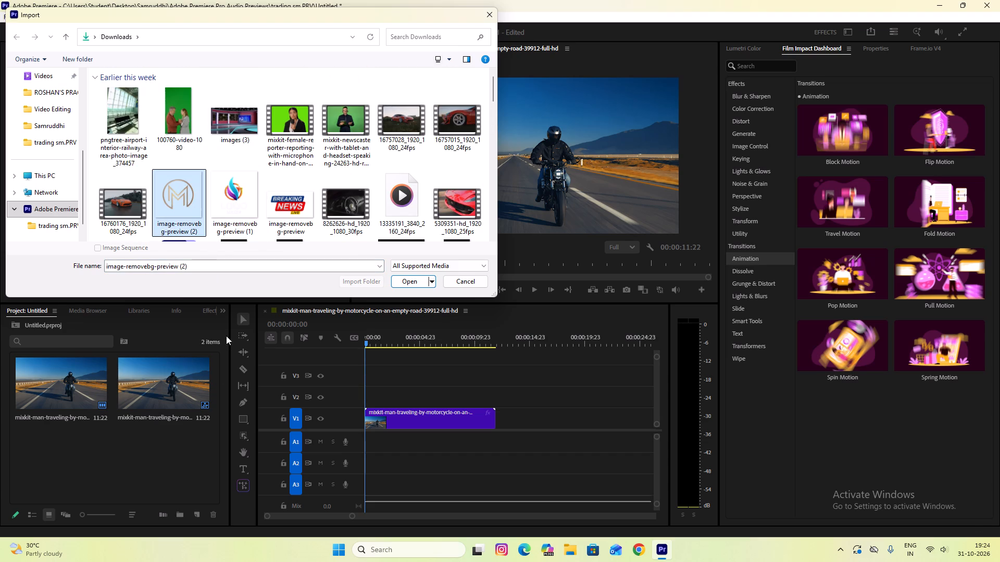
{"action": "left_click", "coordinate": [401, 282]}
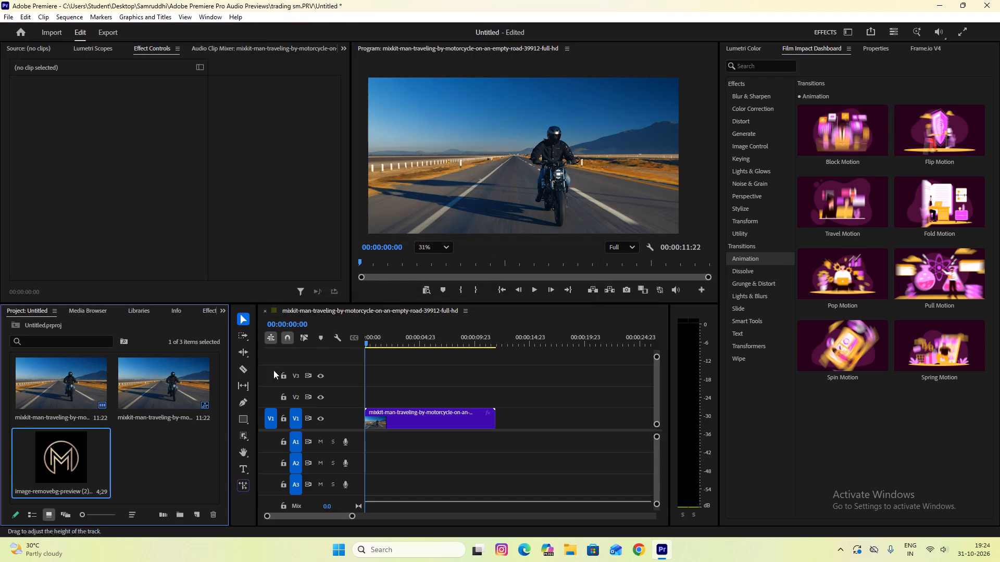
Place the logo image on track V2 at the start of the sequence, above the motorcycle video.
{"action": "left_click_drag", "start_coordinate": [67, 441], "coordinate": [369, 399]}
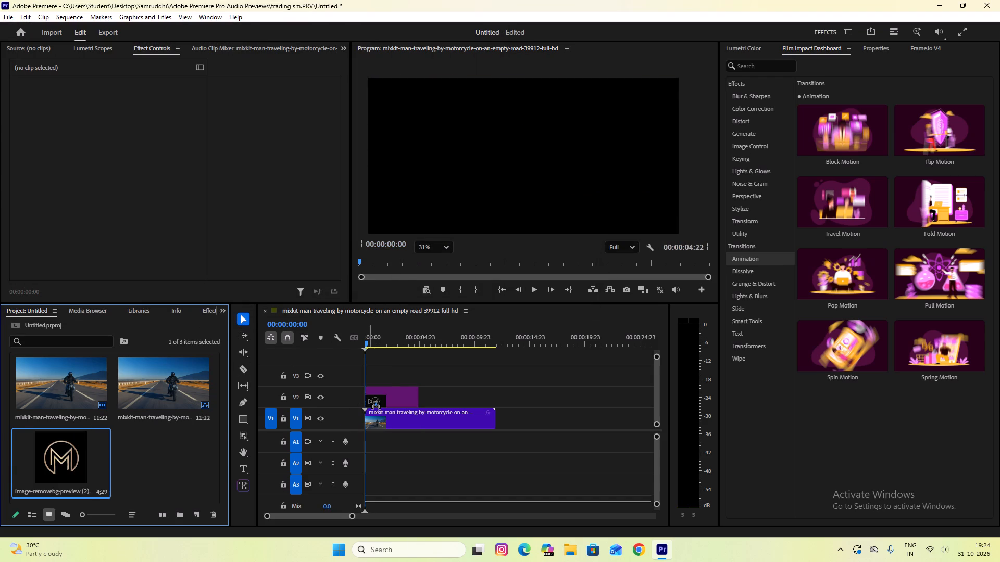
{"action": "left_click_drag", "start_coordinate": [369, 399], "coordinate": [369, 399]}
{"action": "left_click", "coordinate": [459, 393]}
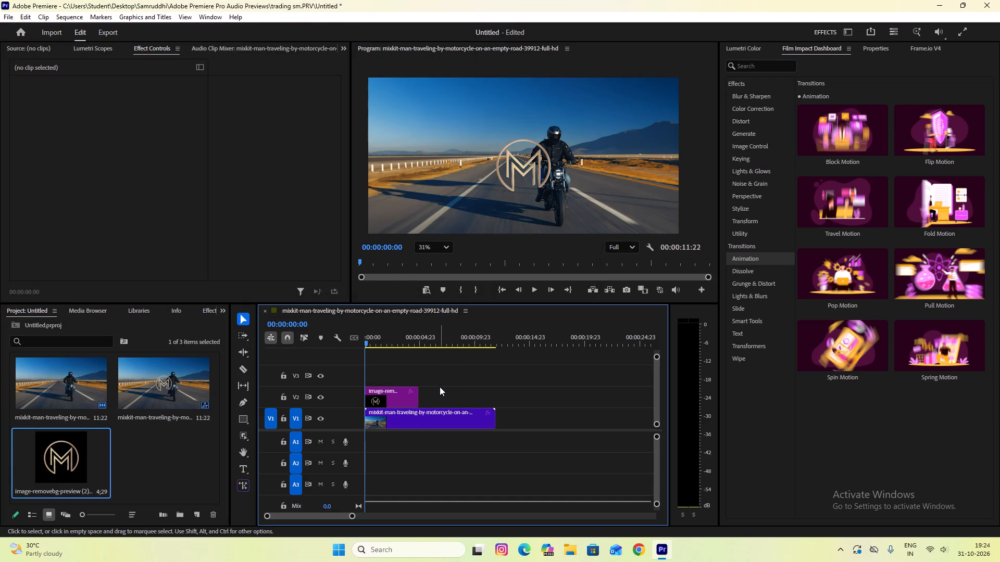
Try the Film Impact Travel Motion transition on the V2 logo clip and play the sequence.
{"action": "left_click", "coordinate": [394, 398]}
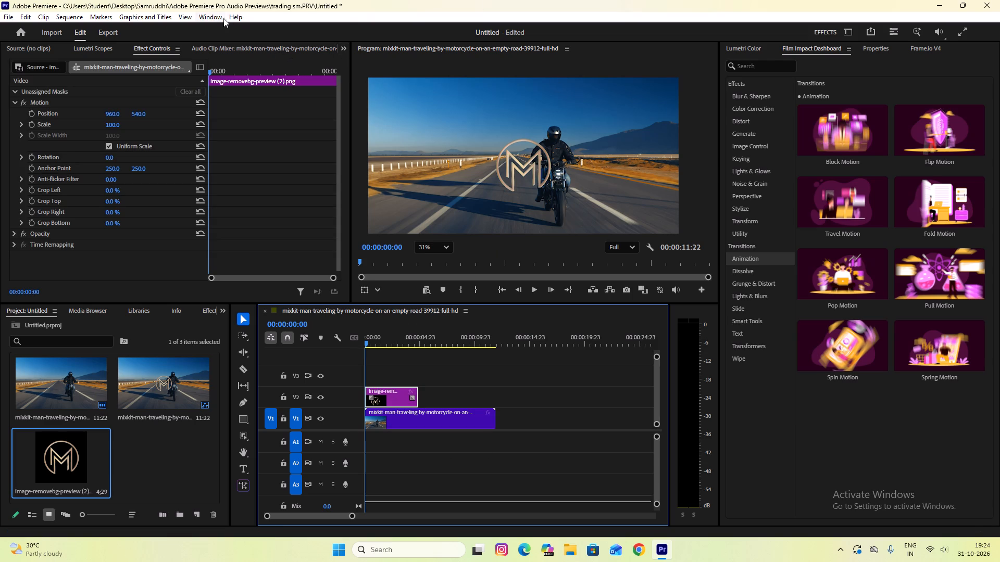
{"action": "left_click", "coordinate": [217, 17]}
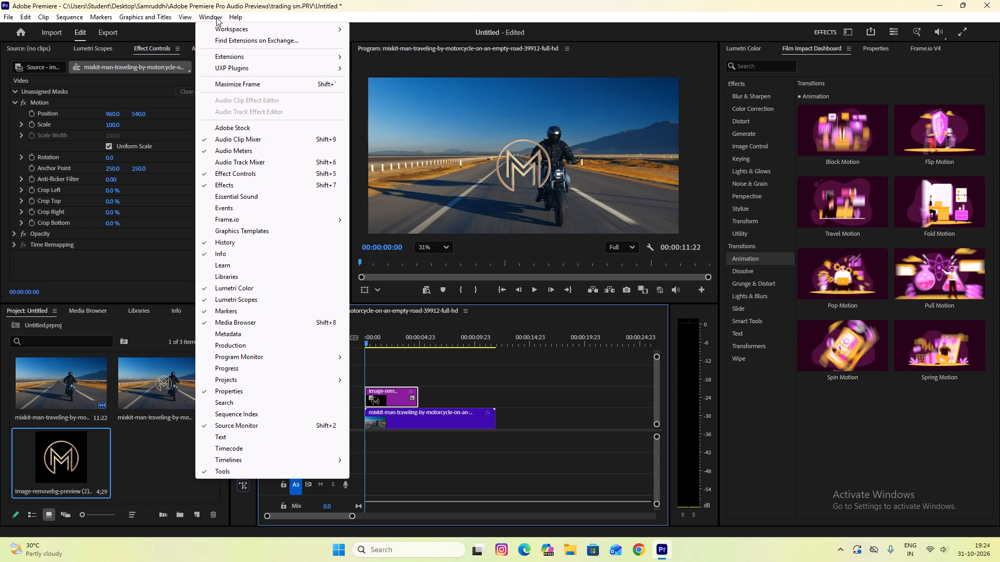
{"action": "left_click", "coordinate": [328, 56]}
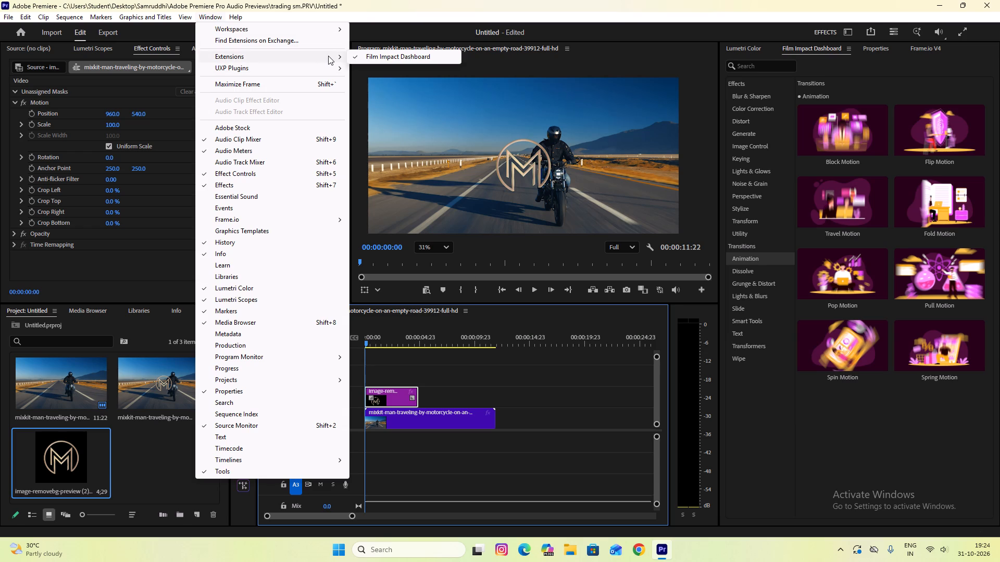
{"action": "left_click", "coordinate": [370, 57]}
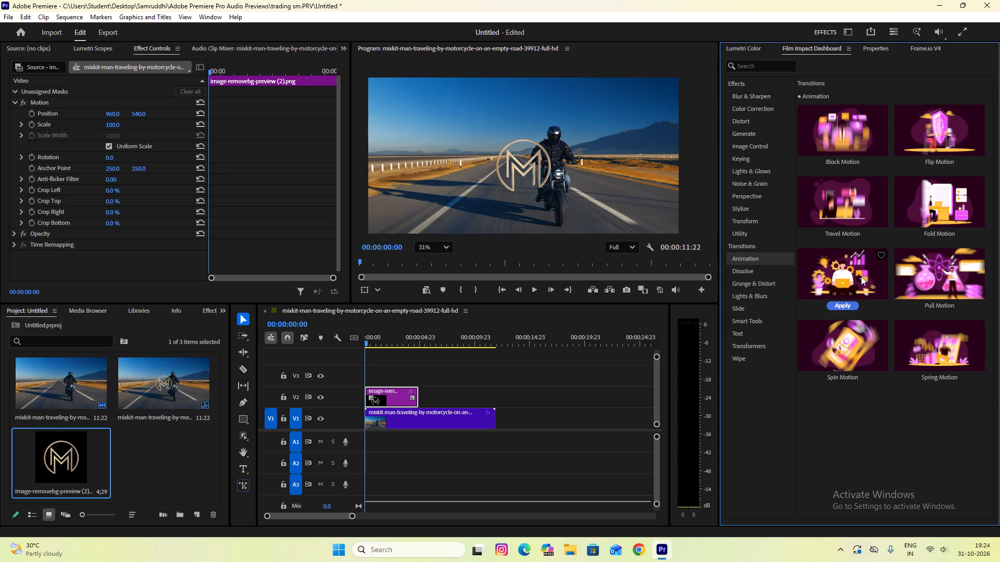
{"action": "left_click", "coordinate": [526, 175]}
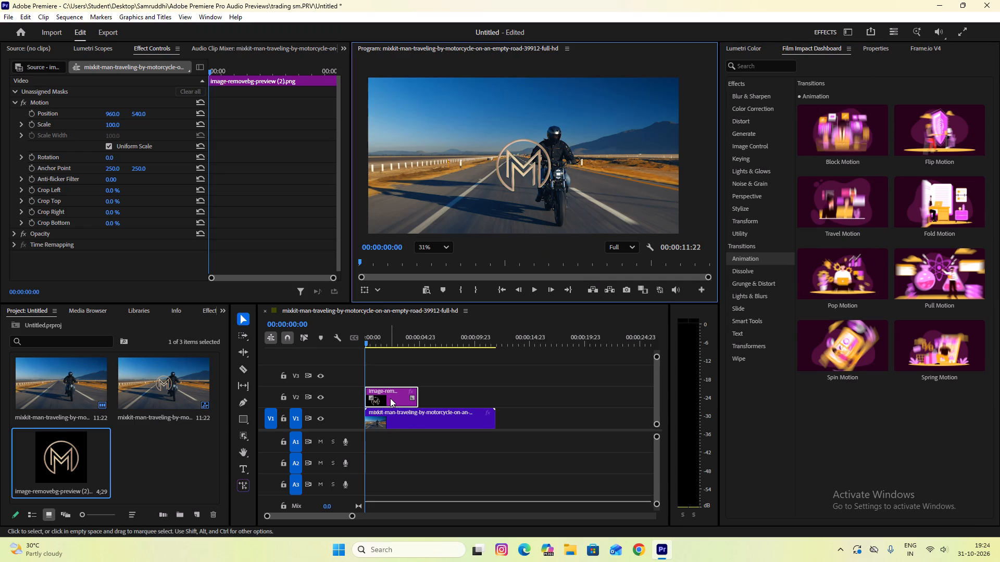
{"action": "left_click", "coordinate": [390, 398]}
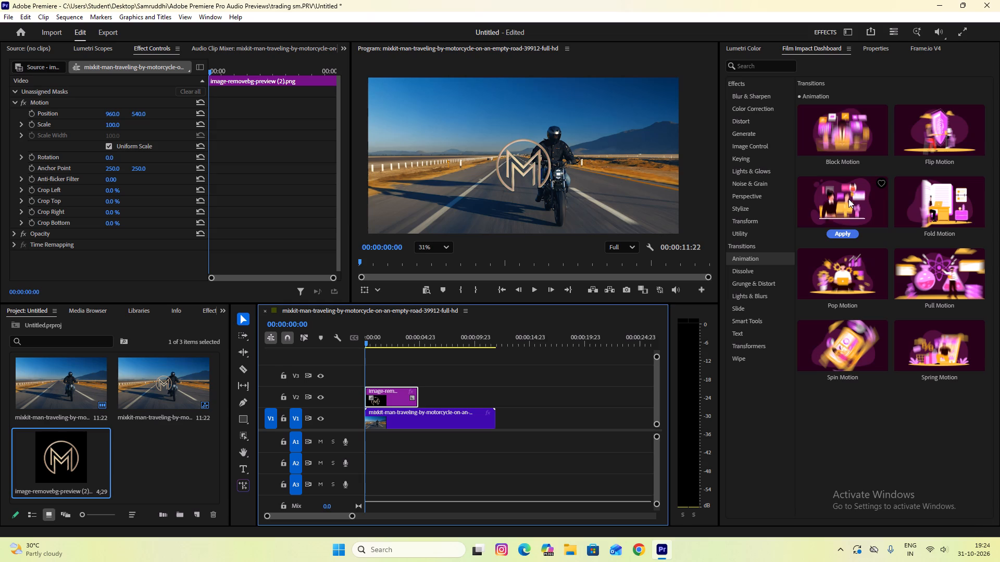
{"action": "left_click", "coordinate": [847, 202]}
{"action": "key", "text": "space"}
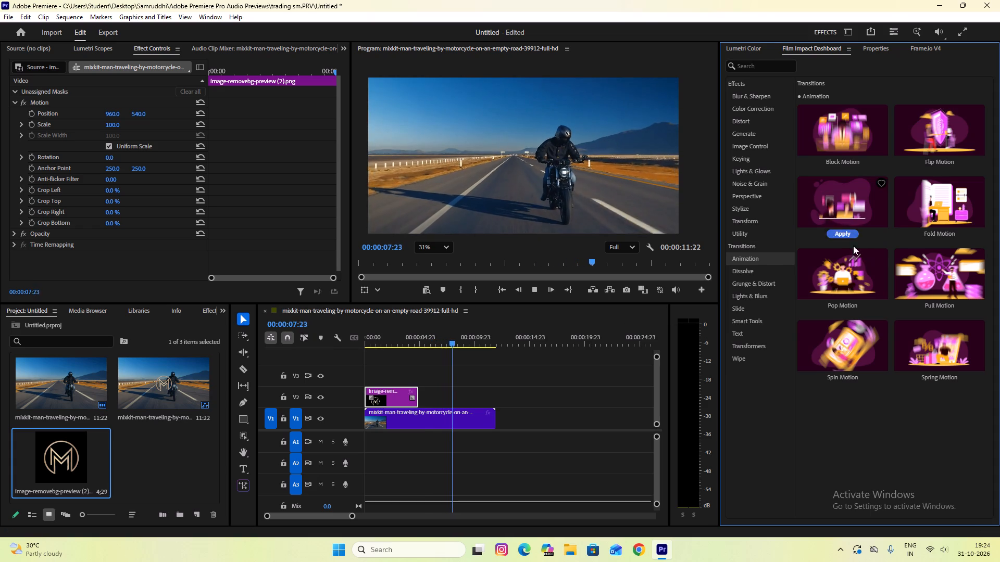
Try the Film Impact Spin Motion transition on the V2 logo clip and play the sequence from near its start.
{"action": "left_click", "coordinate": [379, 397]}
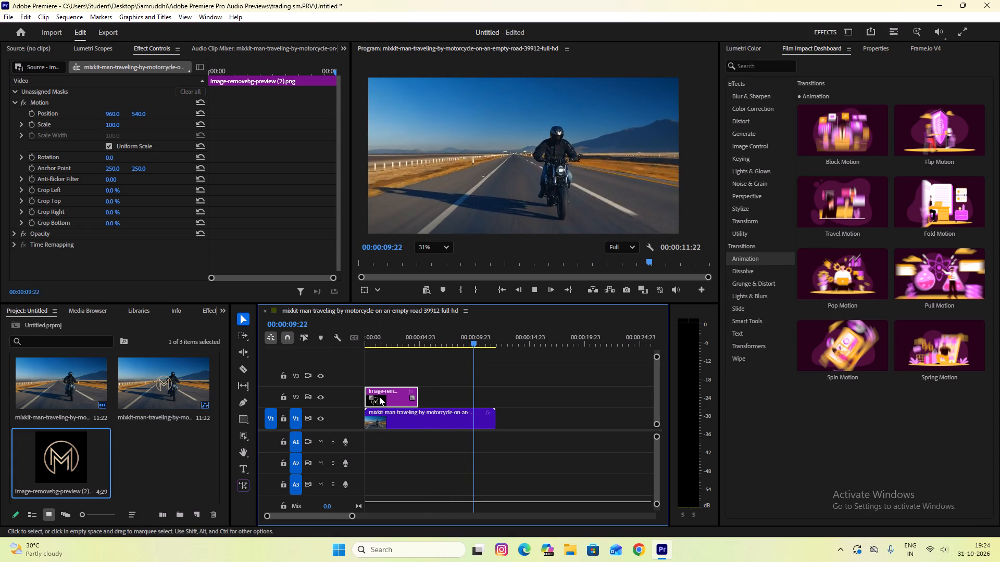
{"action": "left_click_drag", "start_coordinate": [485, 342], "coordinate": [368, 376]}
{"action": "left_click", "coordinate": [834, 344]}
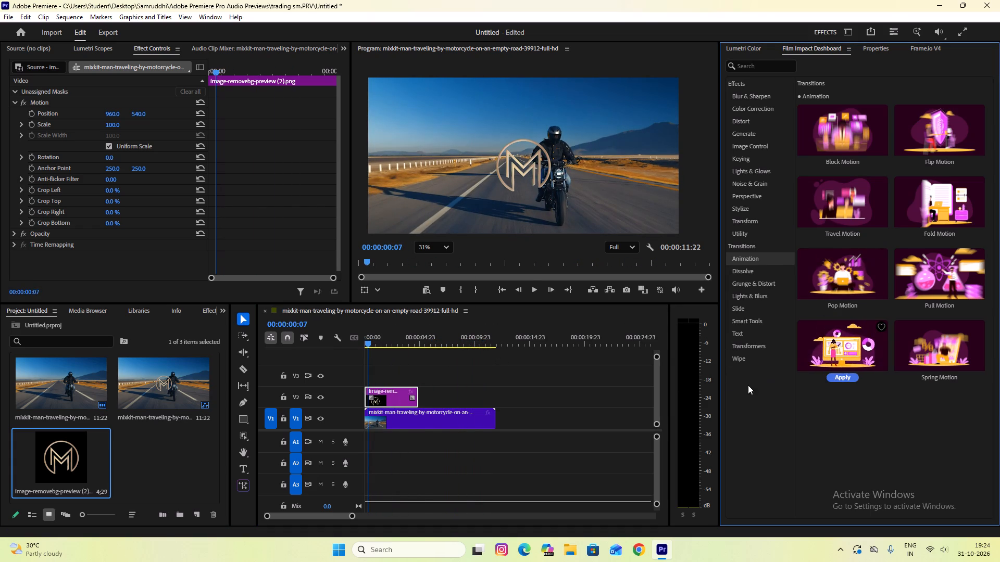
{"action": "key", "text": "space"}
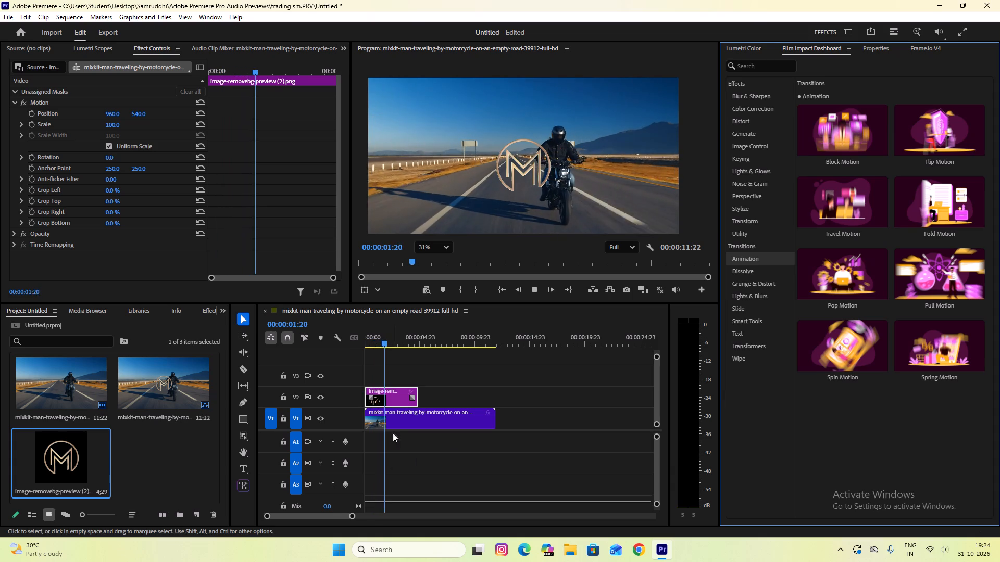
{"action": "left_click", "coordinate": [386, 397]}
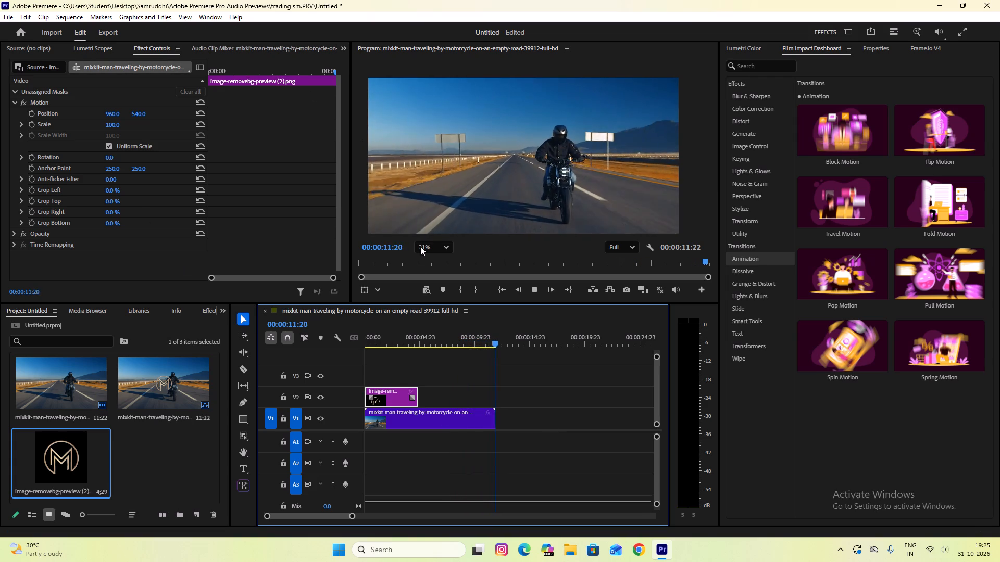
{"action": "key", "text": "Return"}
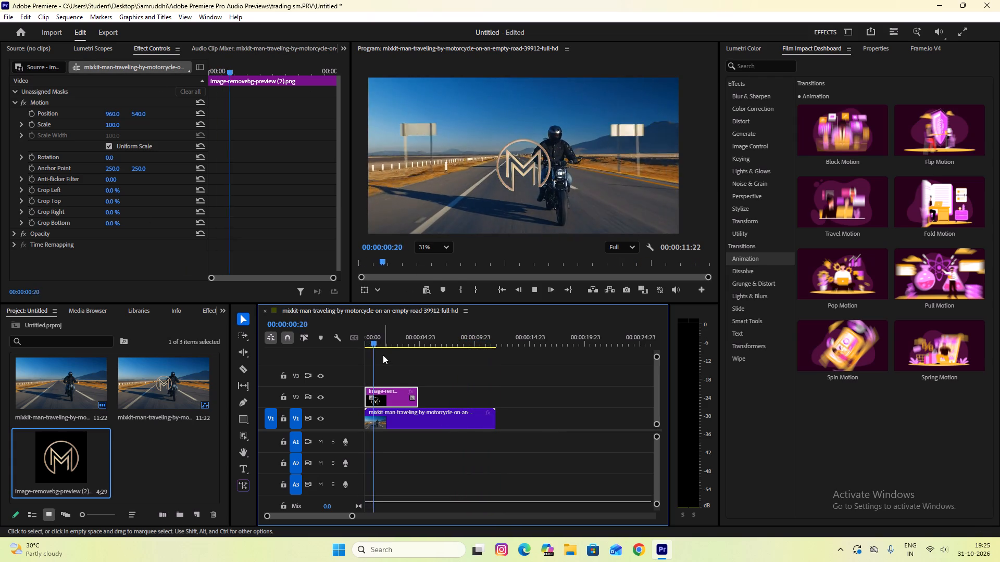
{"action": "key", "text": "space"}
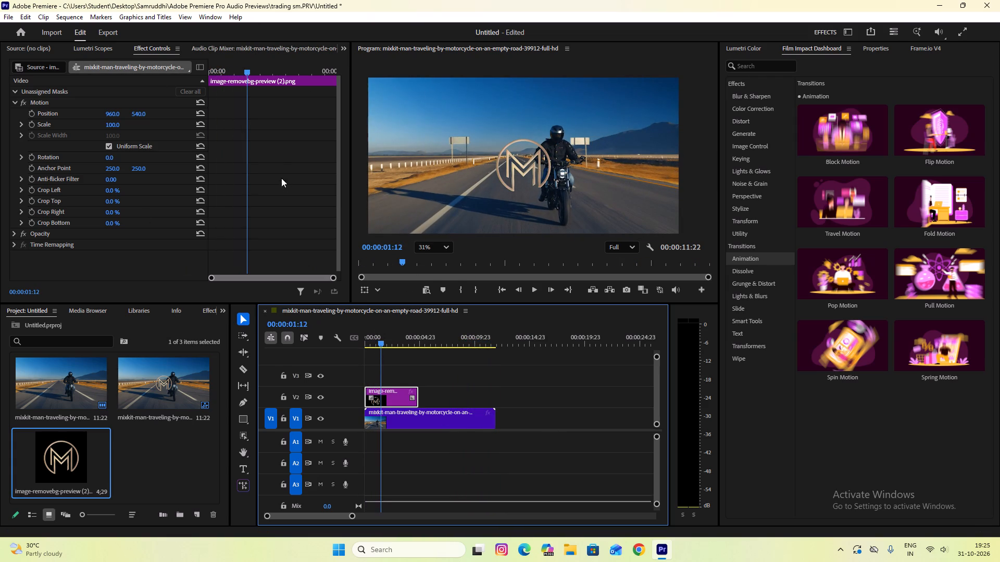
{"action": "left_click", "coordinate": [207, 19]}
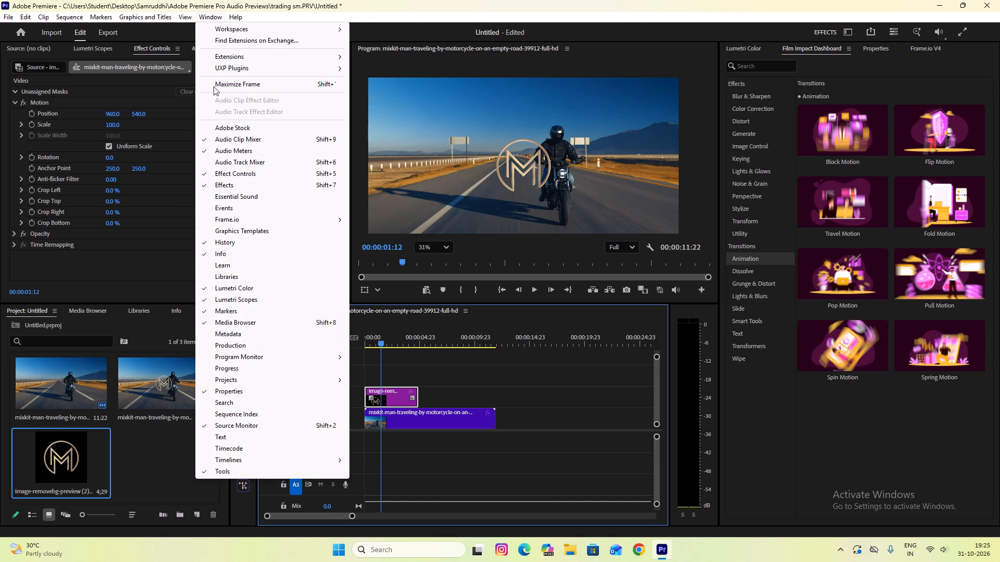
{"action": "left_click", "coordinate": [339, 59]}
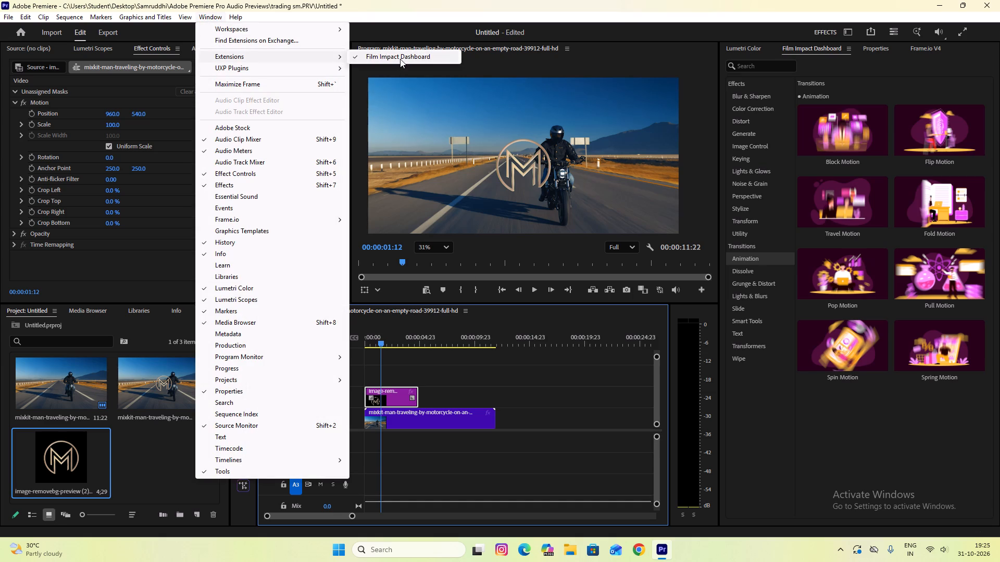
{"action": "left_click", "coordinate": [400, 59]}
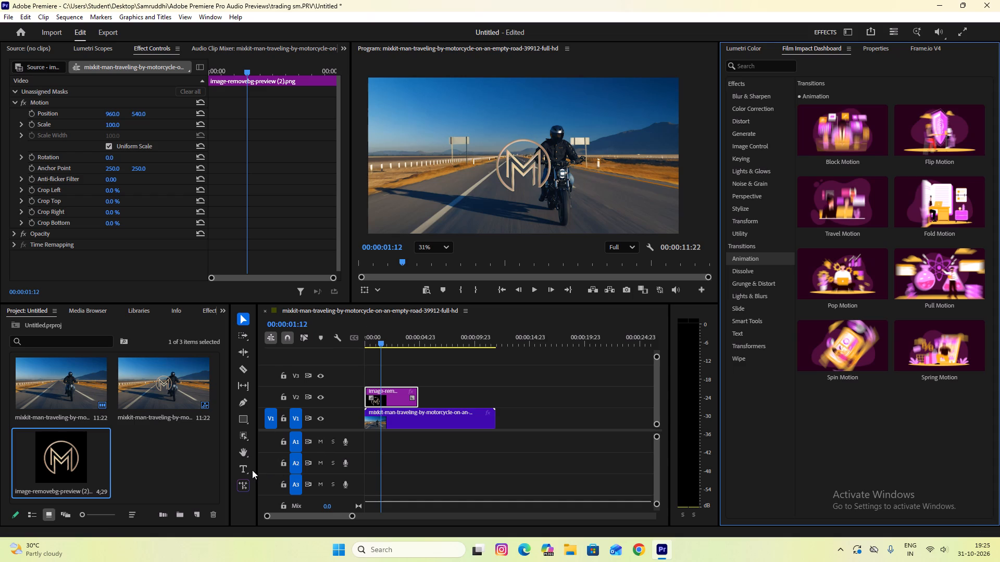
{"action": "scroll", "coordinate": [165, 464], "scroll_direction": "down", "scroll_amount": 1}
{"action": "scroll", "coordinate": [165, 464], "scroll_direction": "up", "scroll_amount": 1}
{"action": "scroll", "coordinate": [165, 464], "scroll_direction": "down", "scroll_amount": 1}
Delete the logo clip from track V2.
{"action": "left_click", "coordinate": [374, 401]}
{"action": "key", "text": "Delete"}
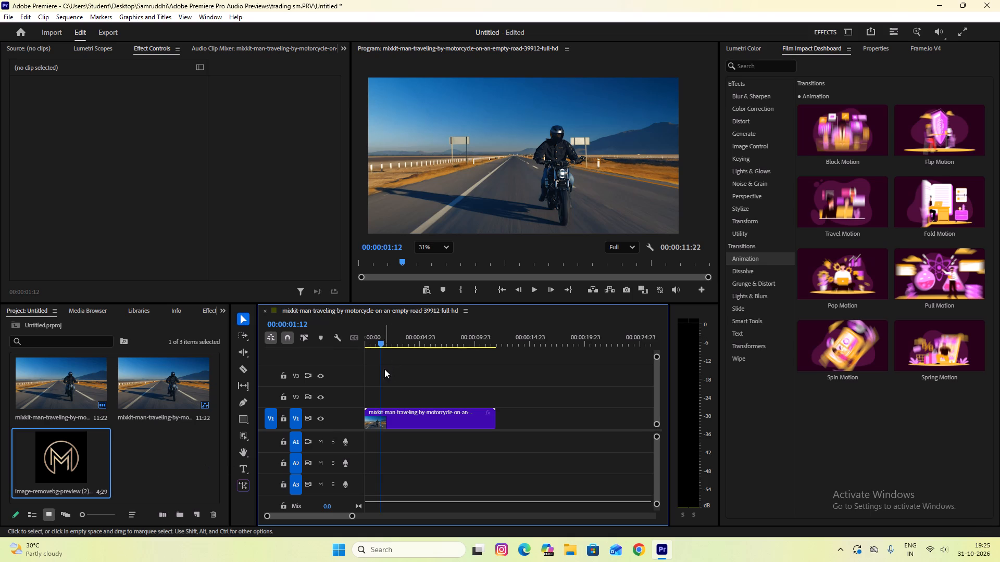
Place the logo image from the project bin on track V2 at the start of the sequence.
{"action": "left_click", "coordinate": [77, 458]}
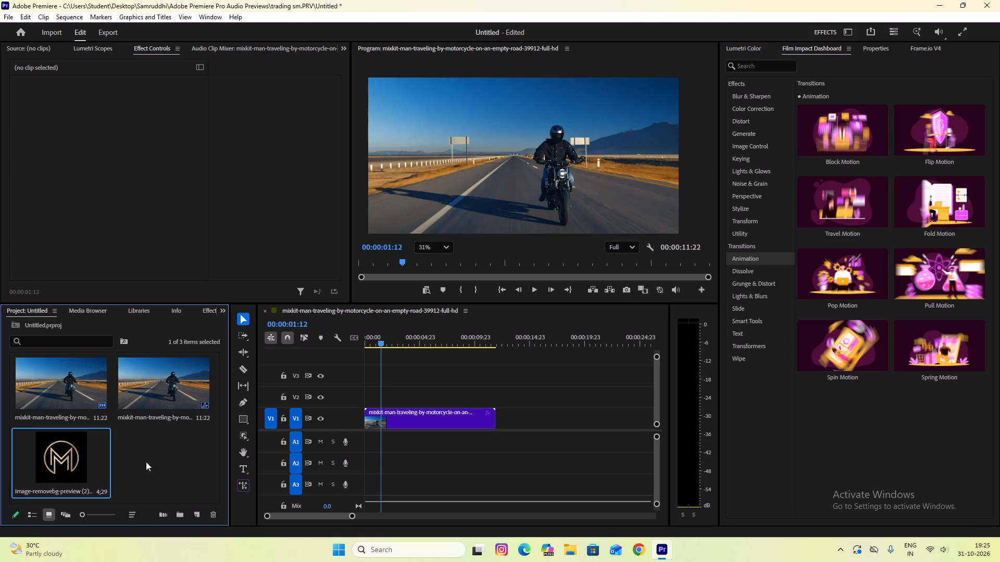
{"action": "left_click_drag", "start_coordinate": [76, 457], "coordinate": [354, 392]}
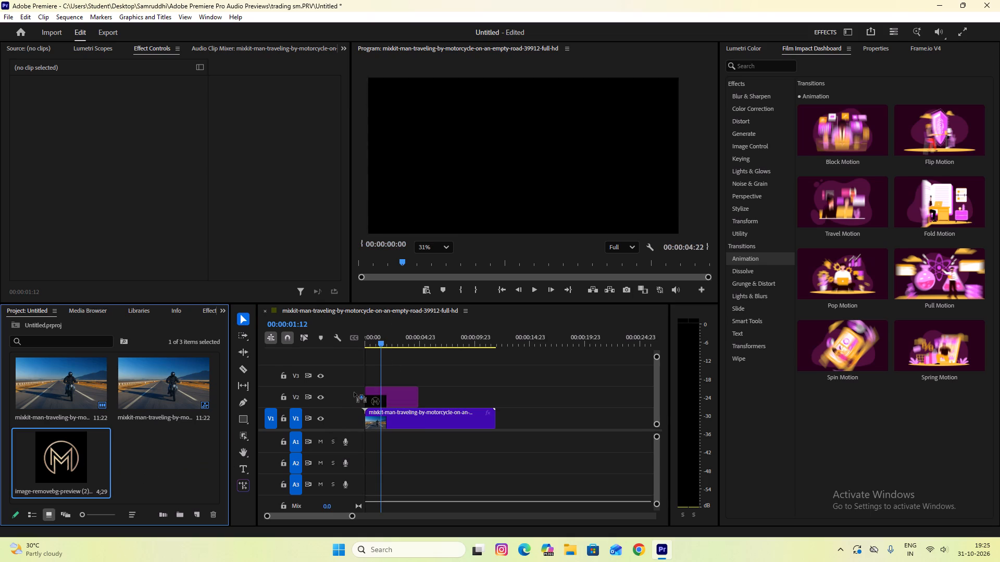
{"action": "left_click_drag", "start_coordinate": [354, 392], "coordinate": [356, 393]}
{"action": "left_click", "coordinate": [434, 453]}
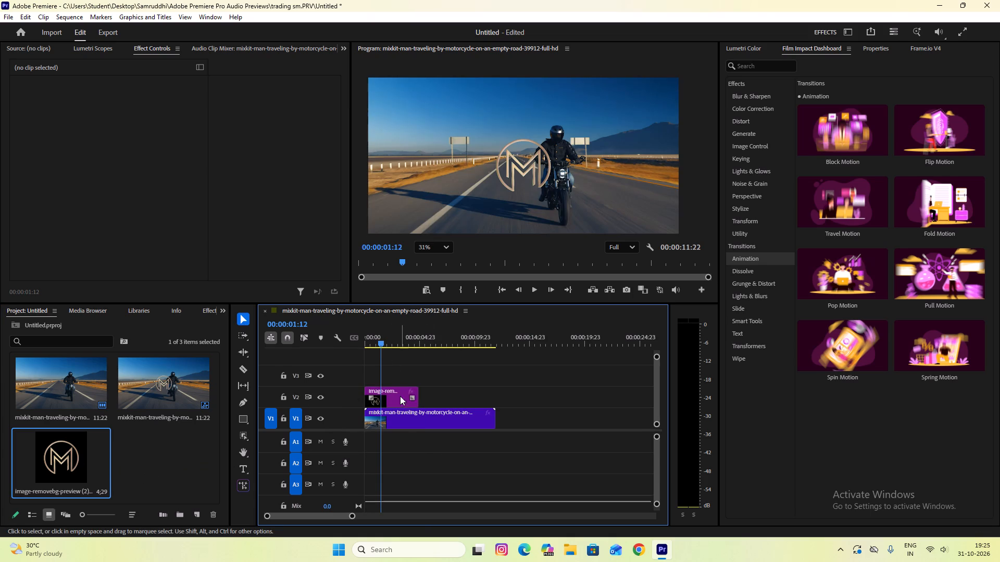
Play the sequence from the start to preview the logo over the motorcycle video.
{"action": "left_click_drag", "start_coordinate": [383, 342], "coordinate": [366, 368]}
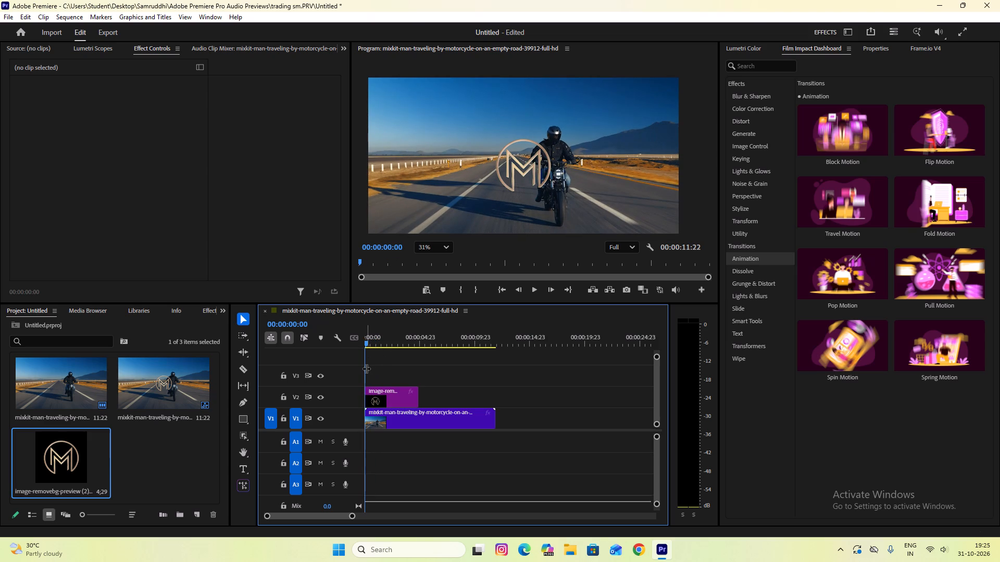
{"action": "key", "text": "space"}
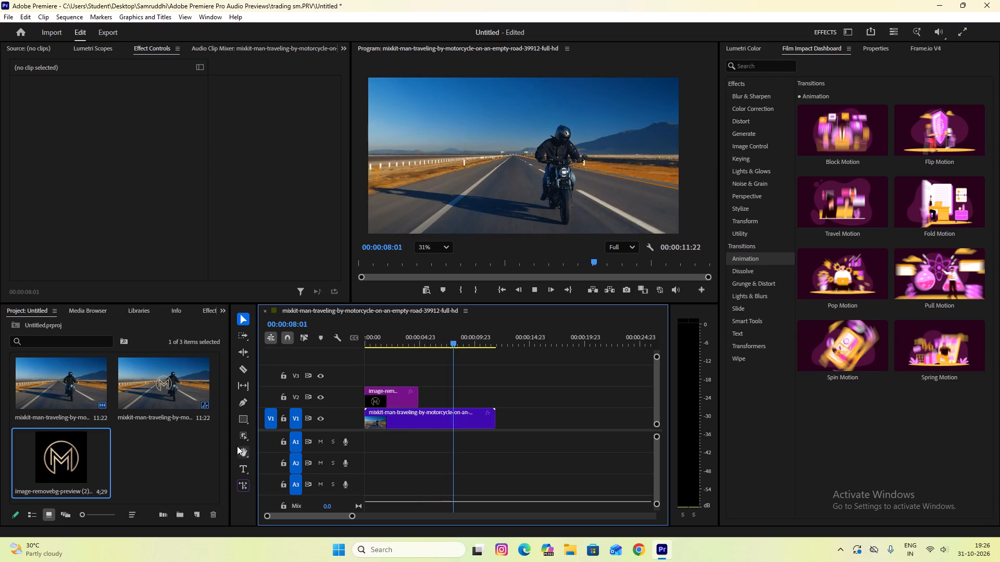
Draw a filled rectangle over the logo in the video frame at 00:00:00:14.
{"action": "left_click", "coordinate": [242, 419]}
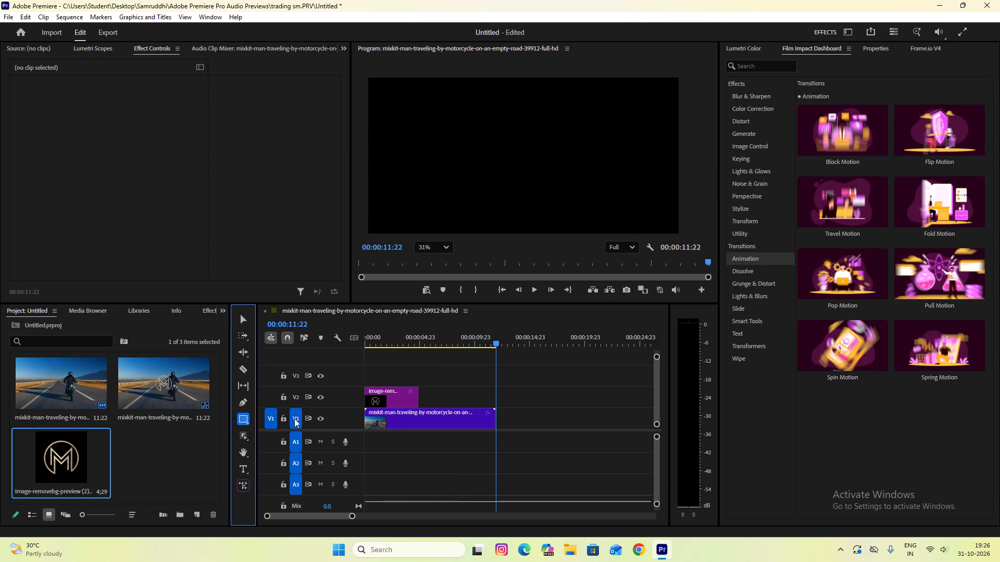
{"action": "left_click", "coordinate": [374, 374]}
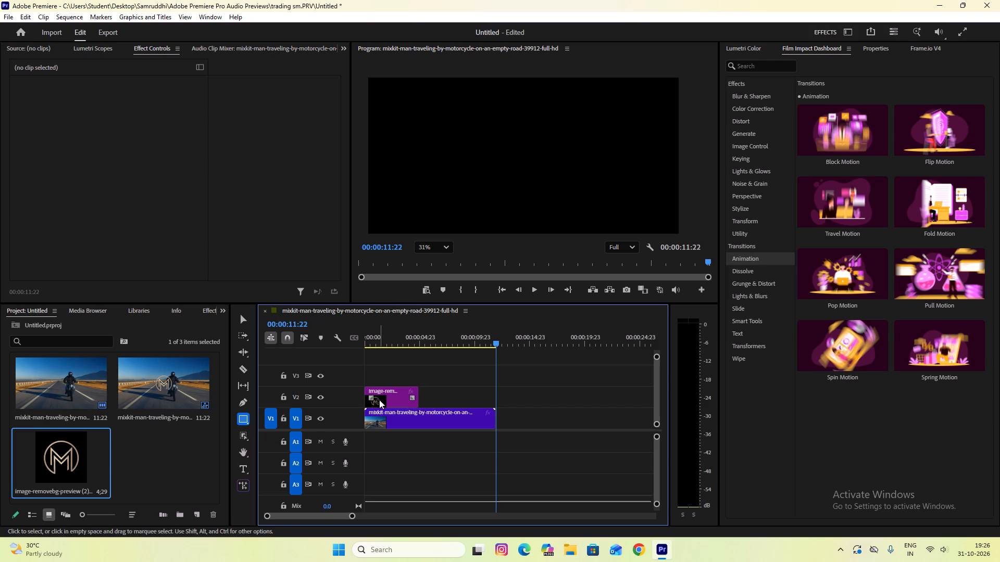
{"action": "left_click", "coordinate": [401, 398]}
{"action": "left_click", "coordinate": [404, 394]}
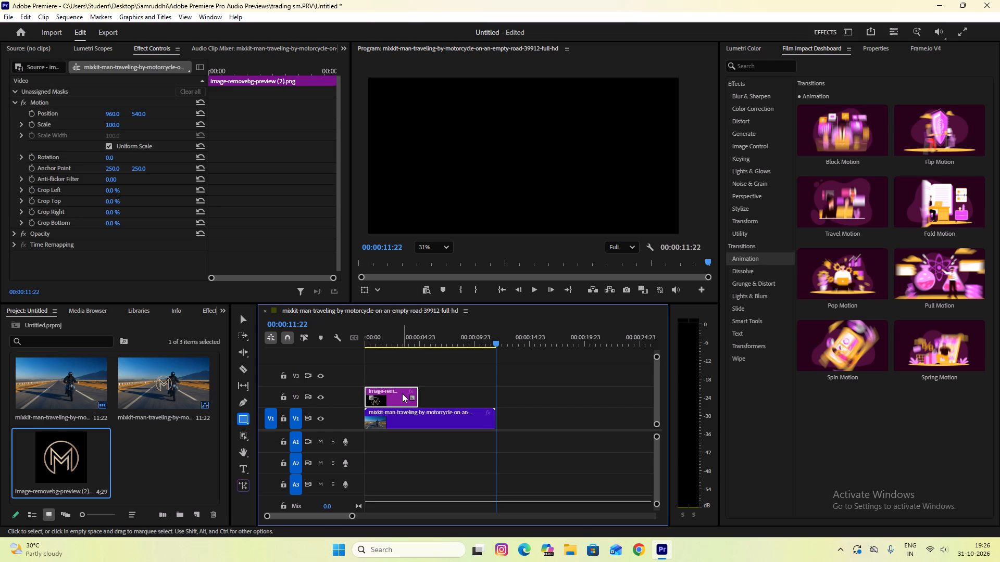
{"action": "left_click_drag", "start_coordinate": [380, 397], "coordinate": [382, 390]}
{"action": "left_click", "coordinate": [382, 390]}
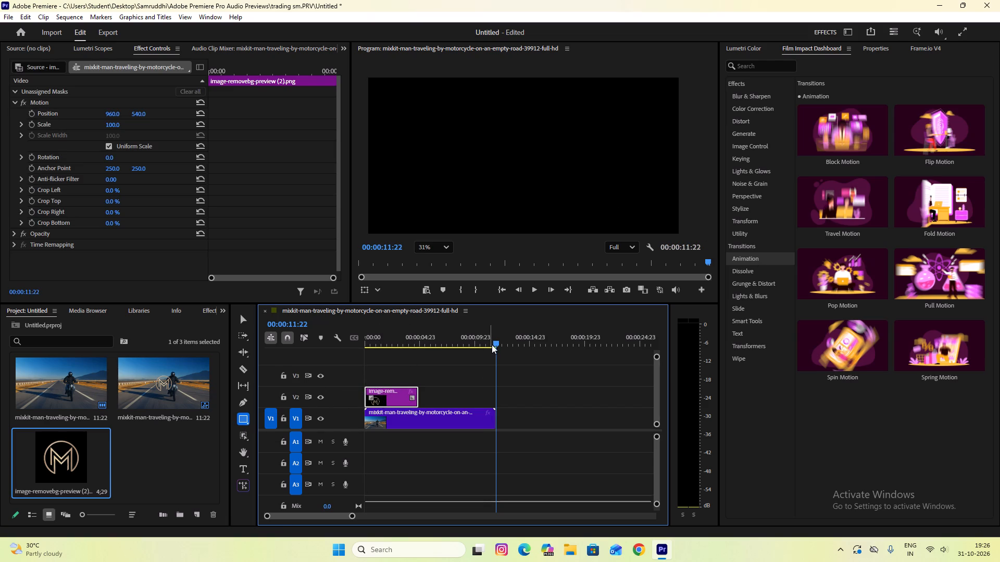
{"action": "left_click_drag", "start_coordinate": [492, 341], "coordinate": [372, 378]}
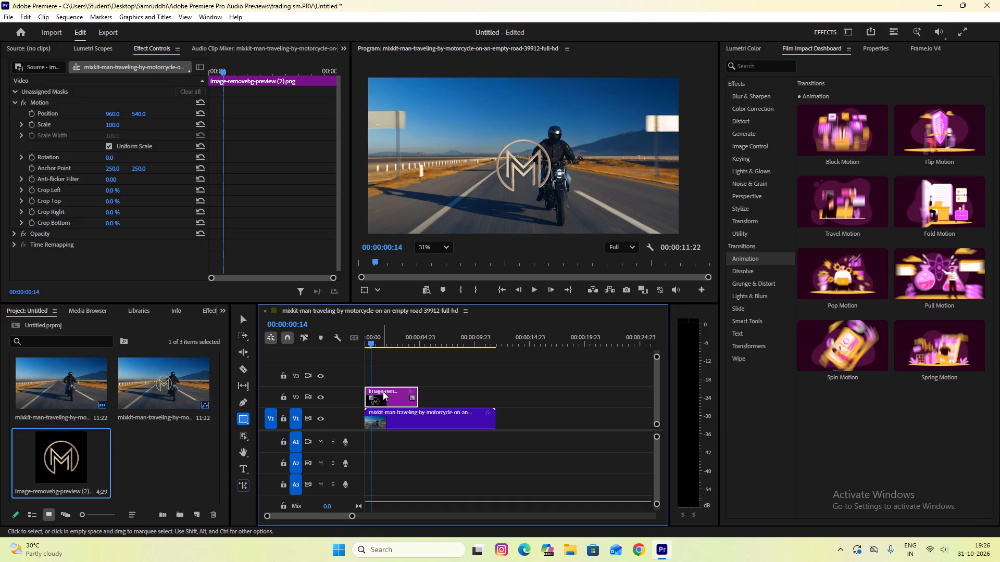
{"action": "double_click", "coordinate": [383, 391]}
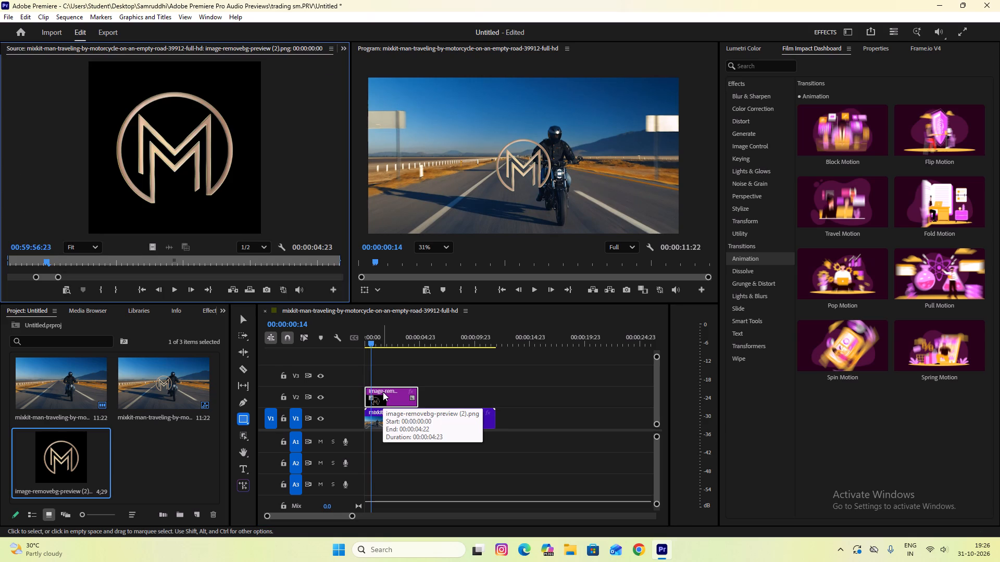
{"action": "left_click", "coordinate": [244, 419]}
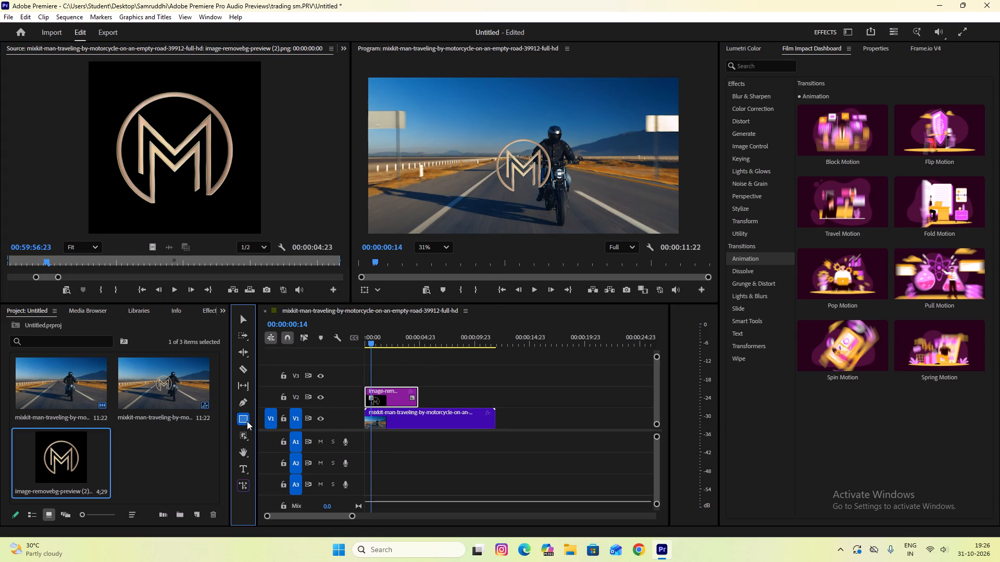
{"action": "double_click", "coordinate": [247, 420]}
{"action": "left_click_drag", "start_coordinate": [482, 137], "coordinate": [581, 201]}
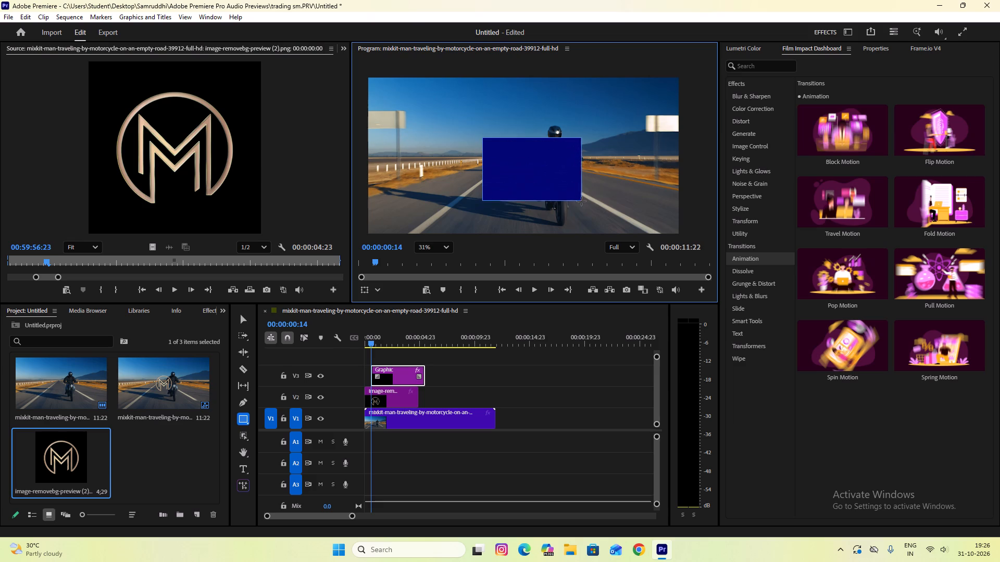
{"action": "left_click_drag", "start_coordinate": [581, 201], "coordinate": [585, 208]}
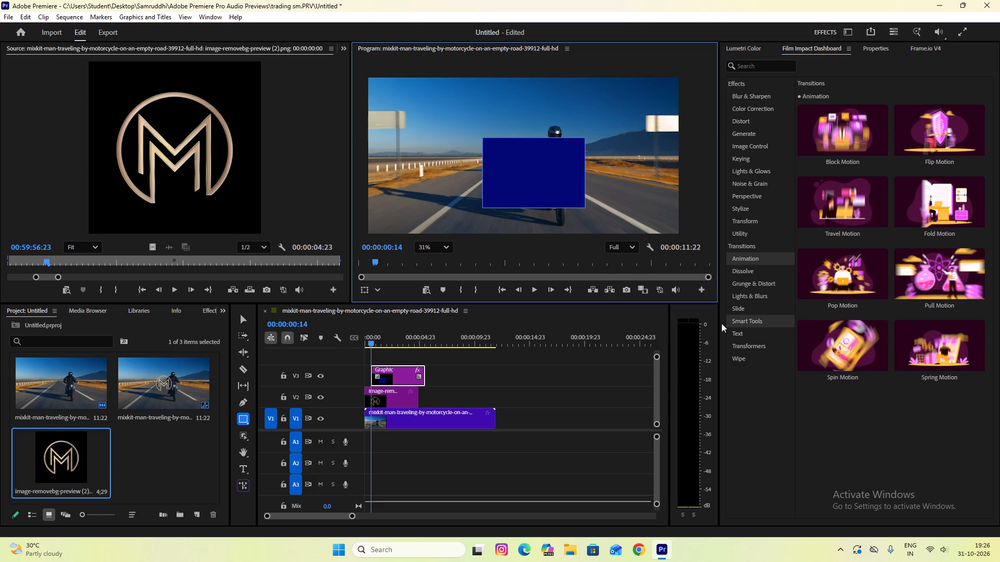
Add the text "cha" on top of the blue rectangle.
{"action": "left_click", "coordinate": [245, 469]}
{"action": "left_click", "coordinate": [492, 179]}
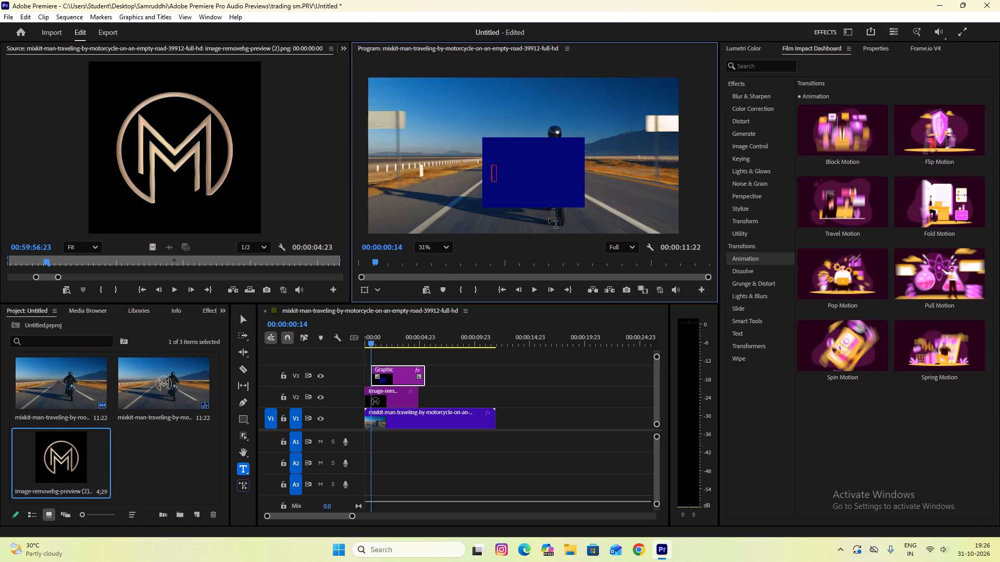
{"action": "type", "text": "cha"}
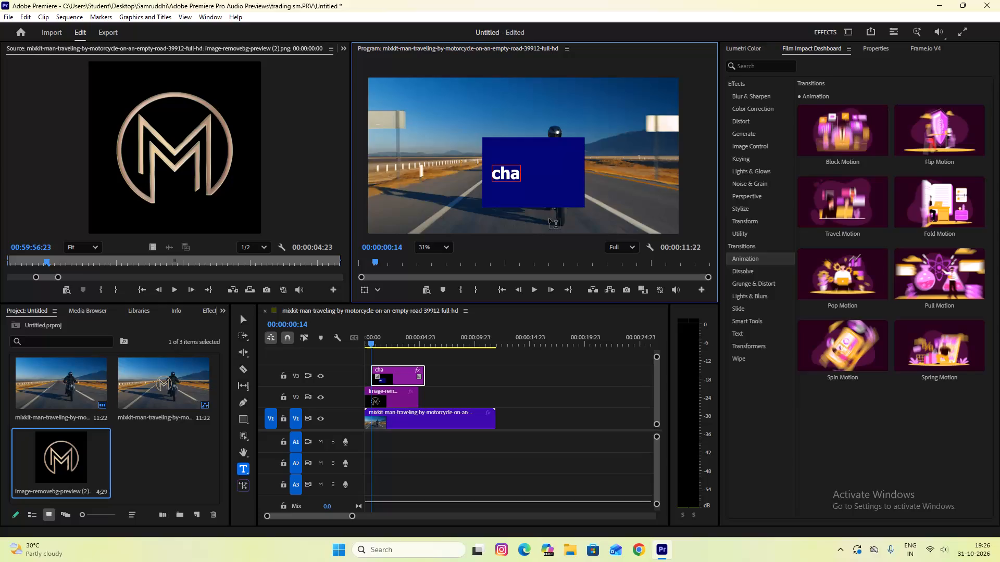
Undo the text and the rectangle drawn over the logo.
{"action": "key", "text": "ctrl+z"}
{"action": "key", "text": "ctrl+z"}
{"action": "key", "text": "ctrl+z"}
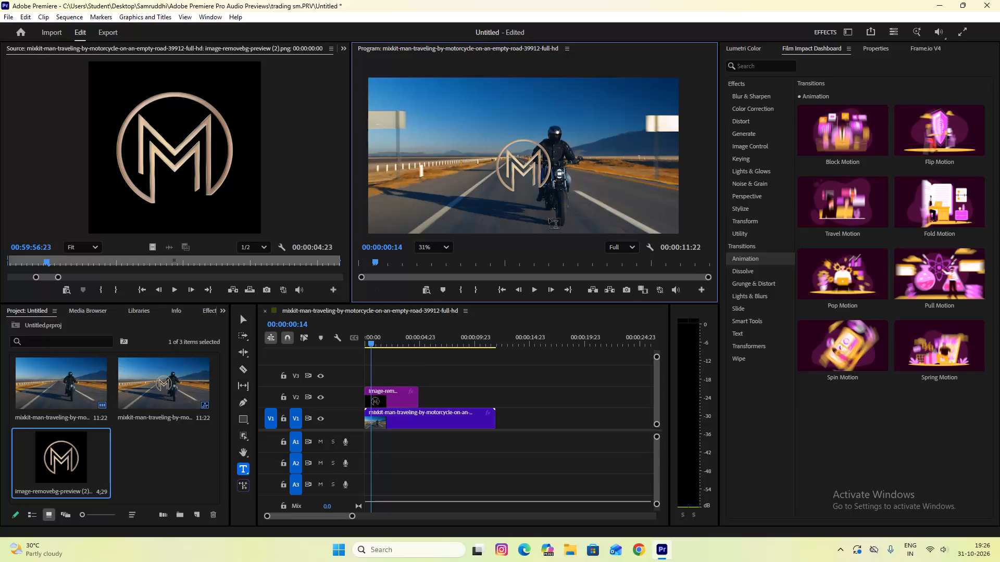
Add a two-line lowercase name title in the sky area of the frame, first name above surname.
{"action": "left_click", "coordinate": [424, 106]}
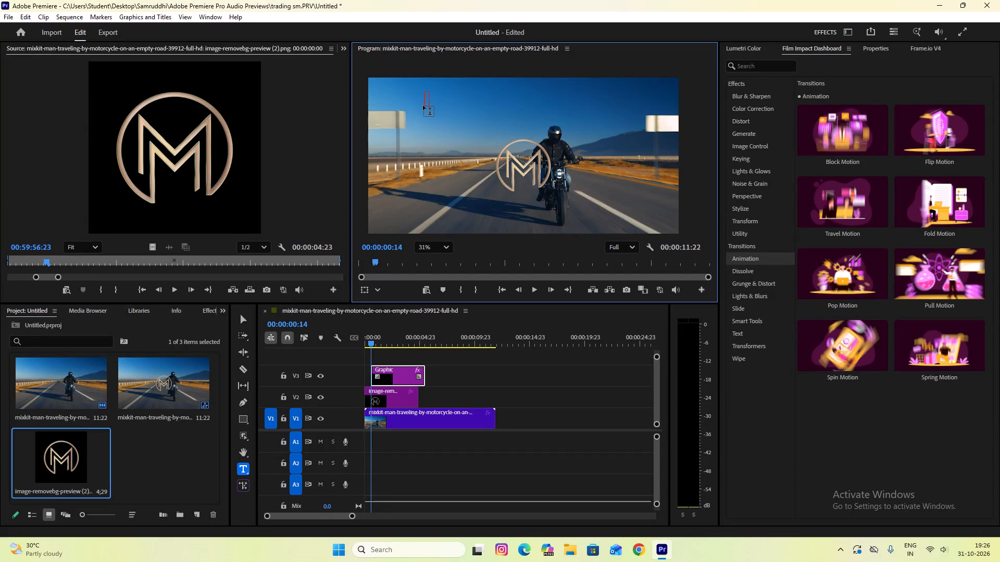
{"action": "left_click_drag", "start_coordinate": [426, 96], "coordinate": [428, 98]}
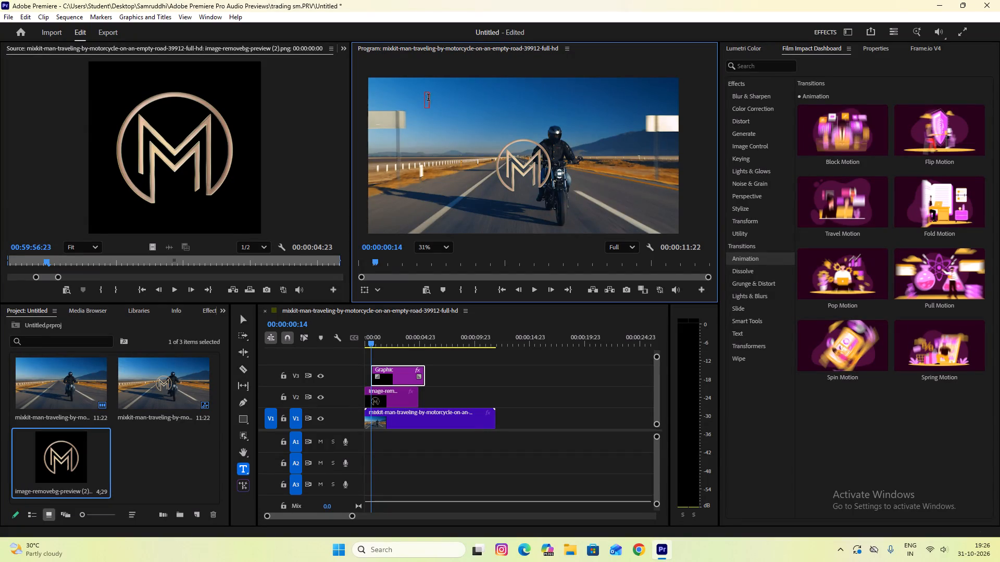
{"action": "left_click_drag", "start_coordinate": [428, 98], "coordinate": [445, 103]}
{"action": "left_click", "coordinate": [427, 99]}
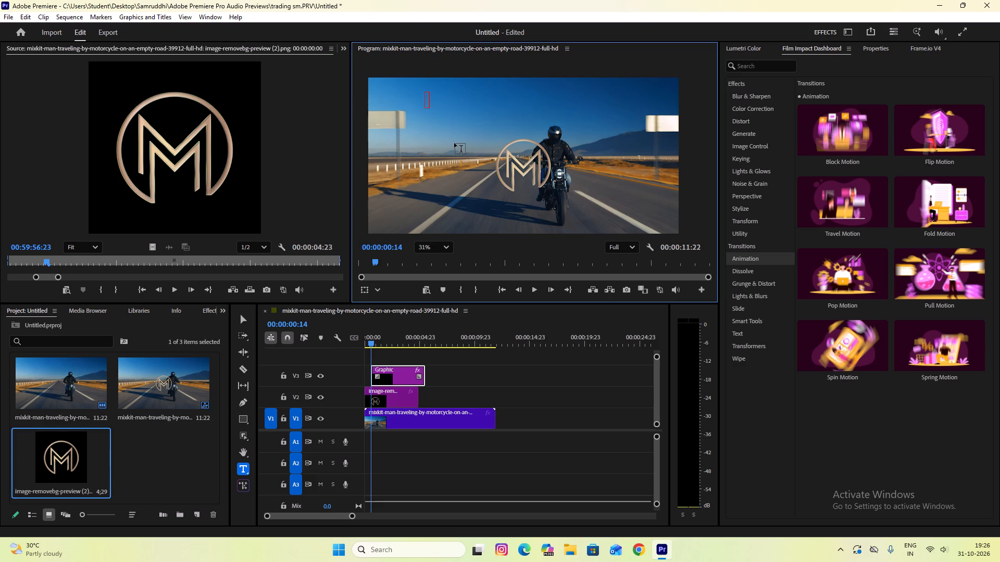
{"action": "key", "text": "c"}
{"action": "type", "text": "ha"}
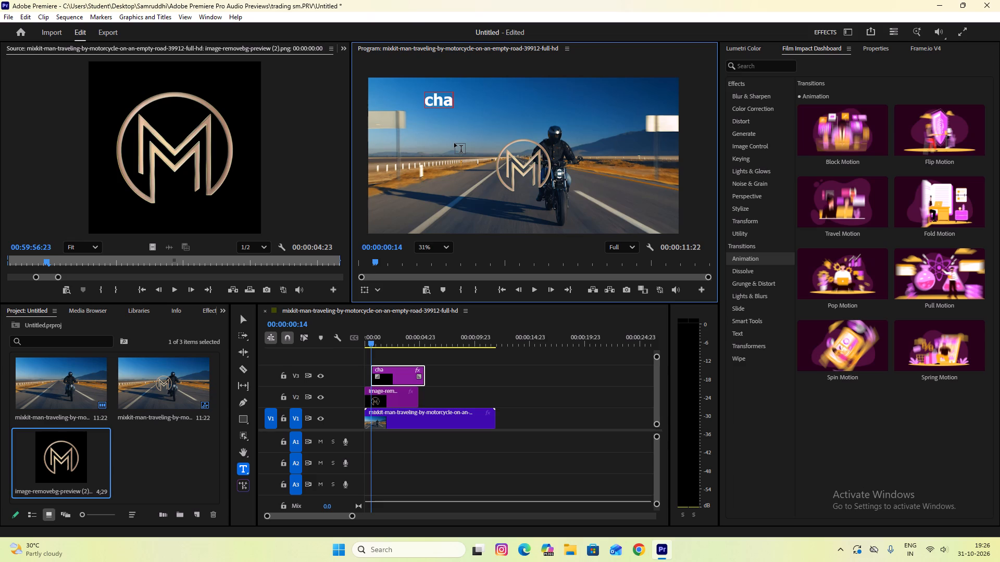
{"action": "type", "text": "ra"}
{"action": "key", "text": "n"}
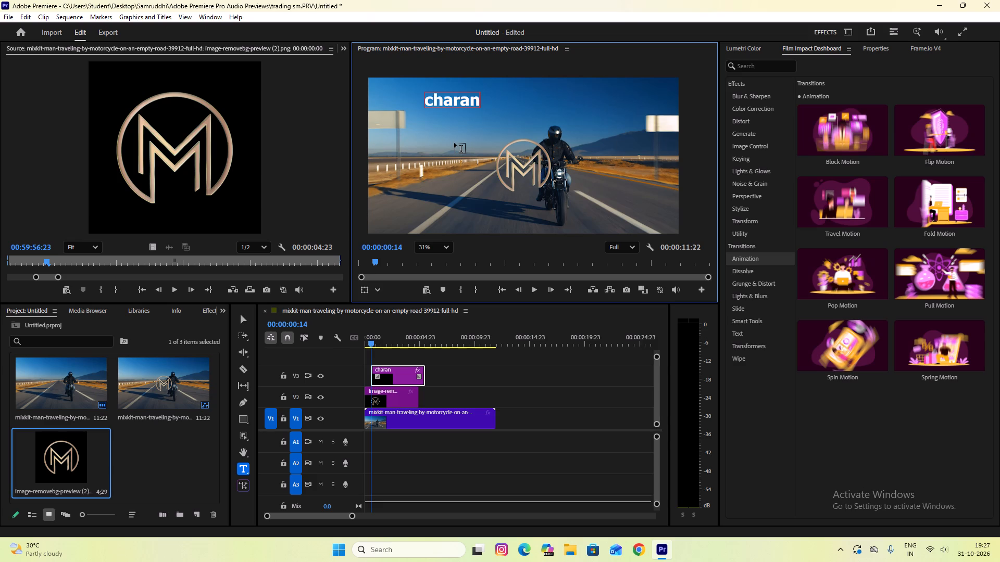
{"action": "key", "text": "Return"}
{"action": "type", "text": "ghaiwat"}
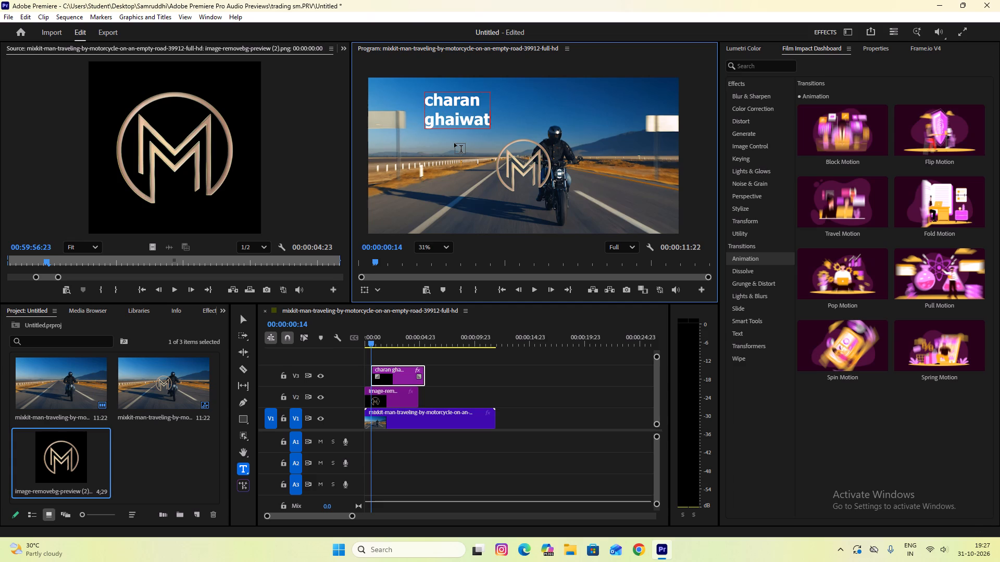
Move the name title closer to the frame's upper-left corner and enlarge it with the Selection tool.
{"action": "left_click", "coordinate": [443, 162]}
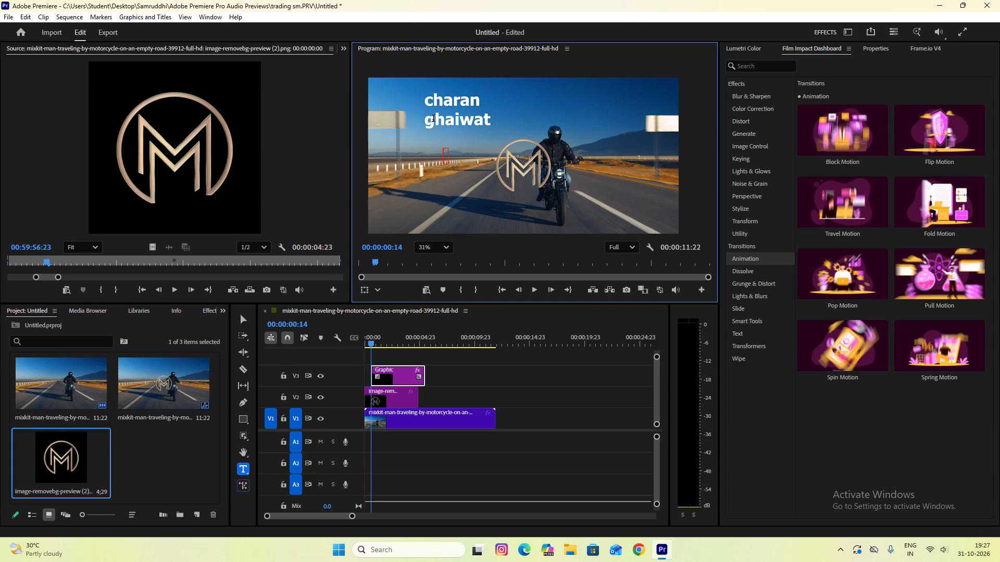
{"action": "left_click", "coordinate": [434, 117]}
{"action": "left_click", "coordinate": [483, 181]}
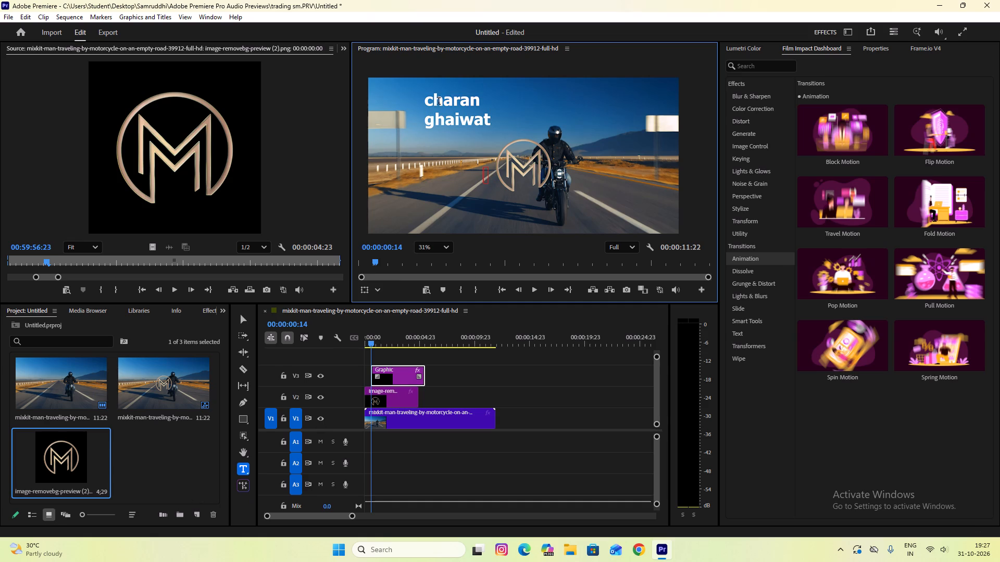
{"action": "left_click", "coordinate": [433, 99]}
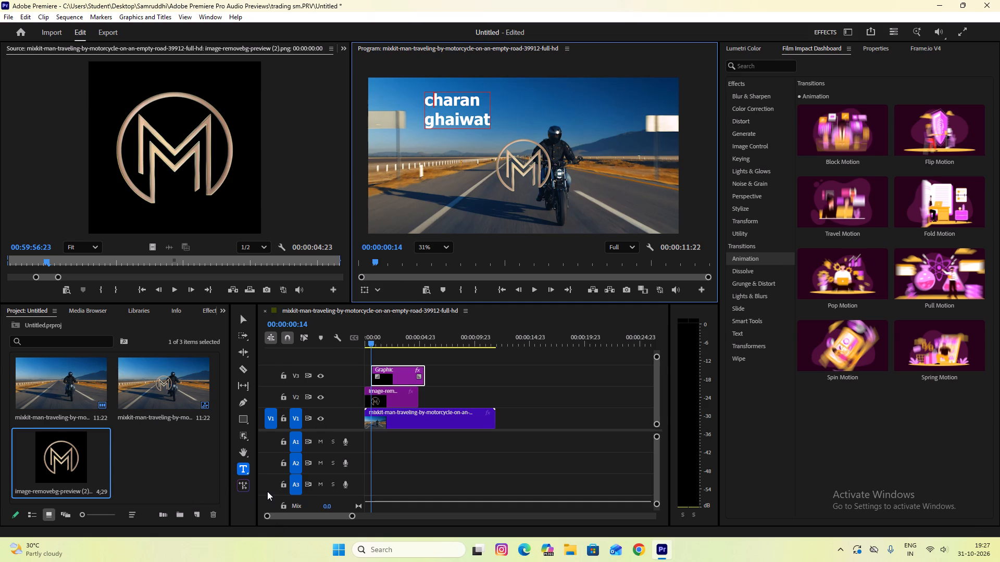
{"action": "left_click", "coordinate": [241, 317]}
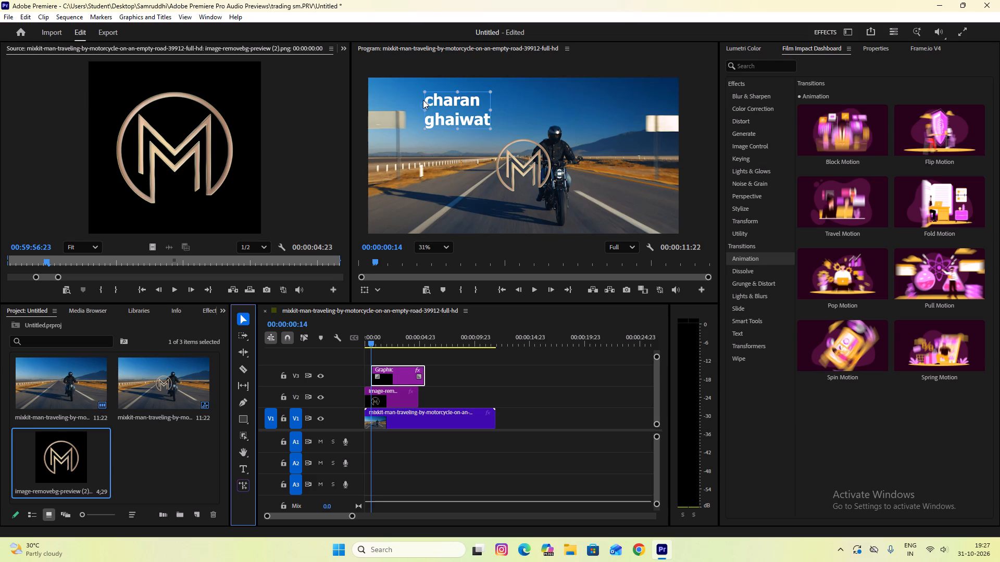
{"action": "left_click_drag", "start_coordinate": [423, 100], "coordinate": [442, 104]}
{"action": "left_click_drag", "start_coordinate": [458, 94], "coordinate": [449, 96]}
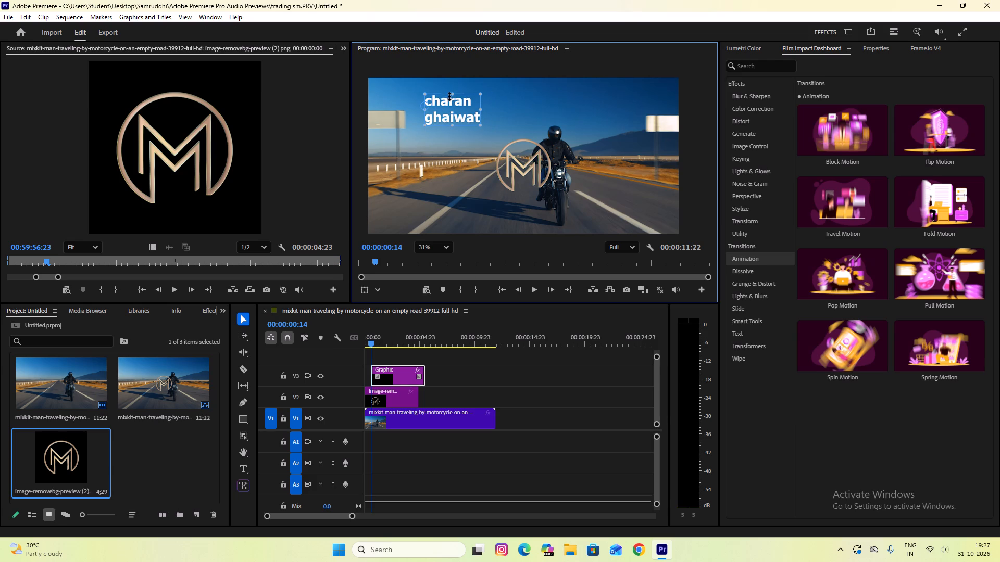
{"action": "left_click_drag", "start_coordinate": [449, 96], "coordinate": [440, 97]}
{"action": "left_click", "coordinate": [424, 107]}
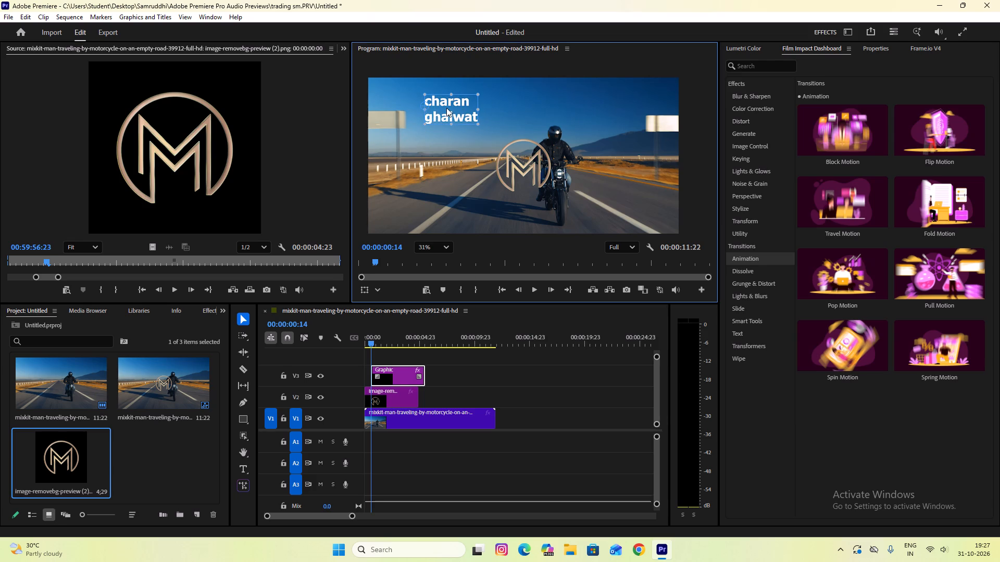
{"action": "left_click_drag", "start_coordinate": [459, 108], "coordinate": [442, 111]}
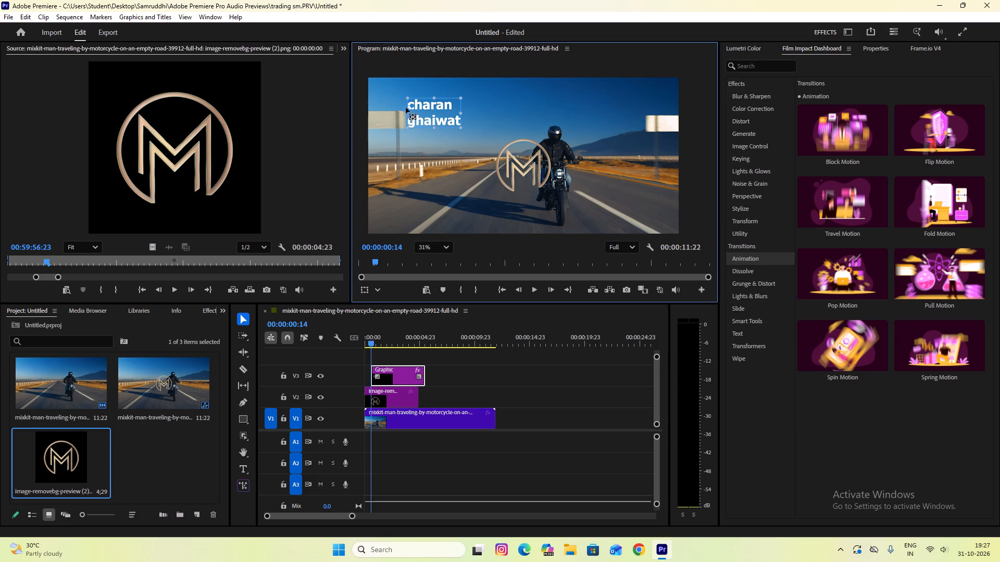
{"action": "left_click_drag", "start_coordinate": [407, 107], "coordinate": [425, 112]}
{"action": "left_click_drag", "start_coordinate": [425, 112], "coordinate": [431, 109]}
{"action": "left_click_drag", "start_coordinate": [461, 99], "coordinate": [475, 84]}
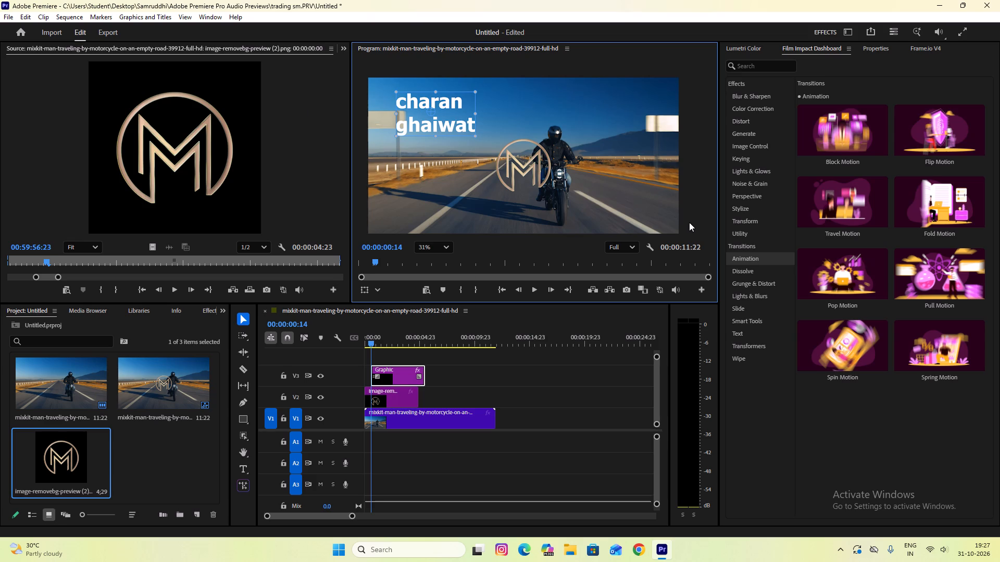
Apply the Film Impact Block Motion transition to the title clip on track V3.
{"action": "left_click", "coordinate": [765, 260]}
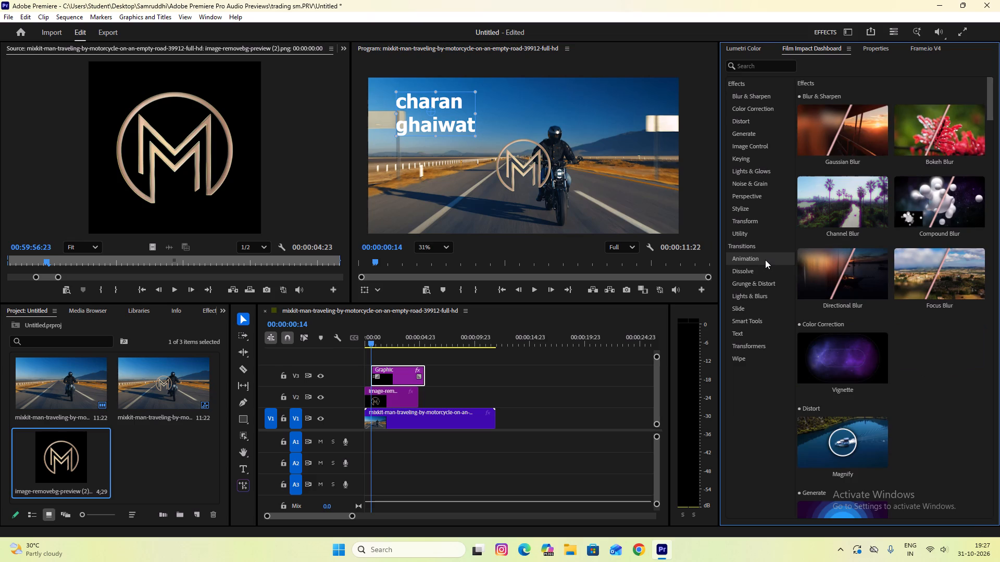
{"action": "left_click", "coordinate": [755, 243]}
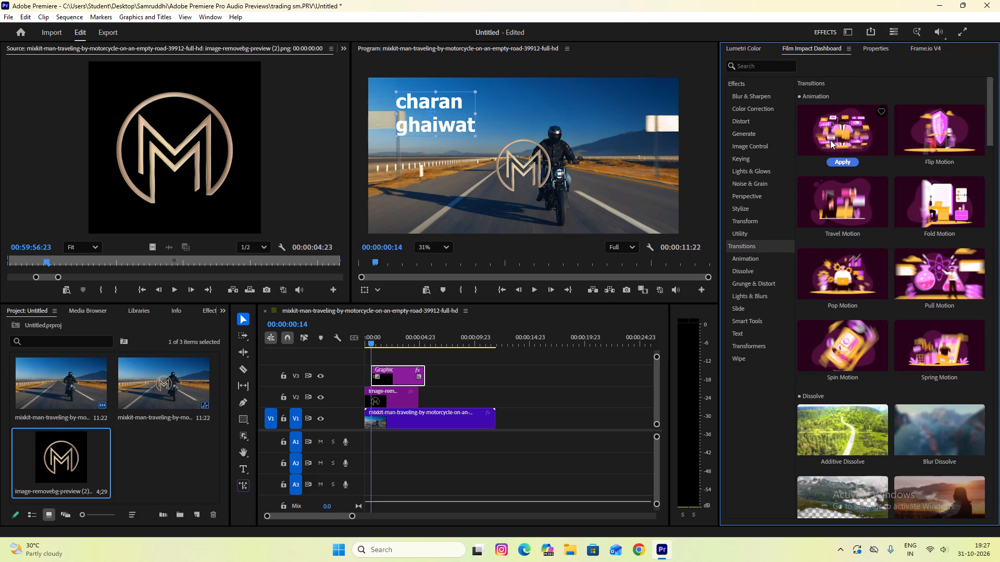
{"action": "left_click", "coordinate": [846, 163]}
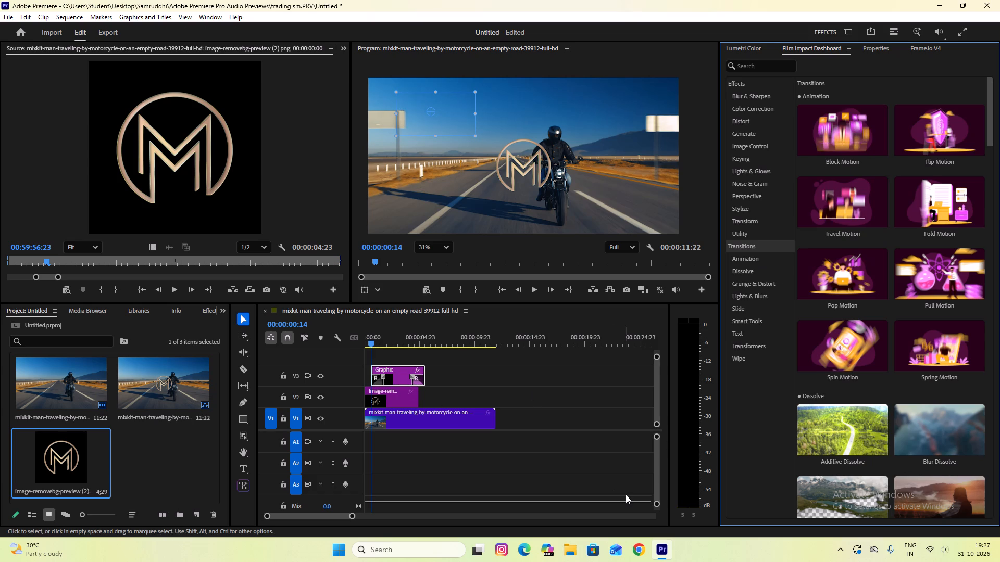
Play the sequence from 00:00:00:14 to preview the title's Block Motion animation.
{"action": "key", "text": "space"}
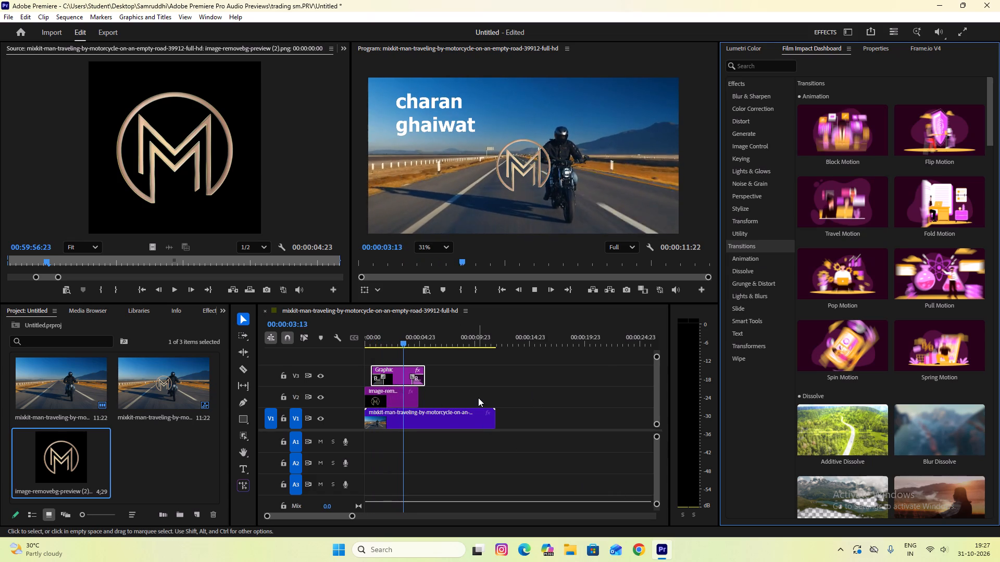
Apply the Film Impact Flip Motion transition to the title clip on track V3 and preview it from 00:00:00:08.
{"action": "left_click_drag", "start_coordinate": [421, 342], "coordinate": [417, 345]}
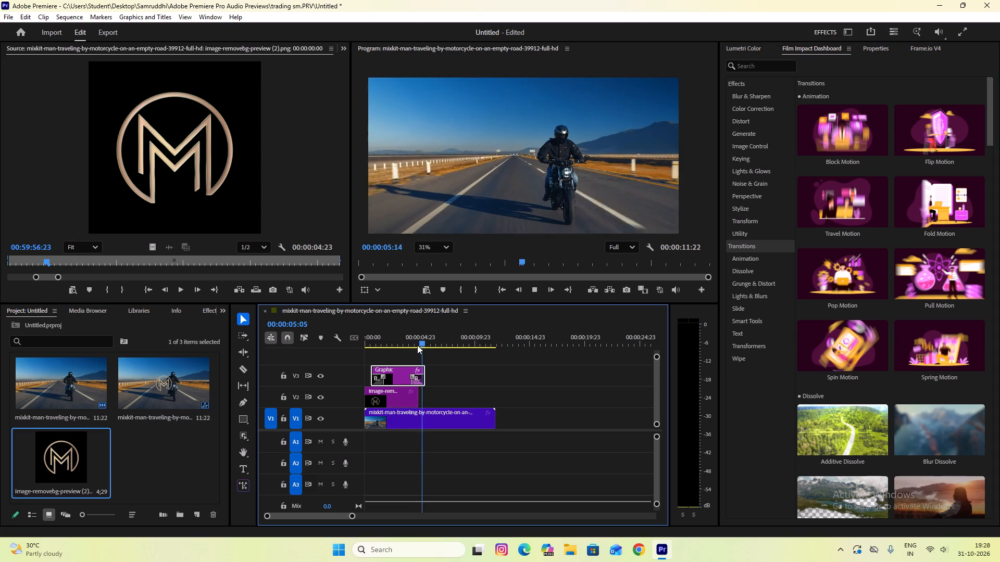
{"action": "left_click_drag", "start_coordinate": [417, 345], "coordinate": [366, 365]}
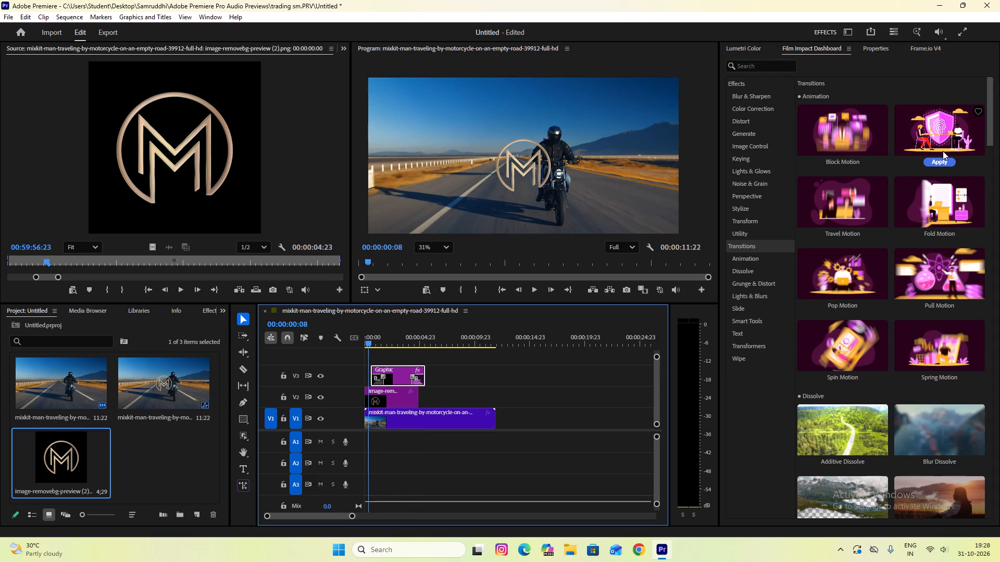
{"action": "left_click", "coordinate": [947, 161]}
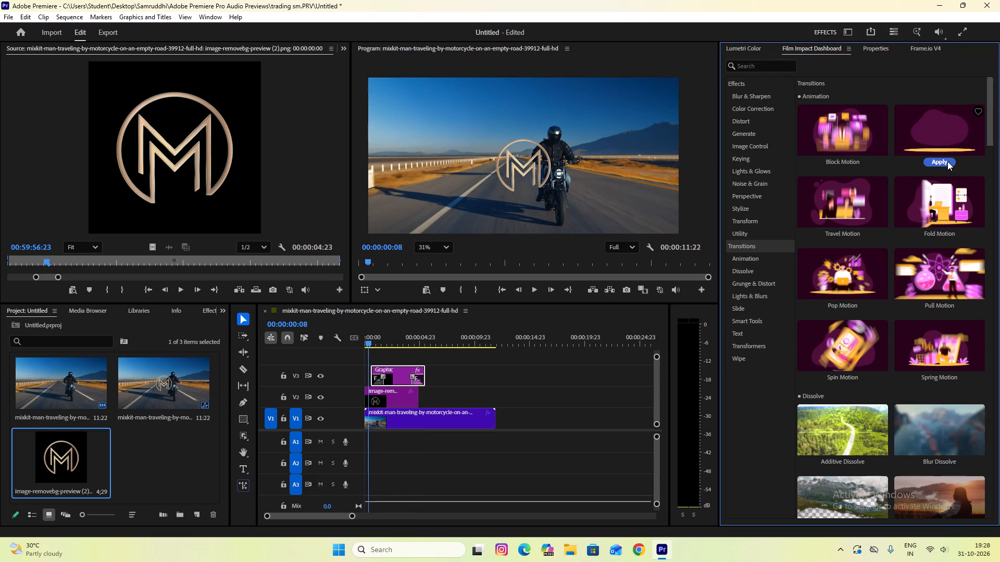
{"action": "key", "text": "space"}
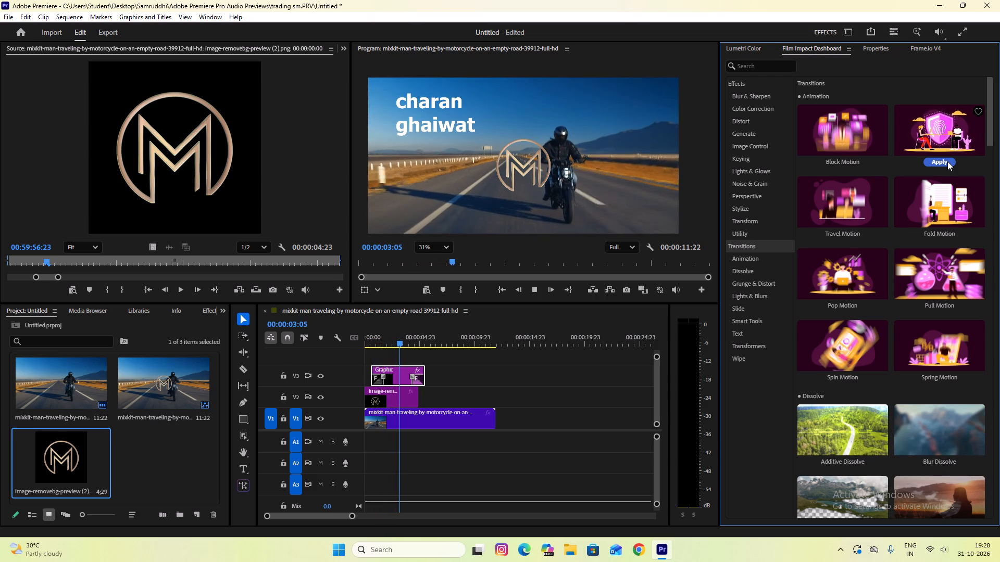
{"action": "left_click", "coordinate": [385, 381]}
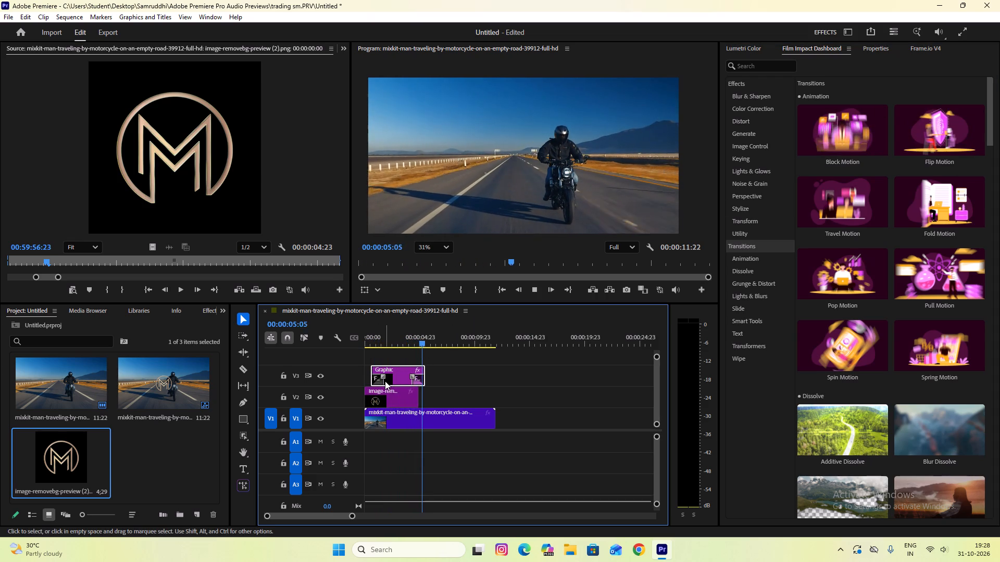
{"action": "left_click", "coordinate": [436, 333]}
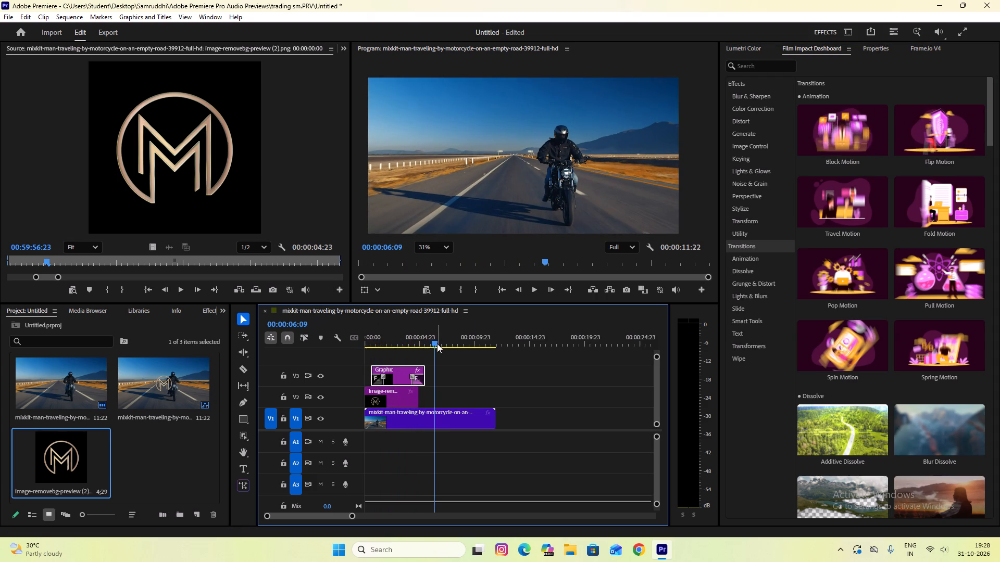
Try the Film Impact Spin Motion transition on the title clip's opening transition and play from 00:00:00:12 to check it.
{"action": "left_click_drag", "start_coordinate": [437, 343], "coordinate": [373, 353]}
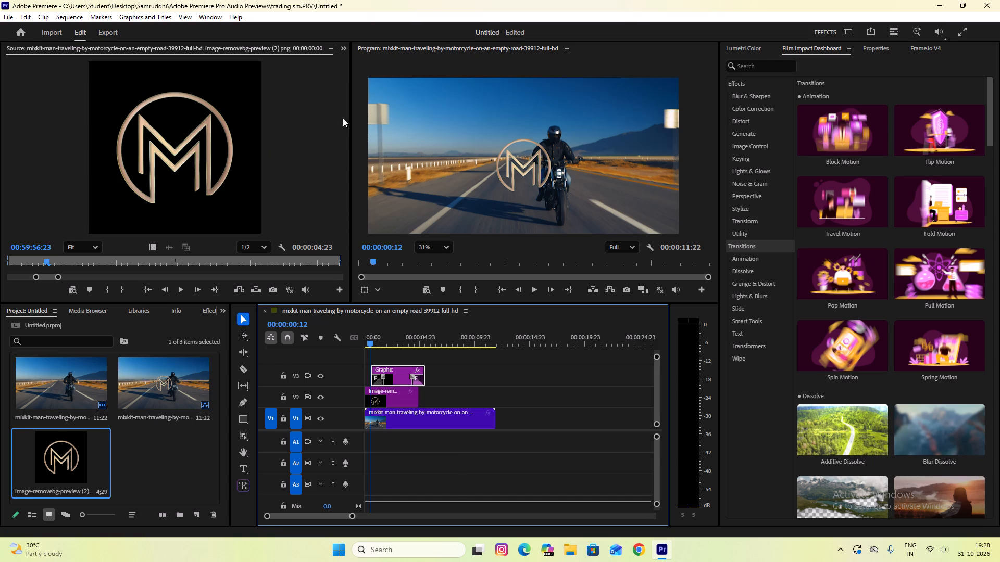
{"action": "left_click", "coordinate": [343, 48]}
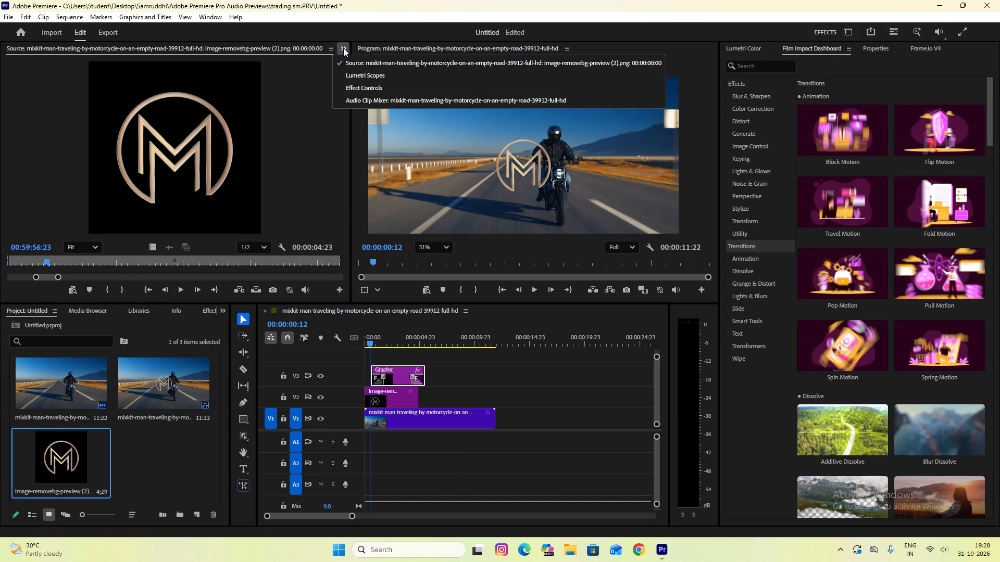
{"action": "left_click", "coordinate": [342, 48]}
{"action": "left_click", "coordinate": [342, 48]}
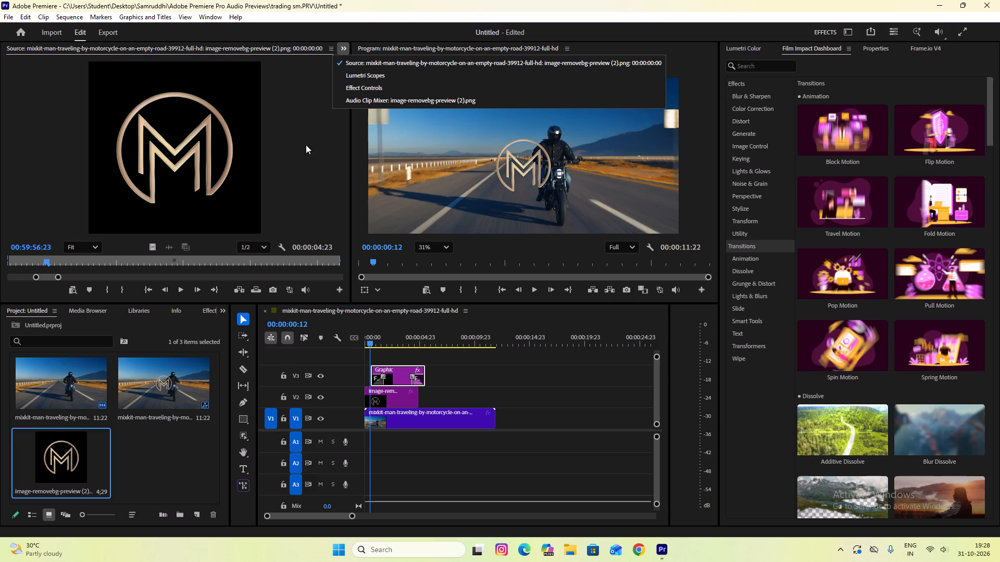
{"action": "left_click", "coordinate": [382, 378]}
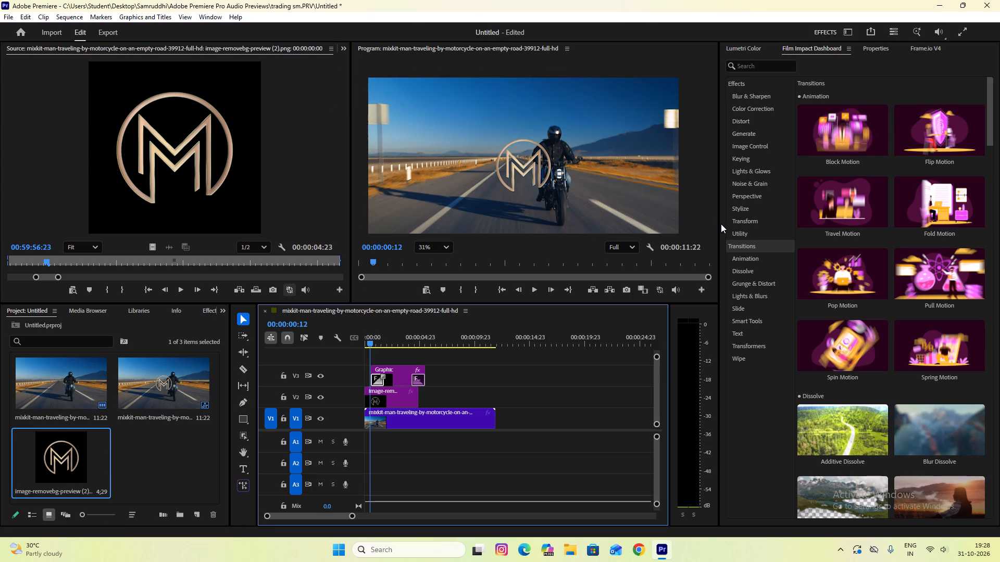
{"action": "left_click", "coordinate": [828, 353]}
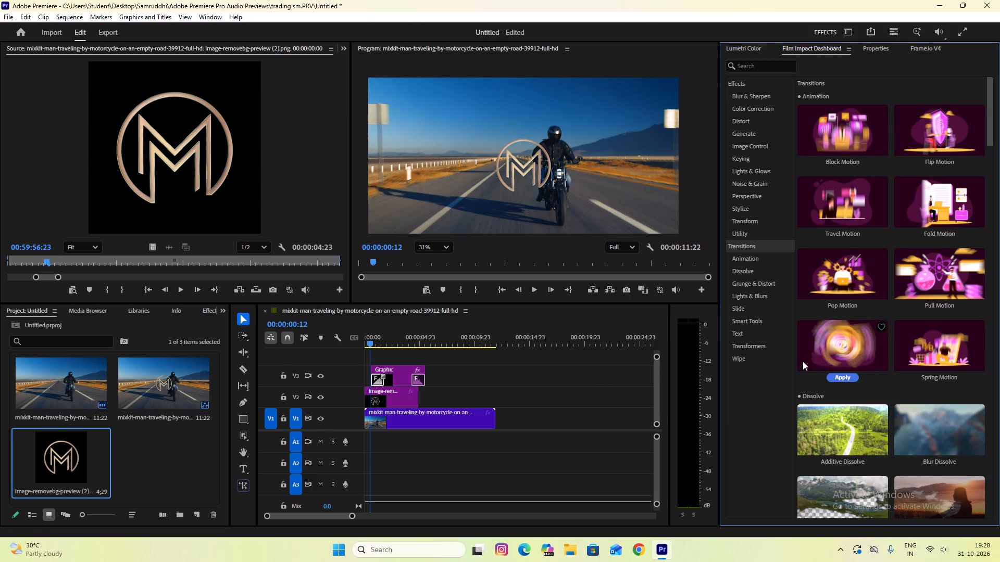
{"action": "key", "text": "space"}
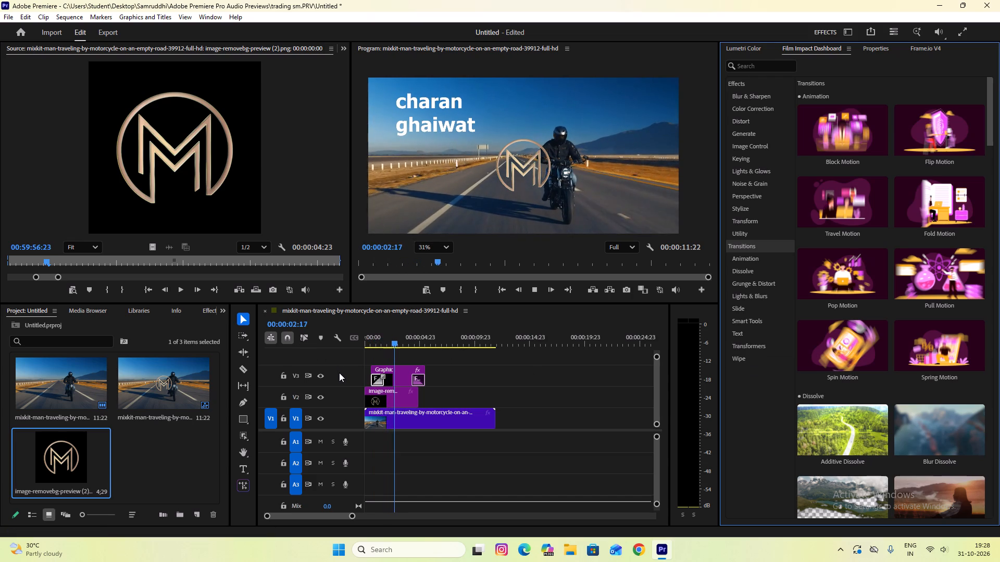
Delete the name title clip from track V3.
{"action": "left_click", "coordinate": [439, 379]}
{"action": "left_click", "coordinate": [395, 377]}
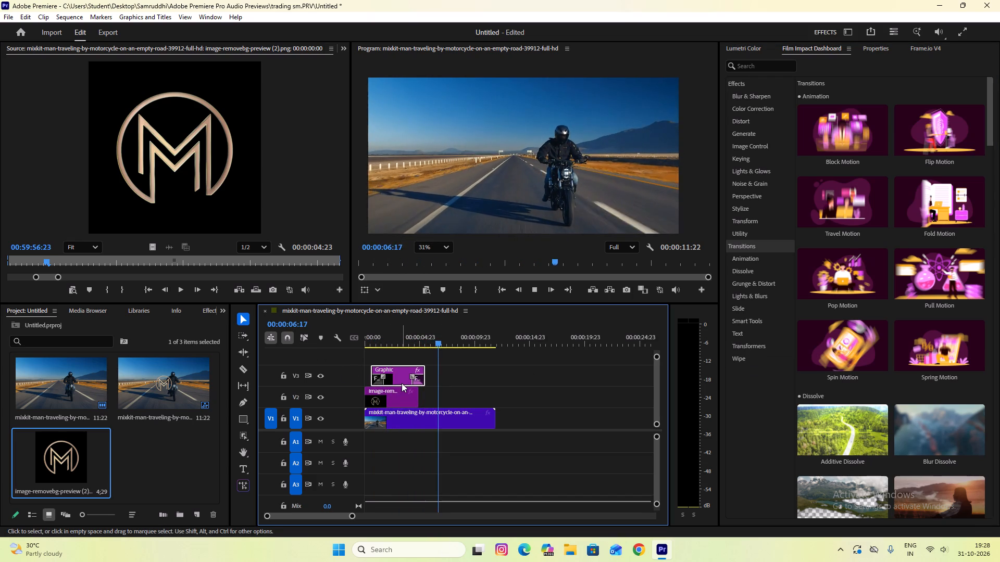
{"action": "key", "text": "Delete"}
{"action": "left_click", "coordinate": [498, 394]}
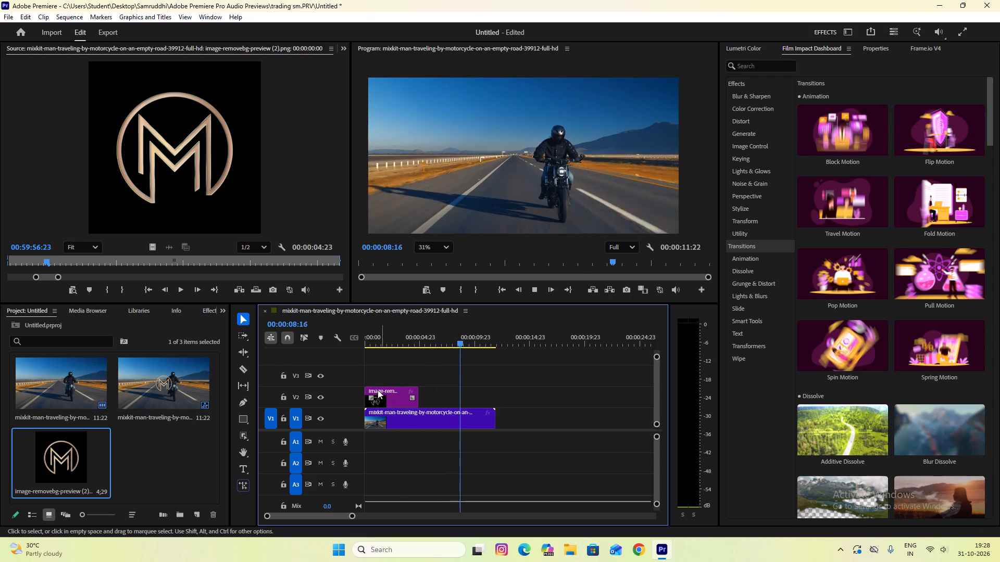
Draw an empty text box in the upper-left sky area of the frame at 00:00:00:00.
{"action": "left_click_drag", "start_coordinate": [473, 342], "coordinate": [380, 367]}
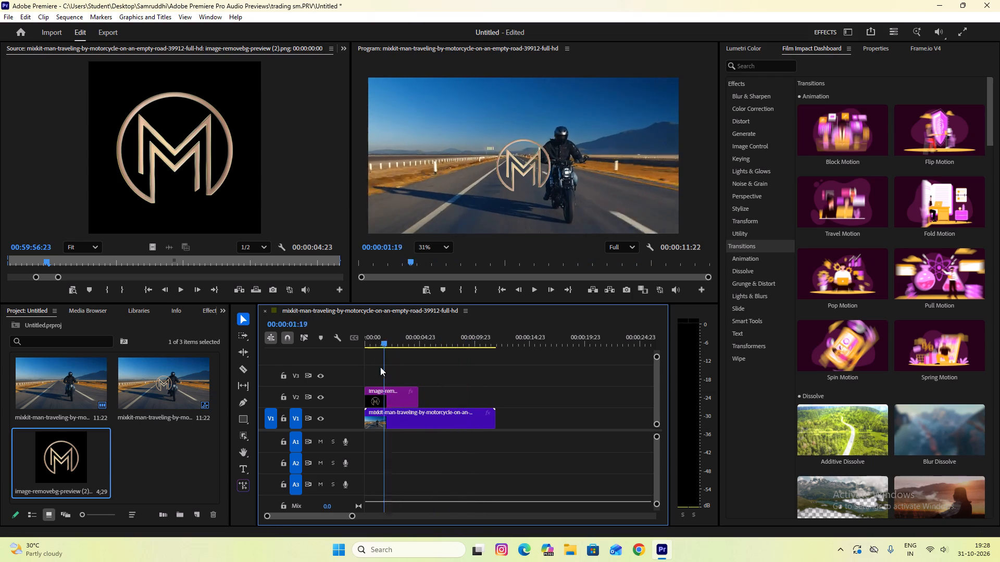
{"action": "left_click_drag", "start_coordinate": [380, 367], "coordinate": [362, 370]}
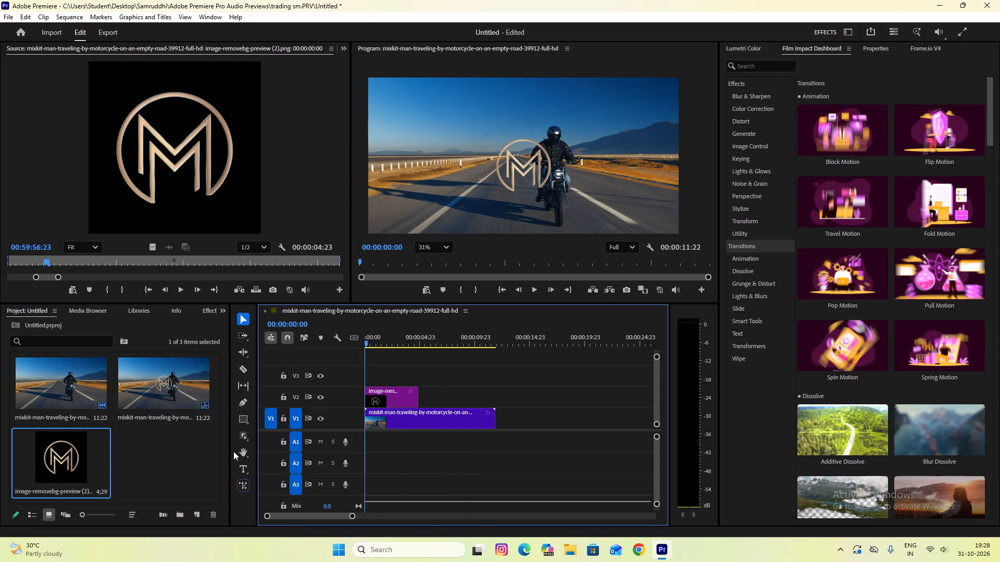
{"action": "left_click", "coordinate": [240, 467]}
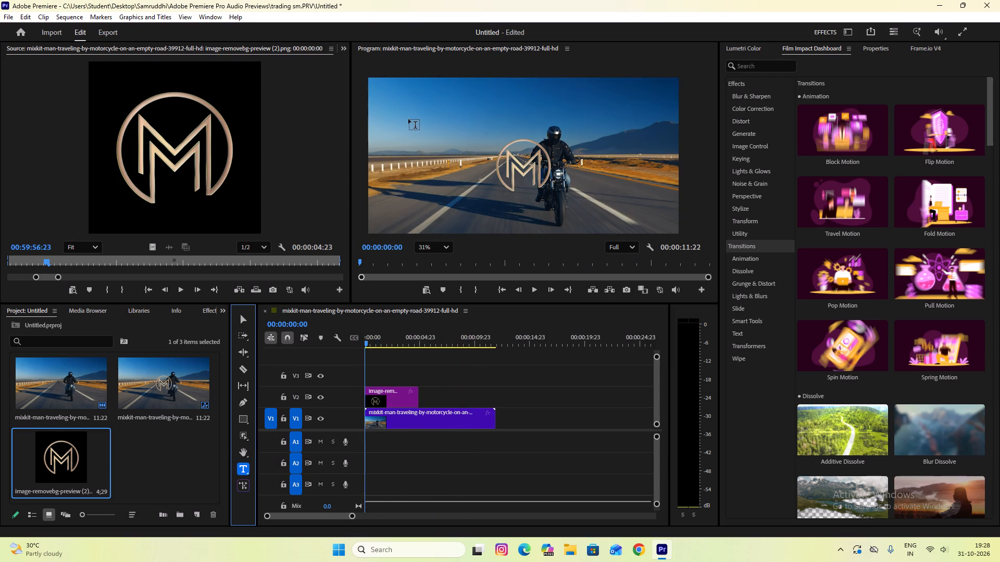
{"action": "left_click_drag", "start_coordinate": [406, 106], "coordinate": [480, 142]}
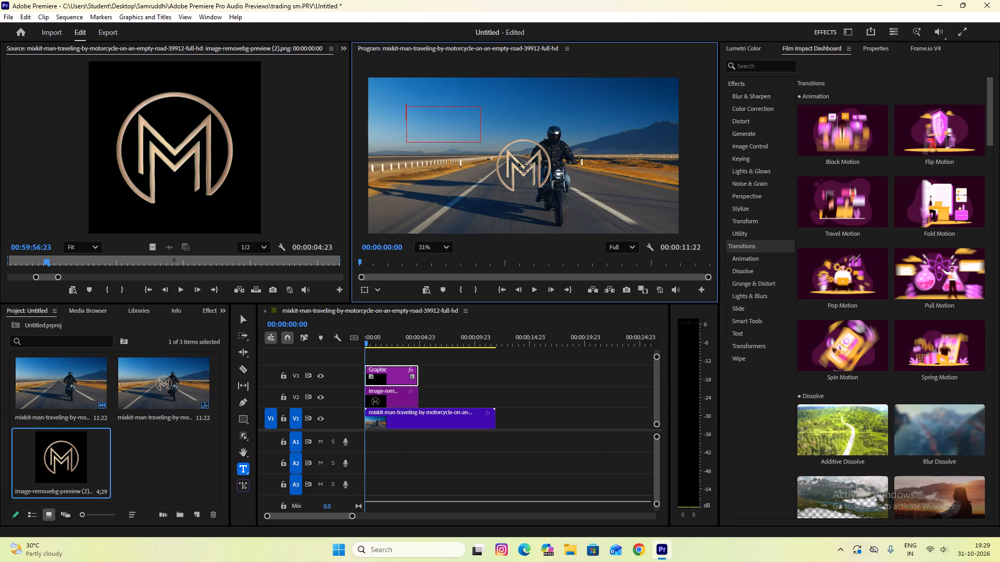
Delete the logo image clip from track V2.
{"action": "left_click", "coordinate": [386, 395]}
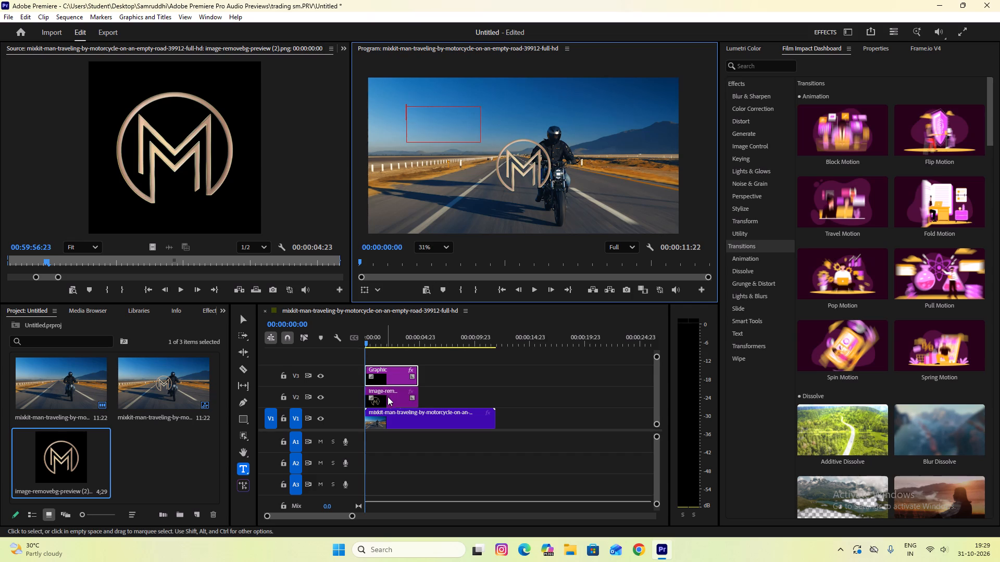
{"action": "key", "text": "Delete"}
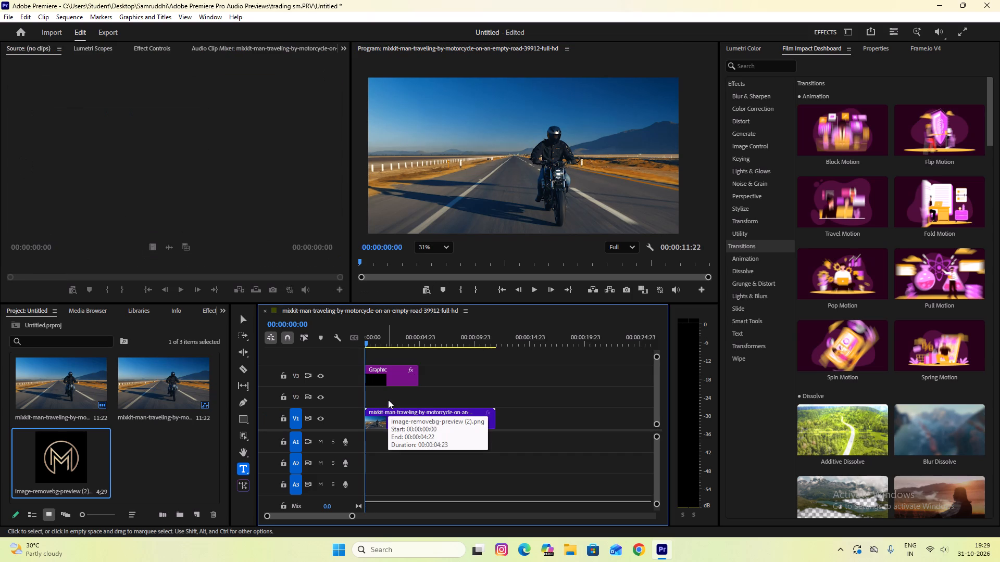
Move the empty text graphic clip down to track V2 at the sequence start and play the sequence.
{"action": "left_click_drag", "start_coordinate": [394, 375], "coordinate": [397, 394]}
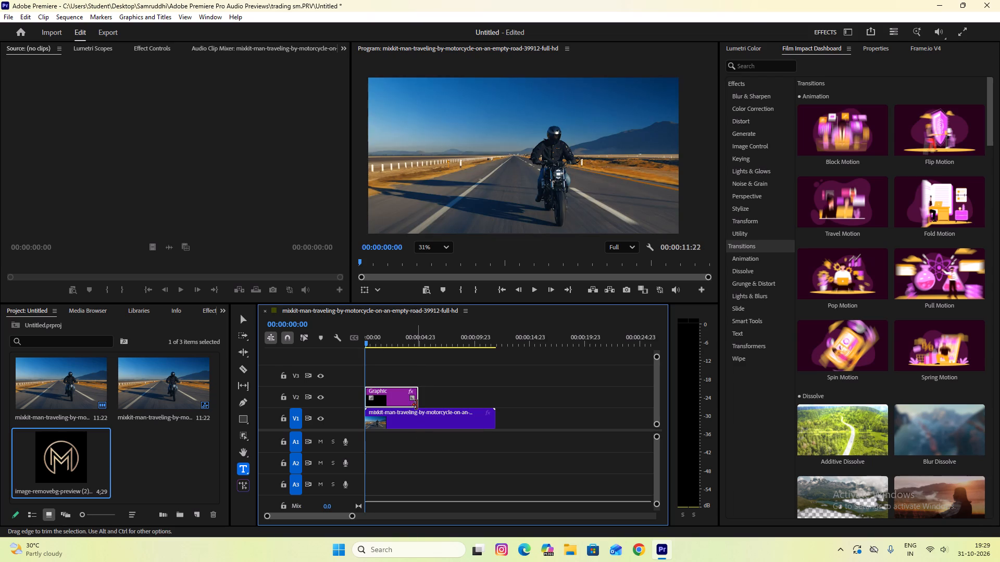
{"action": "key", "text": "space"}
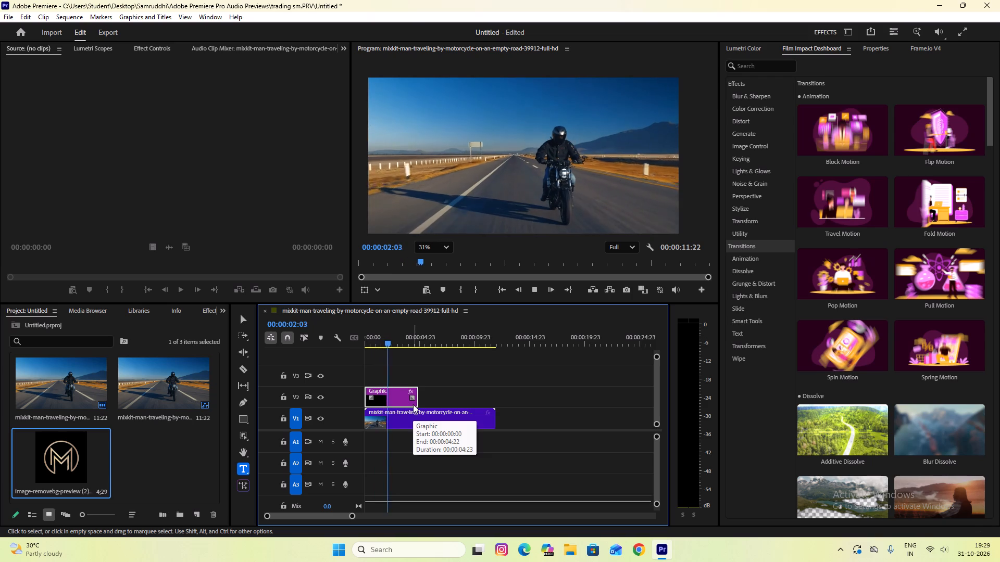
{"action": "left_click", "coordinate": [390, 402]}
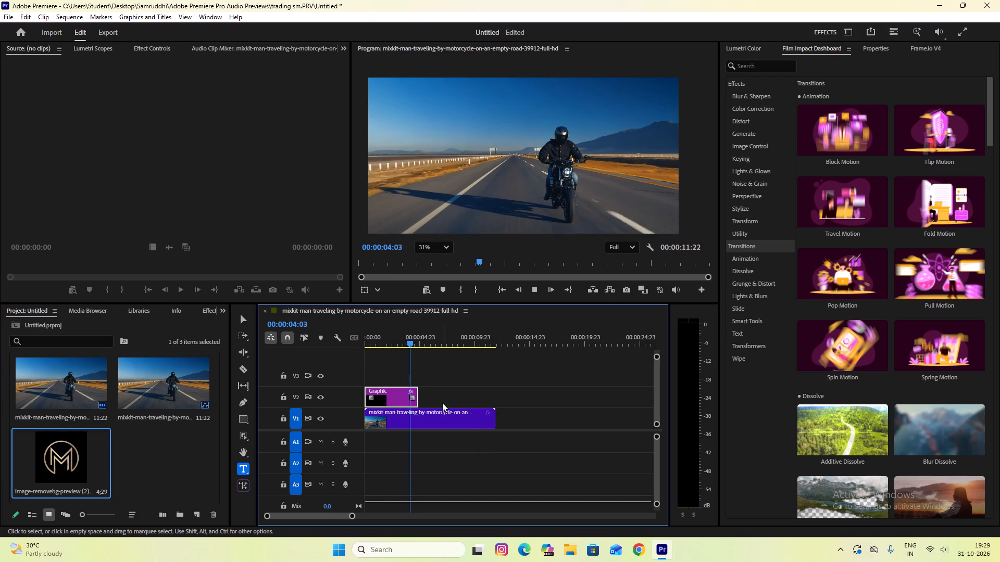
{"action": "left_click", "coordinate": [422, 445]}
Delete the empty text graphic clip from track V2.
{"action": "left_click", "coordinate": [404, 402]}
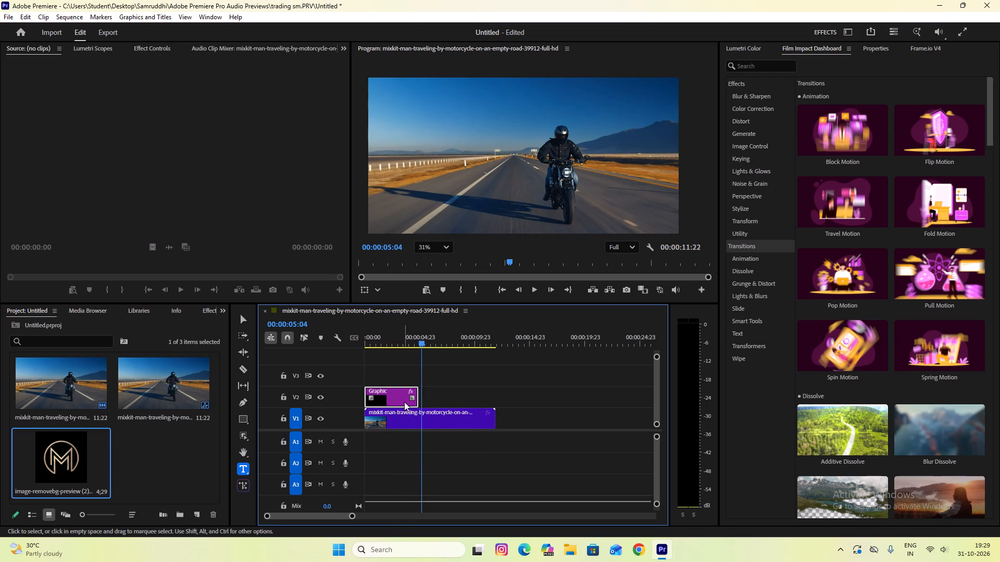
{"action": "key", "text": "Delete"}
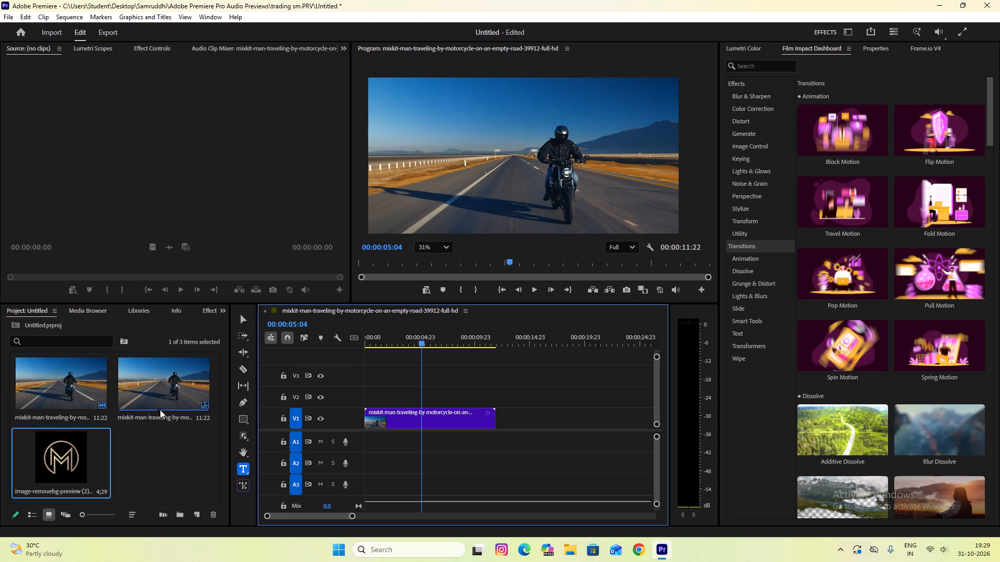
Draw a wide dark blue rectangle with the Rectangle tool in the frame's upper-left sky area at 00:00:05:04.
{"action": "left_click", "coordinate": [243, 418]}
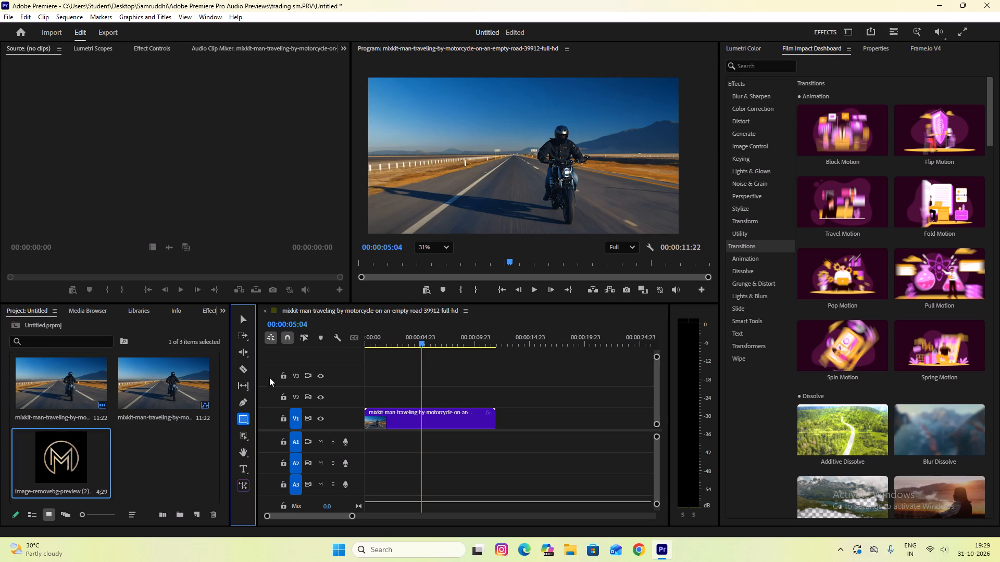
{"action": "double_click", "coordinate": [416, 98]}
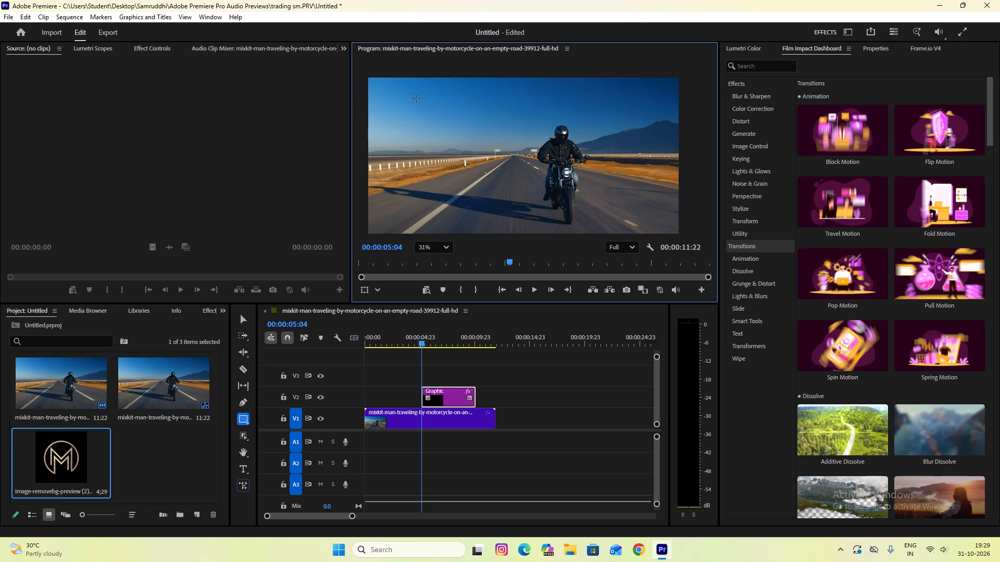
{"action": "left_click", "coordinate": [422, 101]}
{"action": "left_click_drag", "start_coordinate": [424, 102], "coordinate": [442, 109]}
{"action": "left_click_drag", "start_coordinate": [407, 107], "coordinate": [426, 132]}
{"action": "left_click_drag", "start_coordinate": [426, 132], "coordinate": [518, 143]}
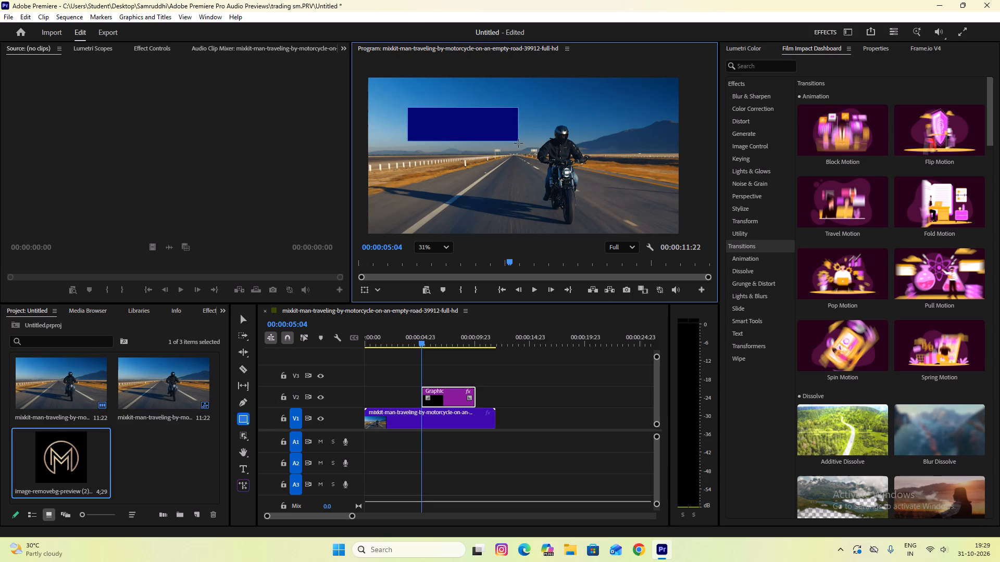
{"action": "left_click_drag", "start_coordinate": [518, 143], "coordinate": [518, 145]}
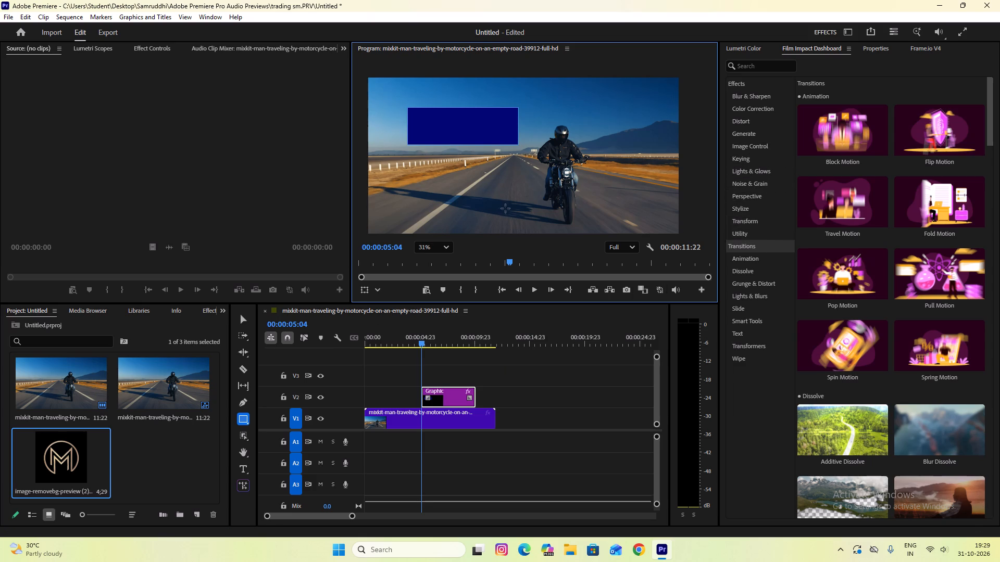
{"action": "left_click", "coordinate": [439, 129]}
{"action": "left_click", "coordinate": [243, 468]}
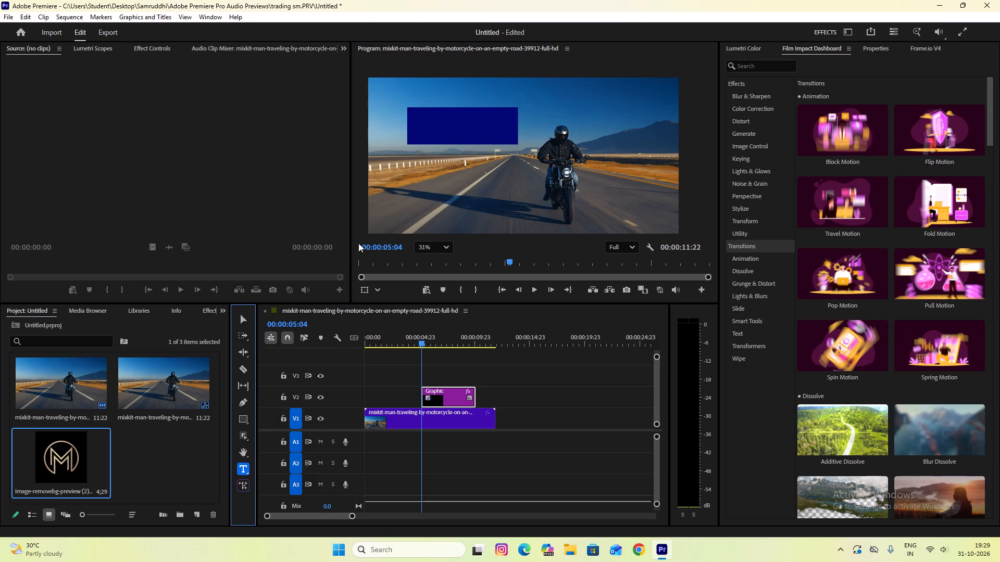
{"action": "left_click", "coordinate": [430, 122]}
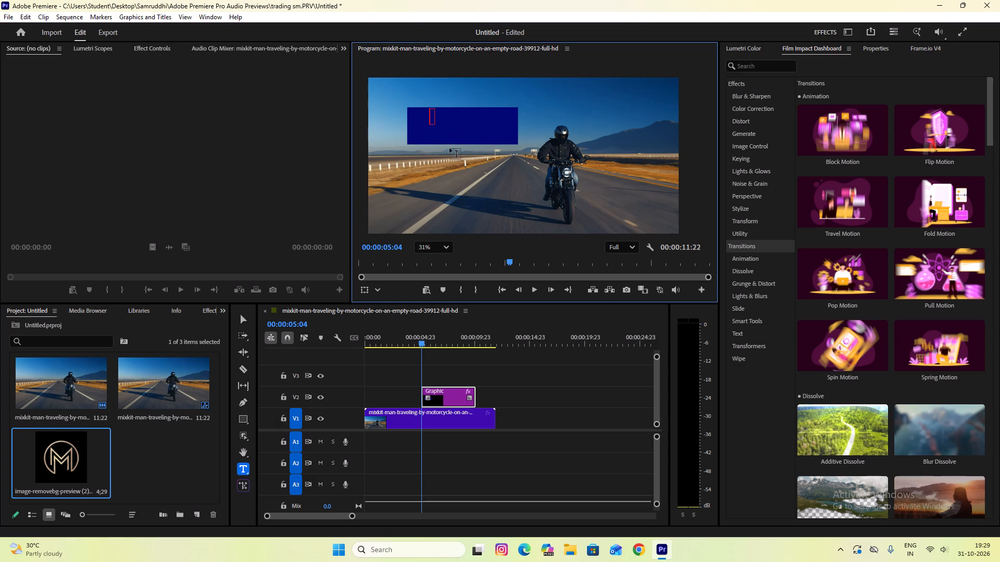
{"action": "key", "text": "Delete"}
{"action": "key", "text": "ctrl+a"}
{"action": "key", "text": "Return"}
Delete the graphic clip containing the dark blue rectangle from track V2.
{"action": "left_click", "coordinate": [508, 404]}
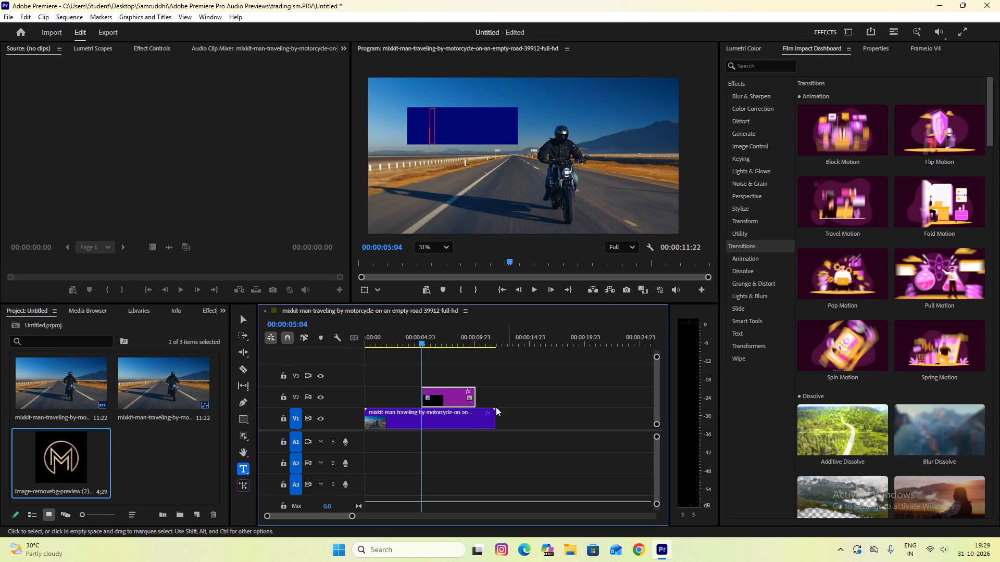
{"action": "left_click", "coordinate": [455, 396]}
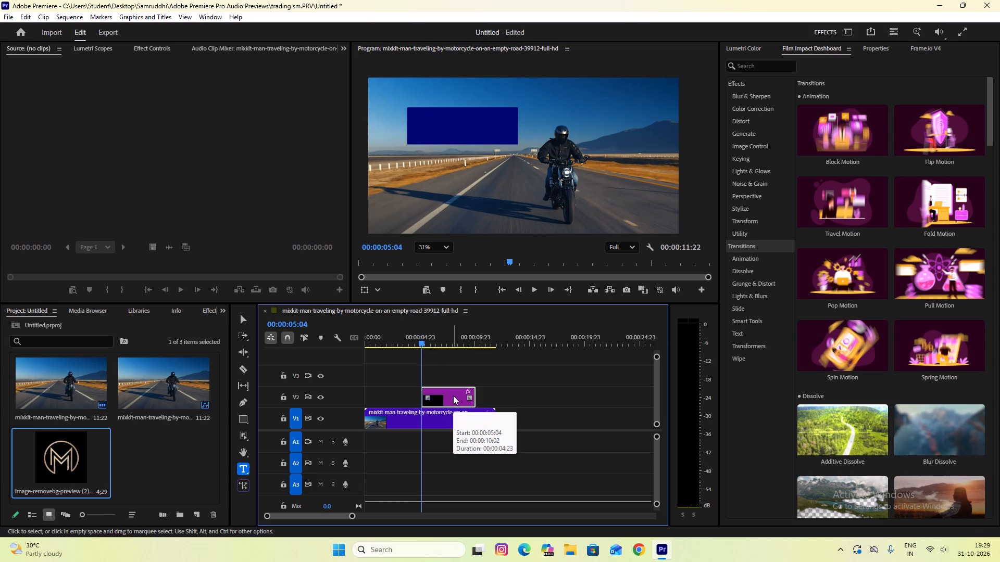
{"action": "key", "text": "Delete"}
{"action": "left_click", "coordinate": [467, 454]}
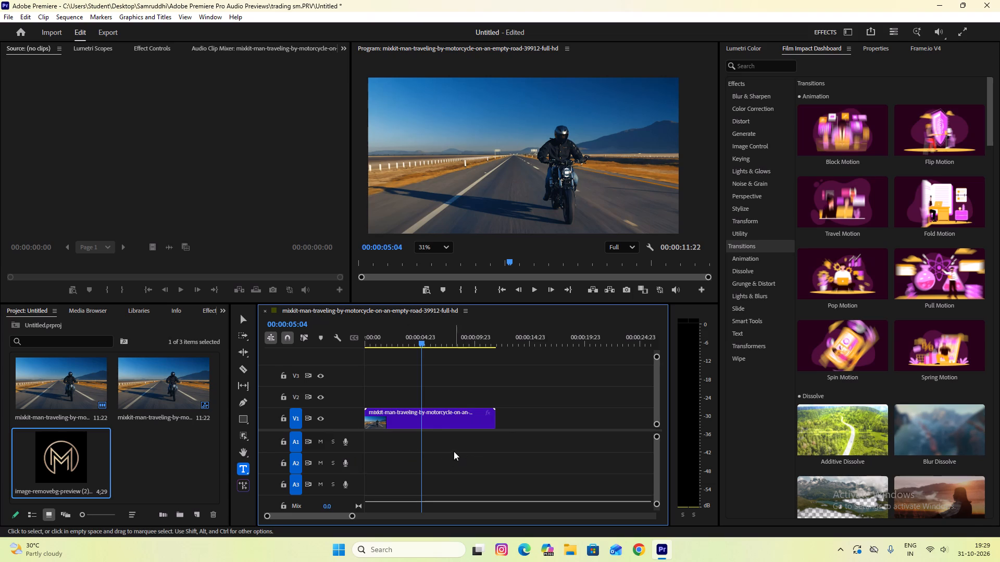
{"action": "left_click", "coordinate": [374, 400]}
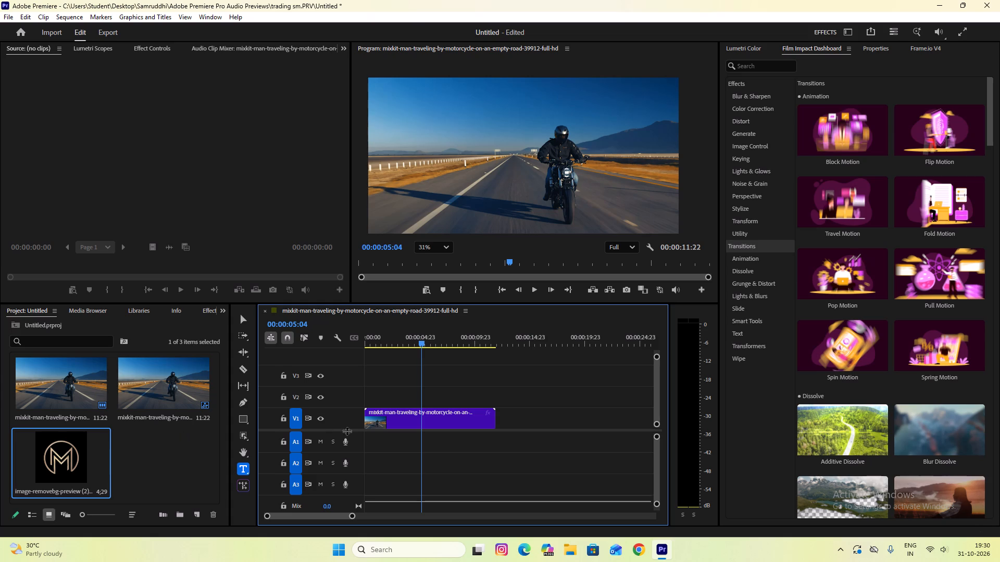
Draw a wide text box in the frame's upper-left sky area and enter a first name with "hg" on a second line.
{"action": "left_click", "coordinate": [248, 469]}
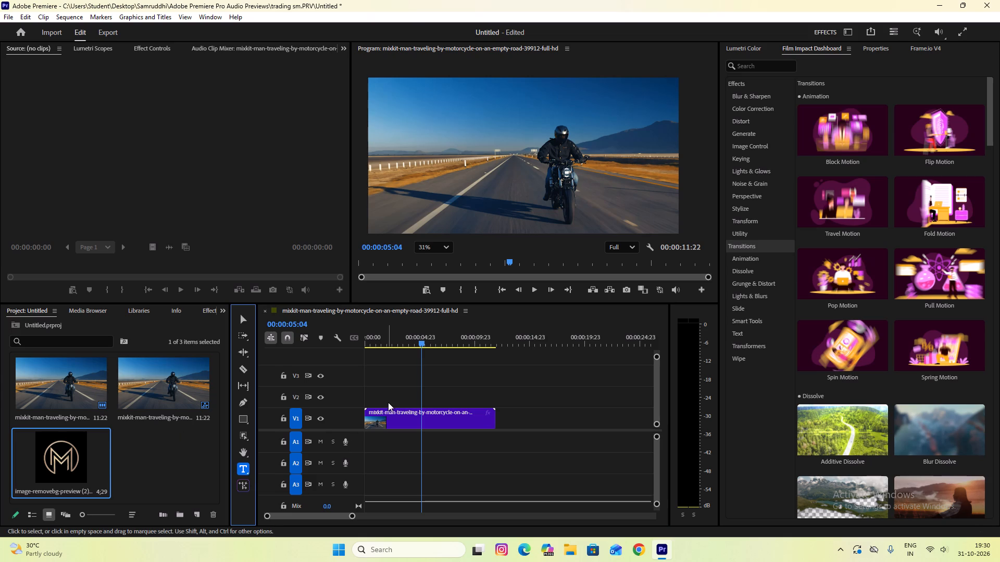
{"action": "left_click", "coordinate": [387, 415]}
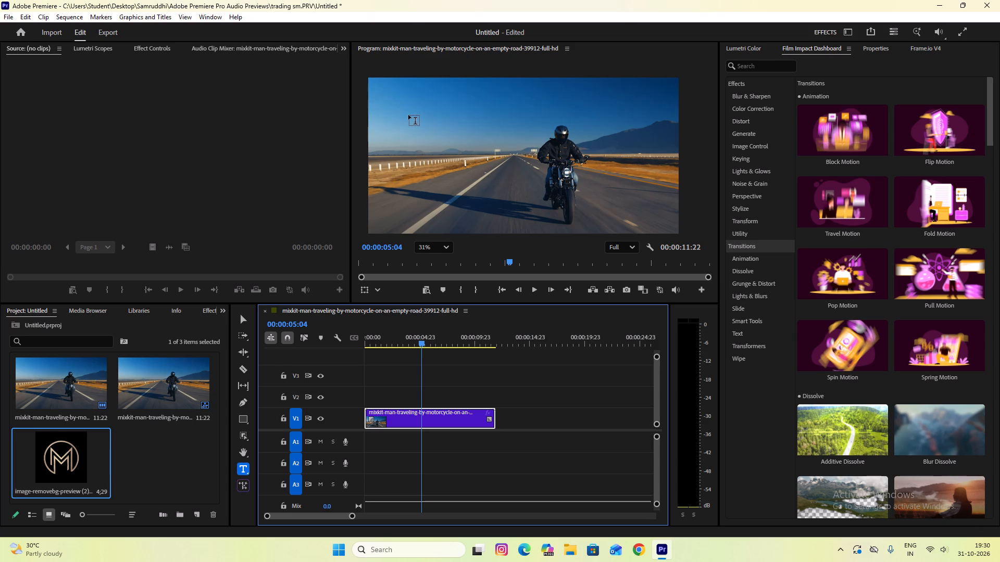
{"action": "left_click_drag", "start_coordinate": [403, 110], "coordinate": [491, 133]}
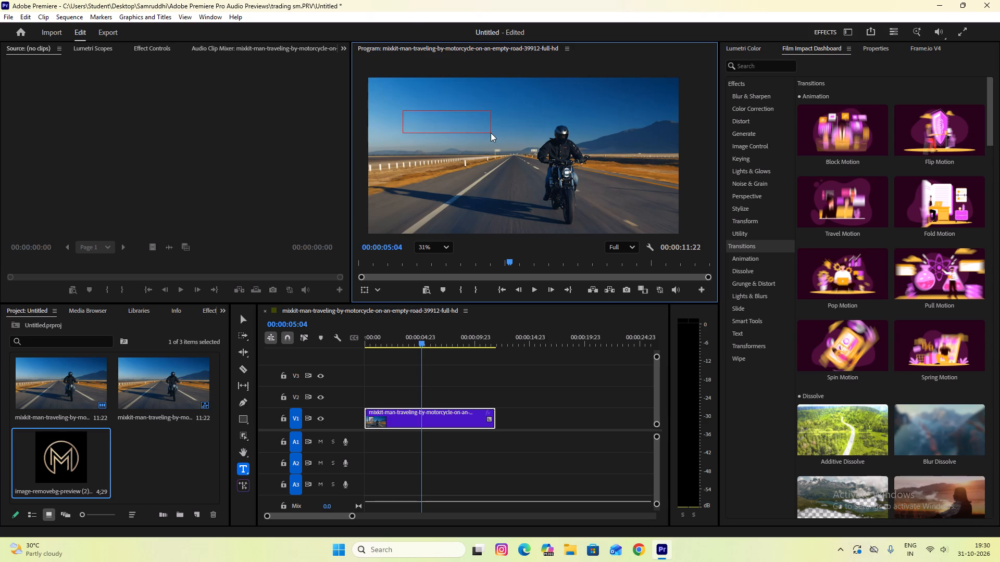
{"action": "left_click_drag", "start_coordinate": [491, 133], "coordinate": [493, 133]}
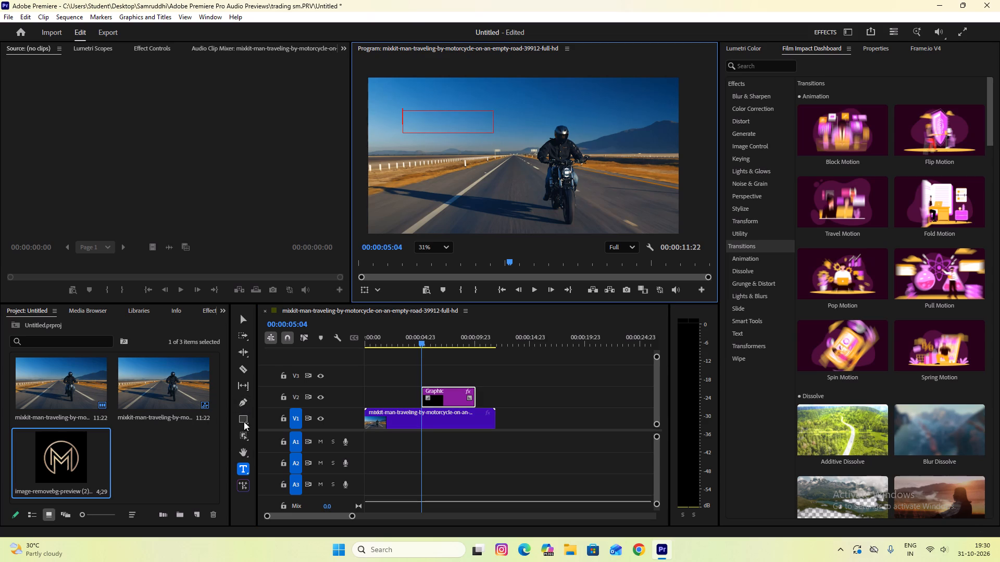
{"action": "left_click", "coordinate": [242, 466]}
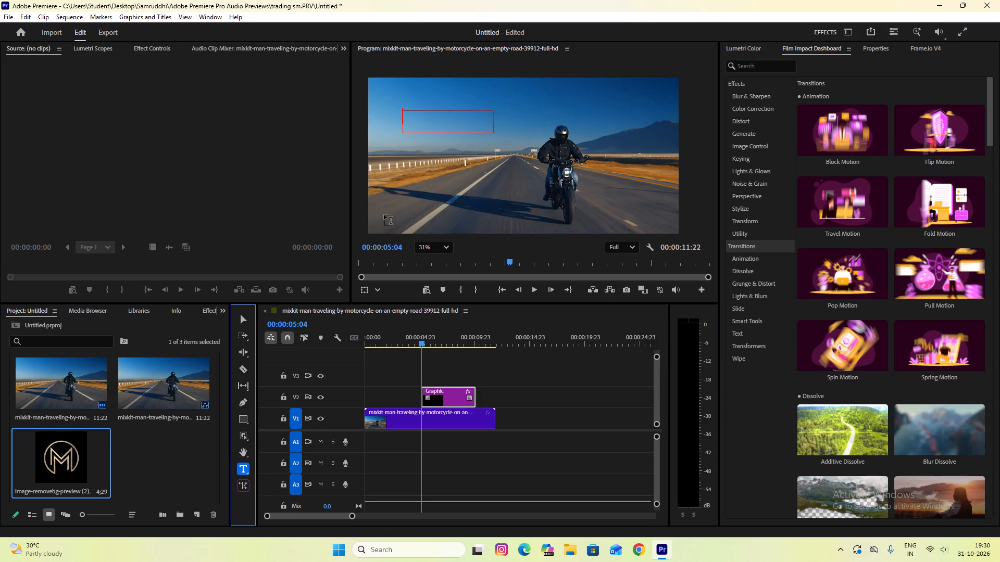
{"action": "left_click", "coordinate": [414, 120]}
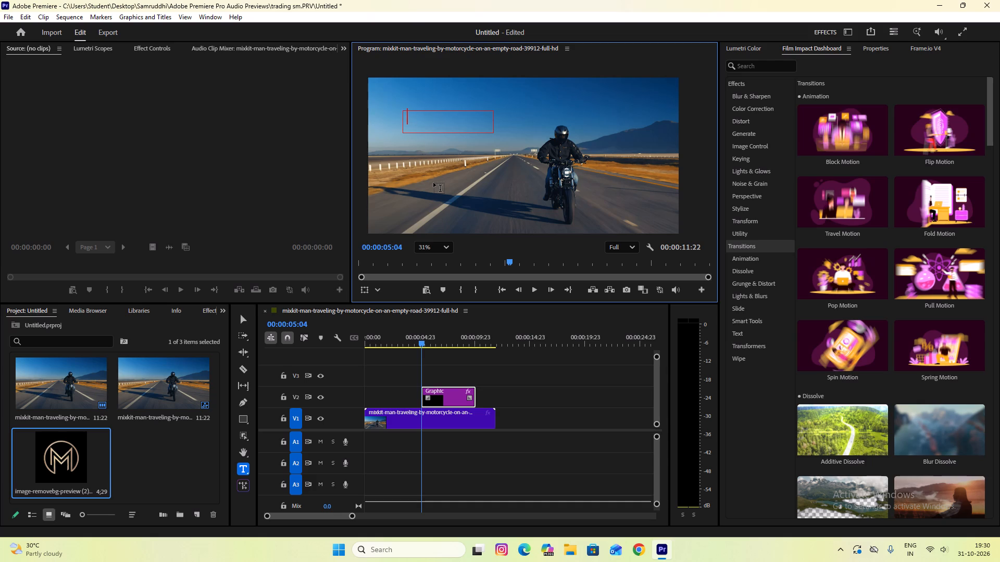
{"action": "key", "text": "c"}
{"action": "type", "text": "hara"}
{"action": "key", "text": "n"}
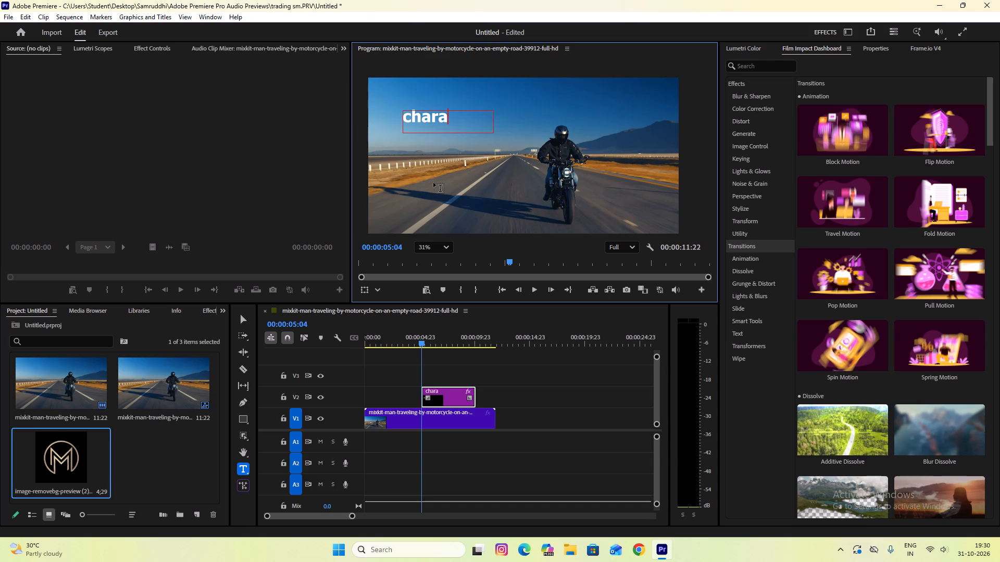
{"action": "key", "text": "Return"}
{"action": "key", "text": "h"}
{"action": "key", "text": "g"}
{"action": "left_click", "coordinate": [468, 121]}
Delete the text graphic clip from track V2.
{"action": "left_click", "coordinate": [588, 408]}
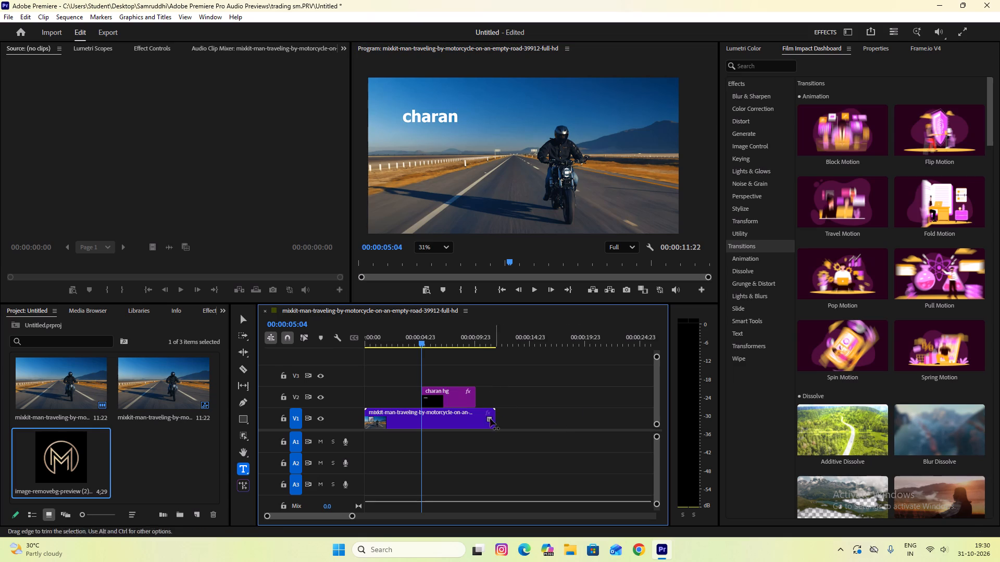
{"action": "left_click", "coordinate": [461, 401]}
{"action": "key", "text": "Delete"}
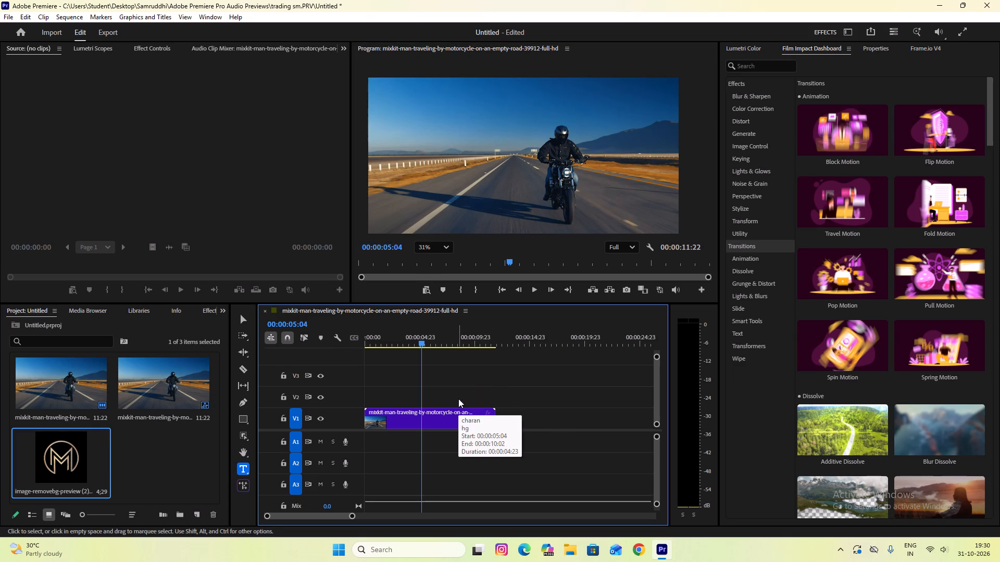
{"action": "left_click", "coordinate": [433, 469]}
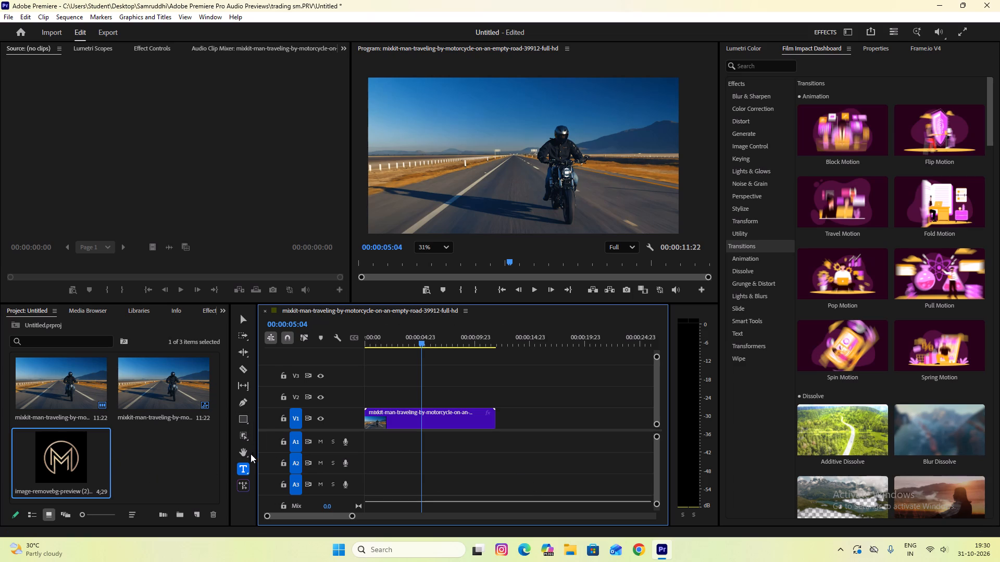
Draw a taller text box in the upper-left sky area at 00:00:05:04 and enter the person's first and last name on two lines.
{"action": "left_click", "coordinate": [246, 468]}
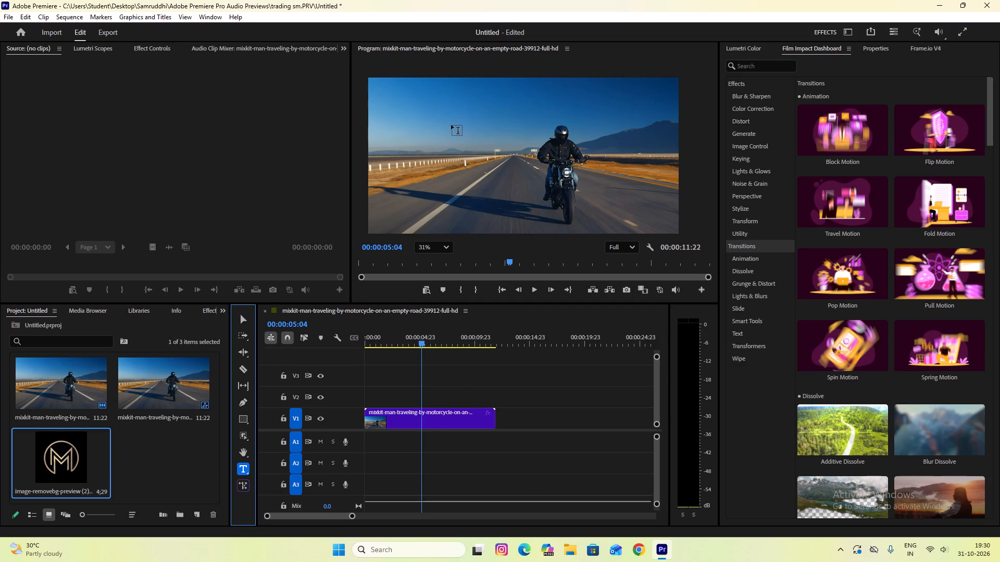
{"action": "left_click_drag", "start_coordinate": [403, 103], "coordinate": [483, 138]}
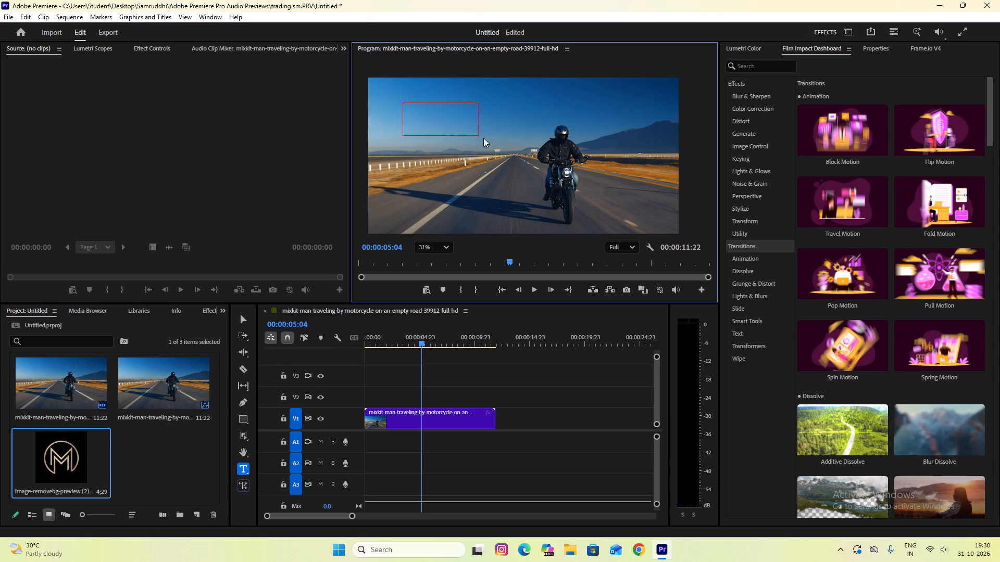
{"action": "left_click_drag", "start_coordinate": [483, 138], "coordinate": [503, 138]}
{"action": "left_click", "coordinate": [423, 118]}
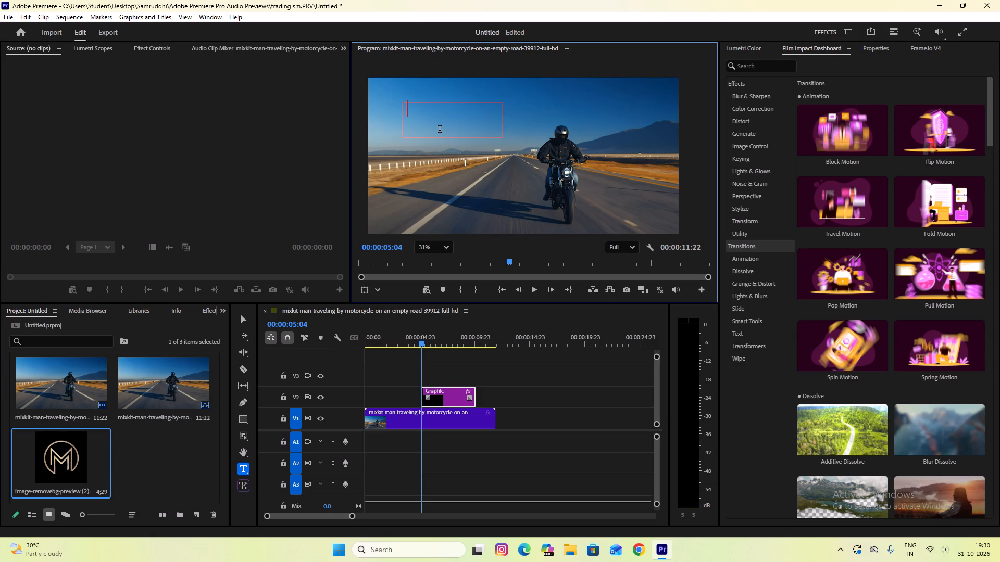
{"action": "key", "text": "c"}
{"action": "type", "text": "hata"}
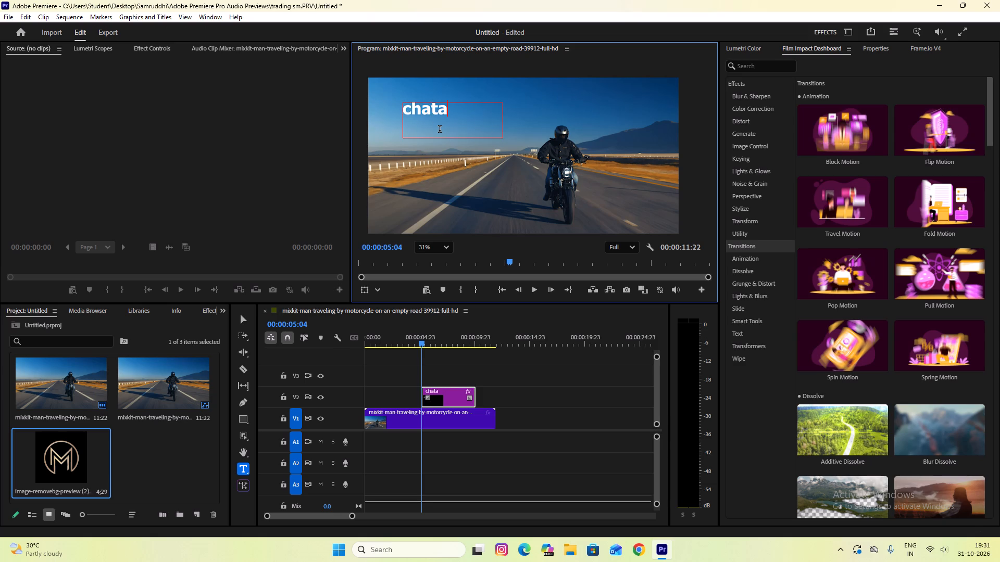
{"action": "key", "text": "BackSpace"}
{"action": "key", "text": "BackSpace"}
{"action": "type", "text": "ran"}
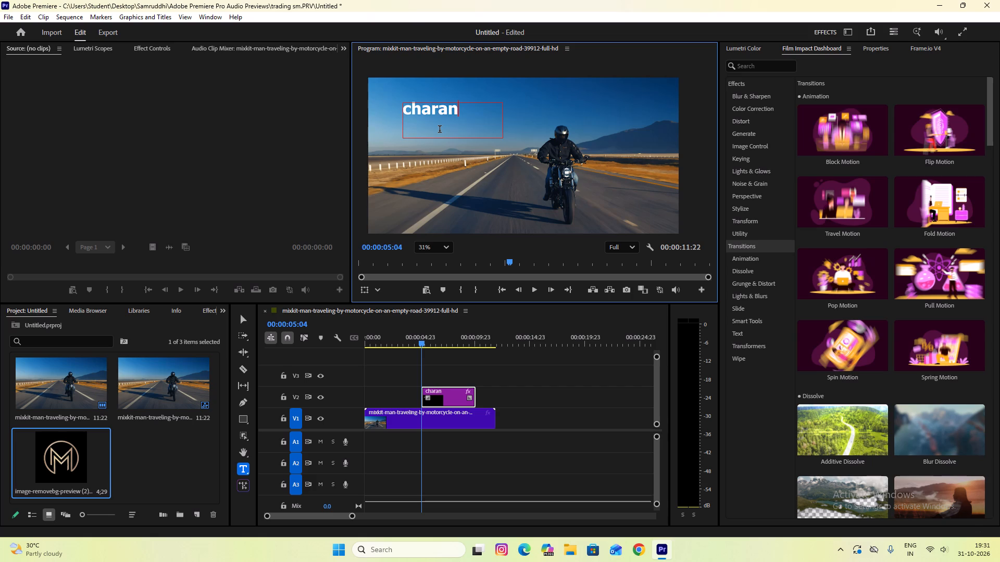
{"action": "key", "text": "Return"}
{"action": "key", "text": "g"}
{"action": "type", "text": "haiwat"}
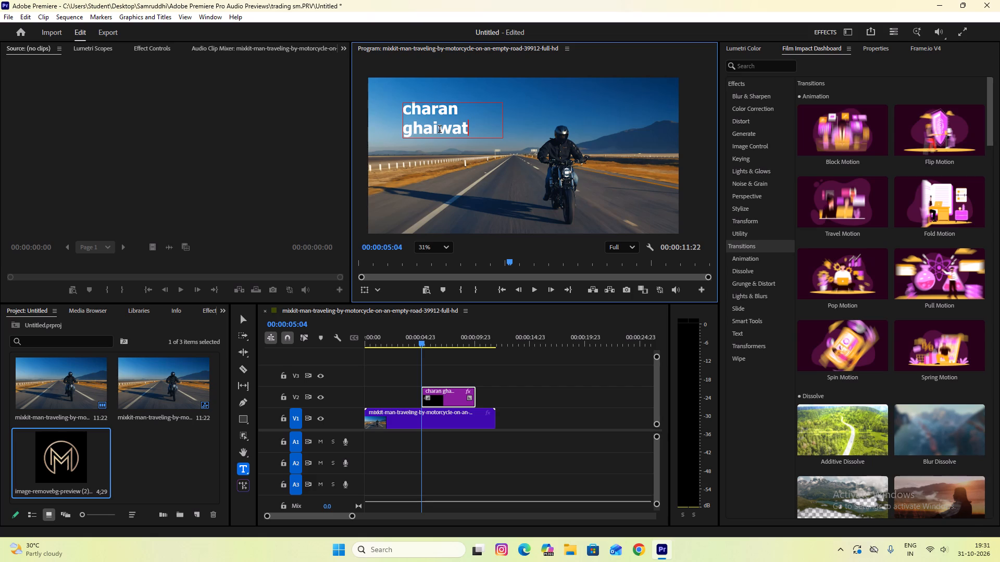
{"action": "left_click", "coordinate": [448, 158]}
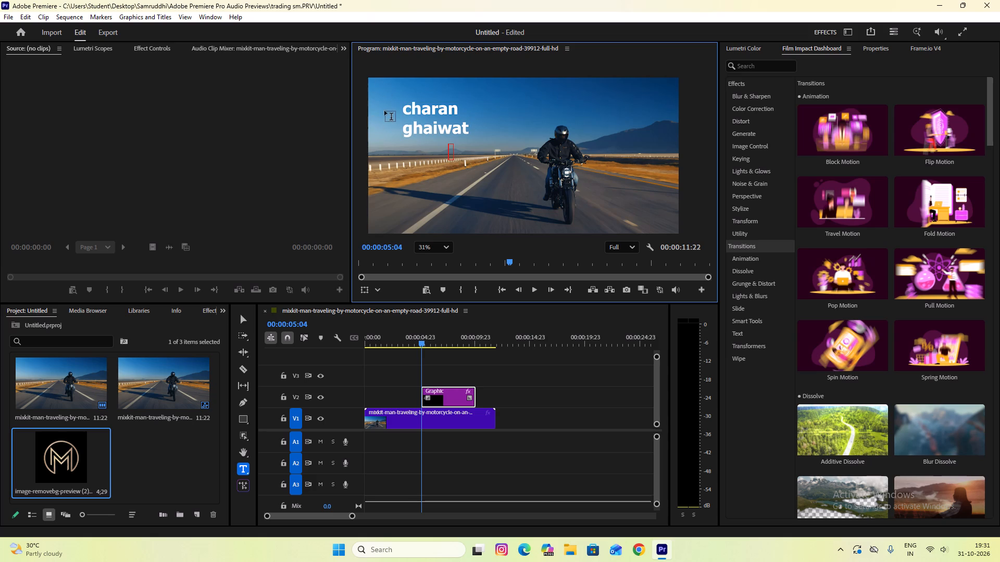
{"action": "left_click", "coordinate": [403, 107]}
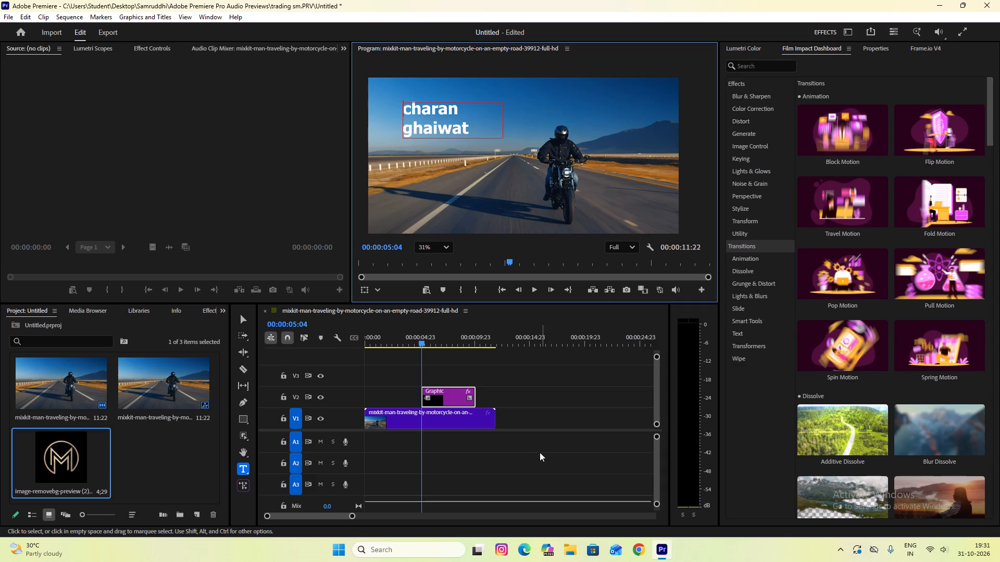
Move the name text clip on track V2 to the start of the sequence and play it over the road video.
{"action": "left_click_drag", "start_coordinate": [452, 394], "coordinate": [399, 399]}
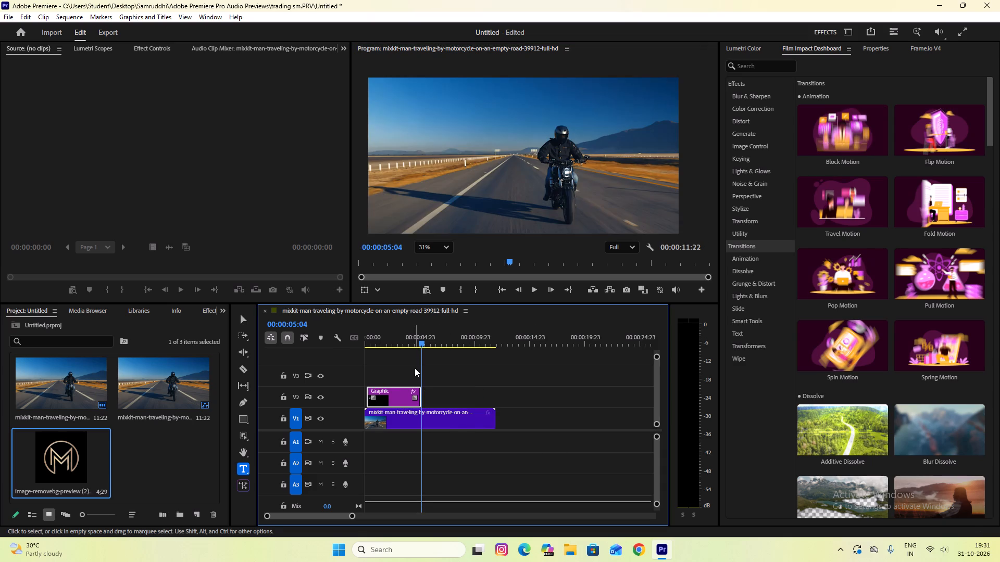
{"action": "left_click_drag", "start_coordinate": [422, 343], "coordinate": [366, 371]}
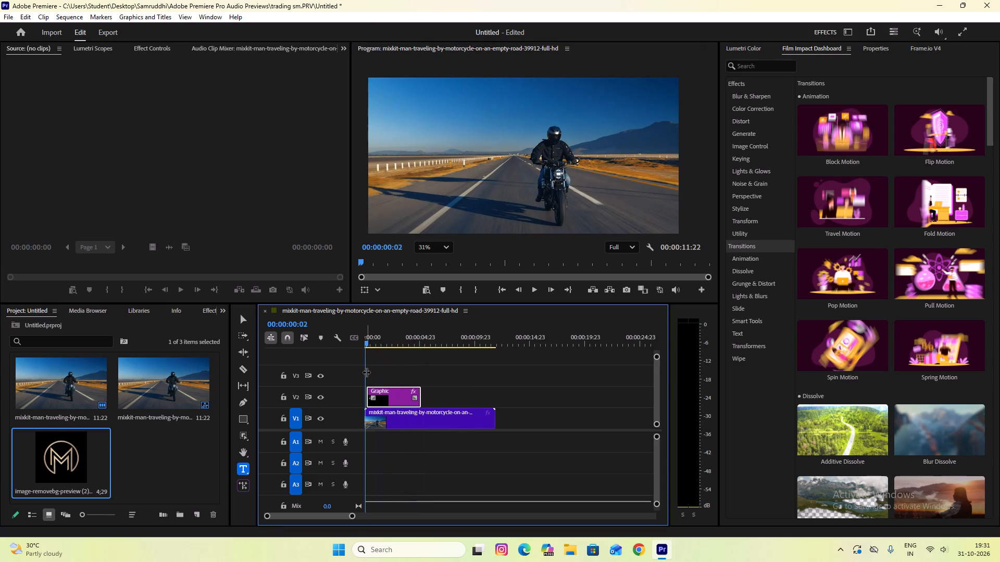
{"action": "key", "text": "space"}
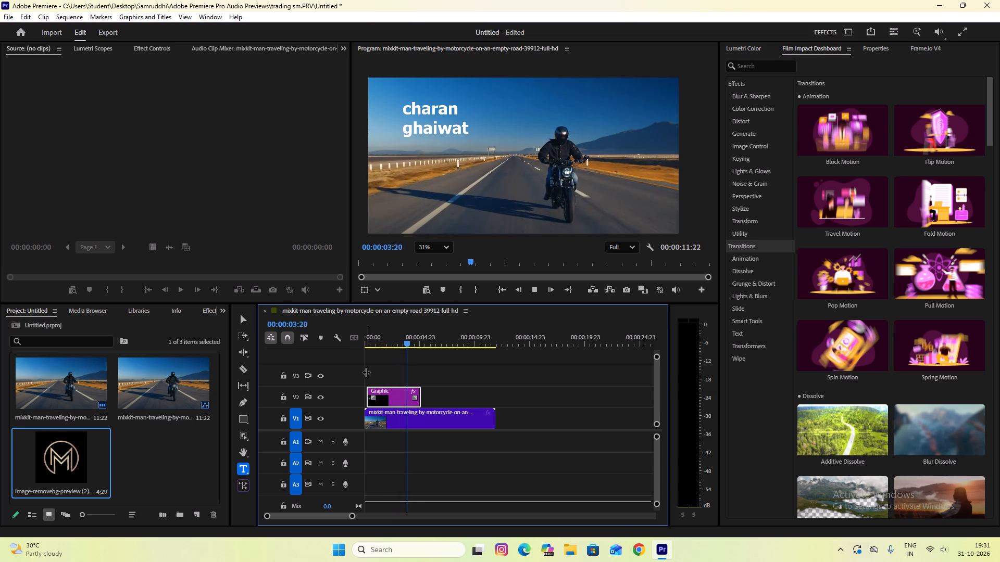
{"action": "left_click", "coordinate": [482, 454]}
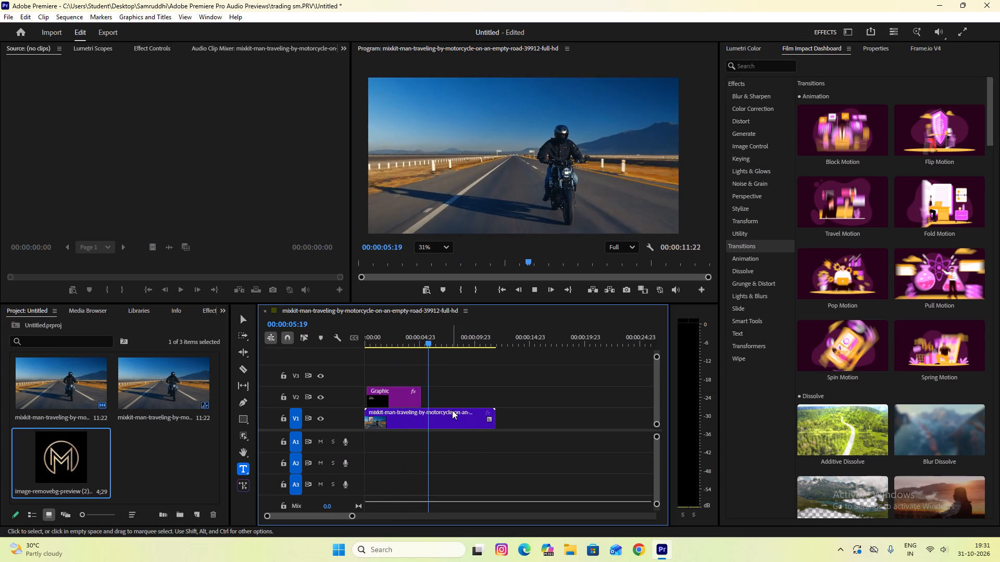
{"action": "left_click_drag", "start_coordinate": [435, 344], "coordinate": [362, 385]}
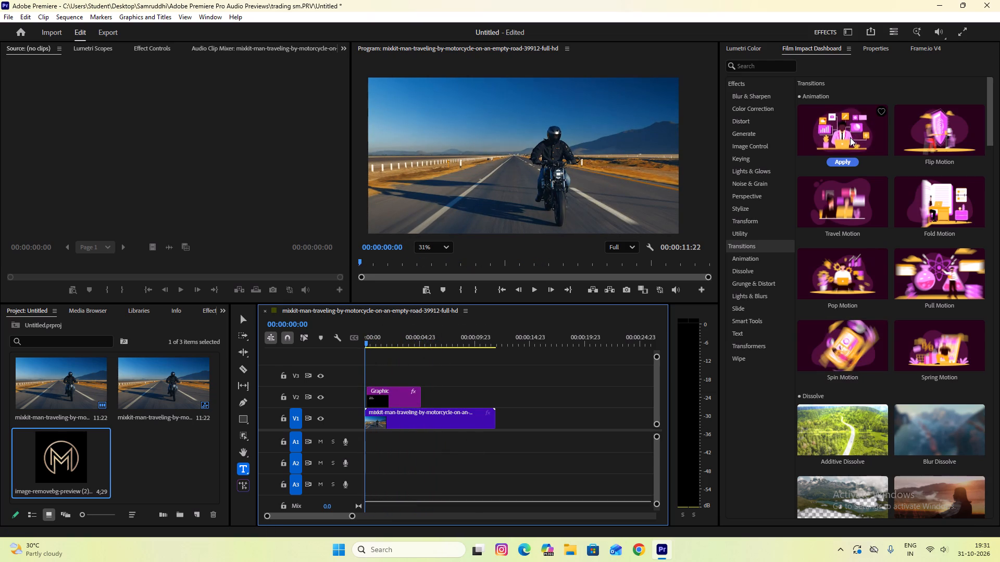
Select the Block Motion transition and play the opening of the sequence to check the name text.
{"action": "left_click", "coordinate": [850, 137]}
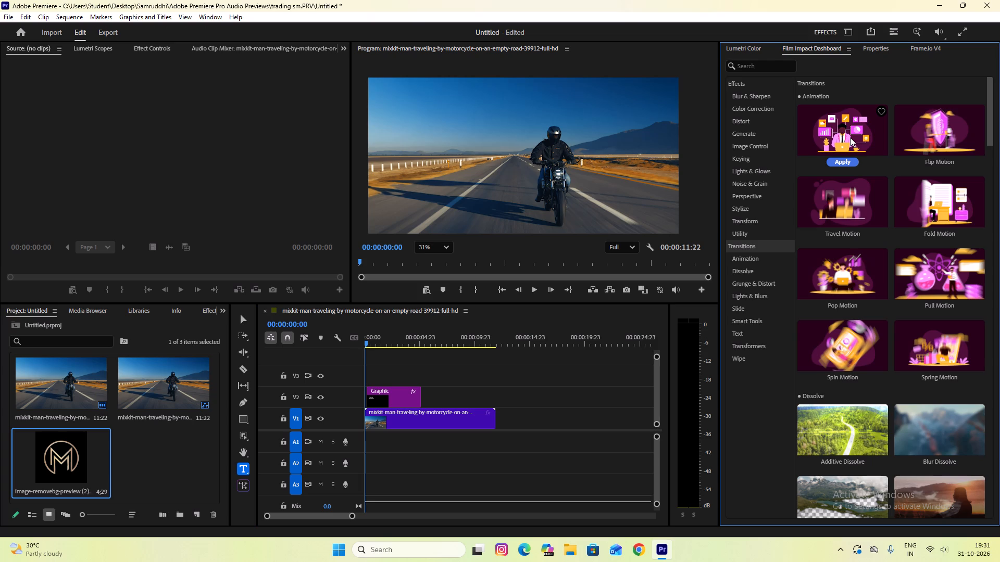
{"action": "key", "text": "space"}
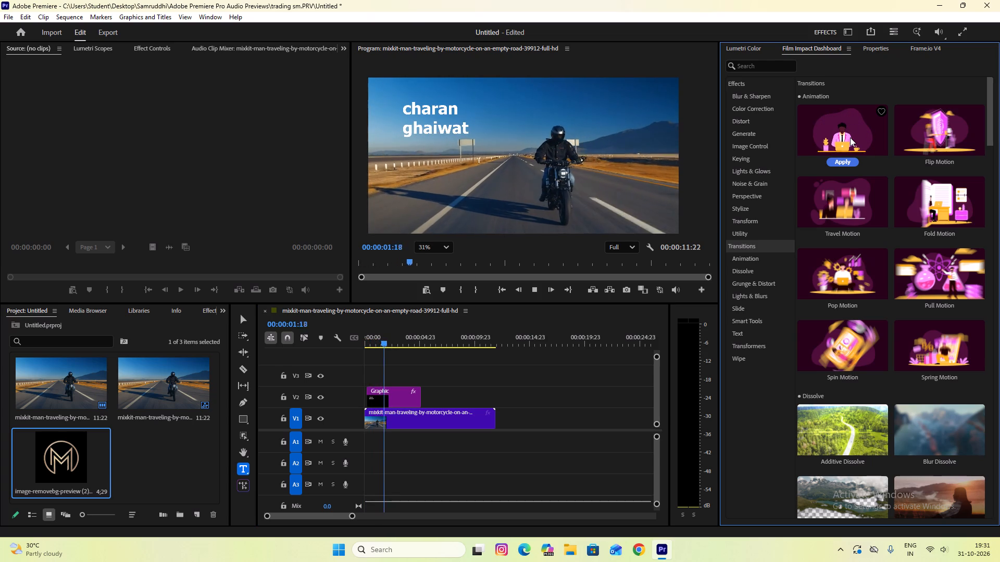
{"action": "left_click_drag", "start_coordinate": [402, 343], "coordinate": [393, 353]}
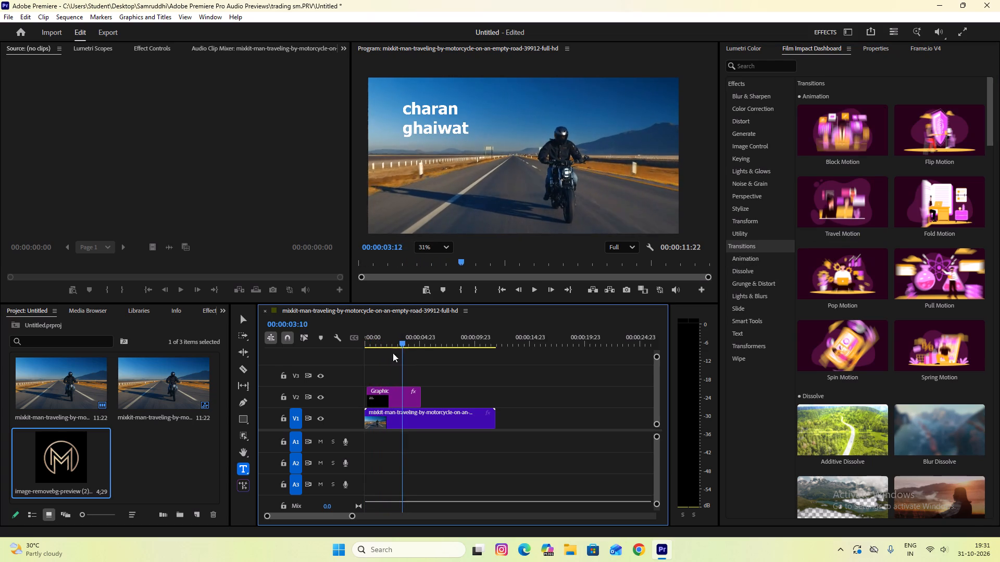
{"action": "left_click_drag", "start_coordinate": [393, 353], "coordinate": [364, 366]}
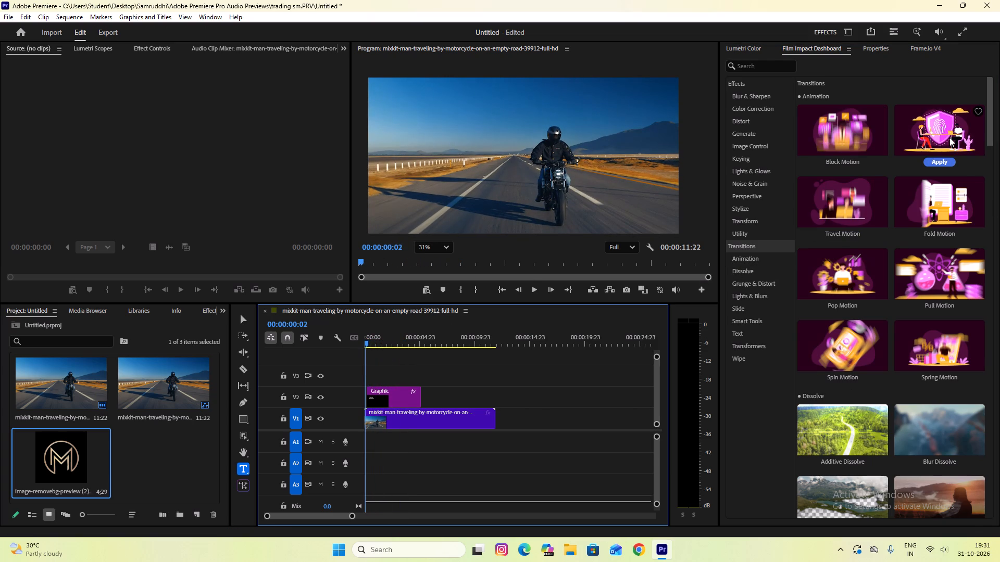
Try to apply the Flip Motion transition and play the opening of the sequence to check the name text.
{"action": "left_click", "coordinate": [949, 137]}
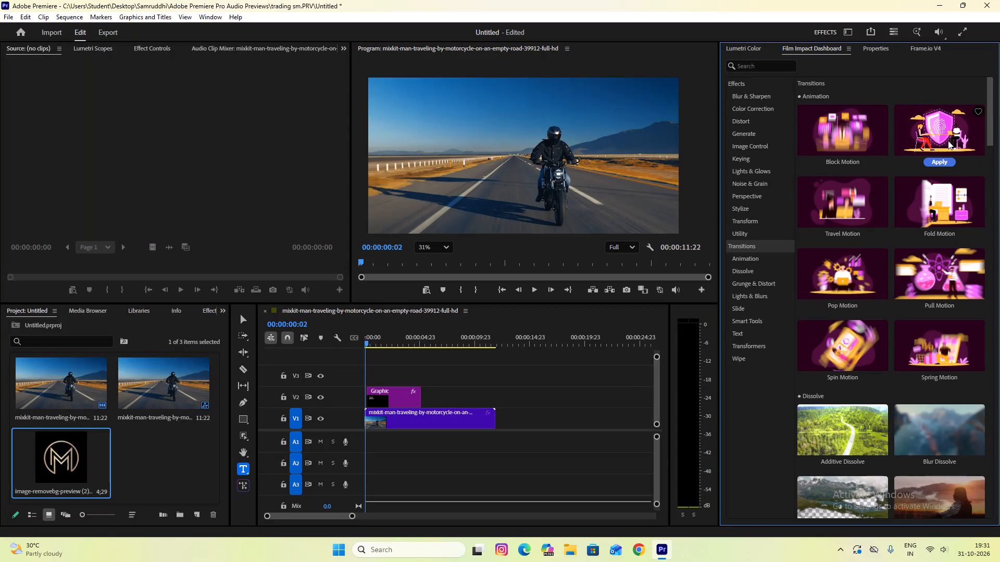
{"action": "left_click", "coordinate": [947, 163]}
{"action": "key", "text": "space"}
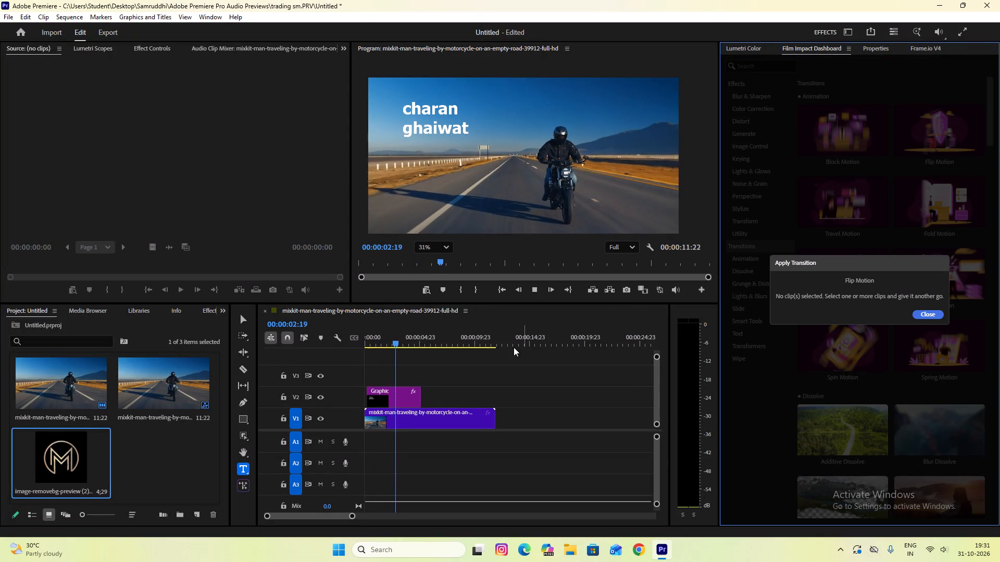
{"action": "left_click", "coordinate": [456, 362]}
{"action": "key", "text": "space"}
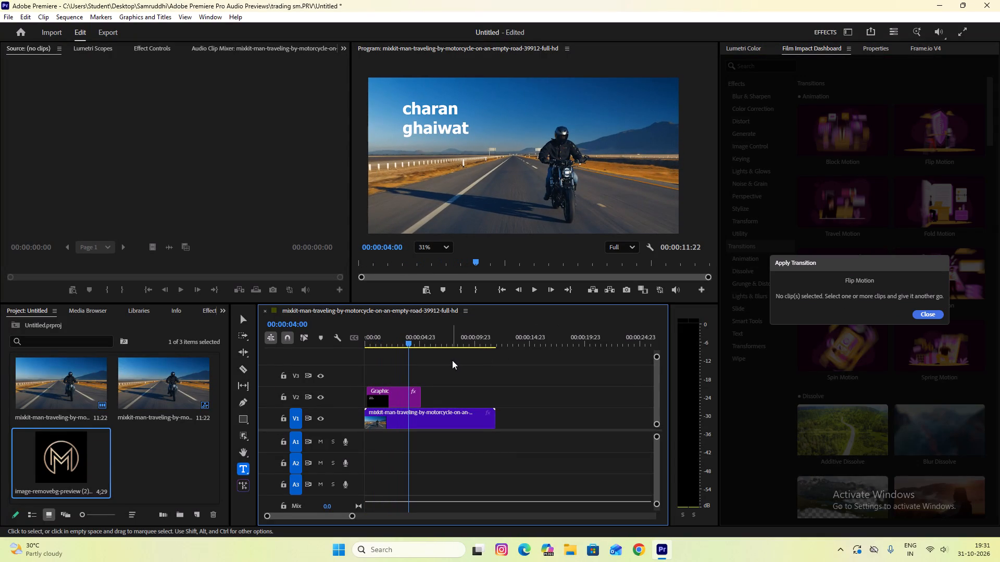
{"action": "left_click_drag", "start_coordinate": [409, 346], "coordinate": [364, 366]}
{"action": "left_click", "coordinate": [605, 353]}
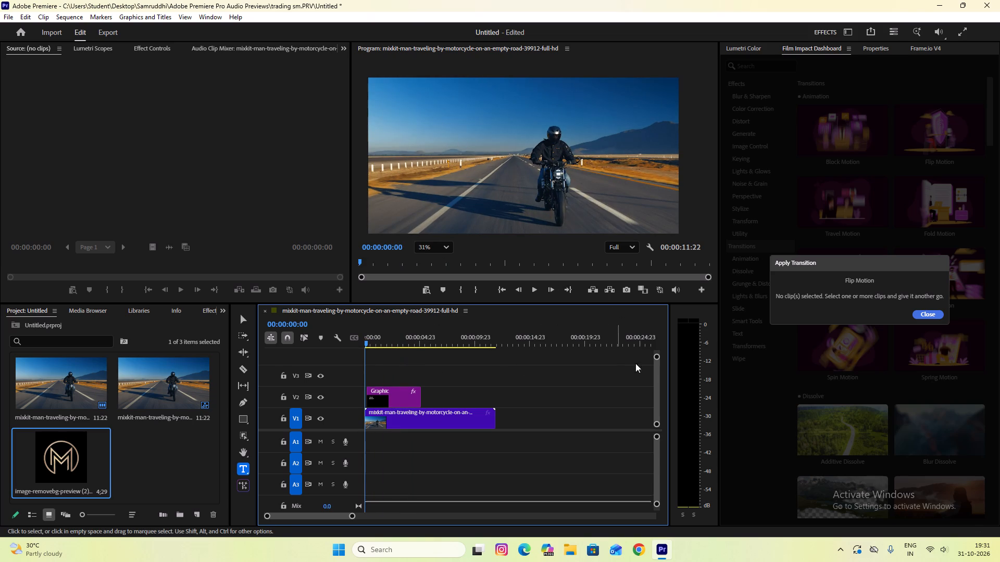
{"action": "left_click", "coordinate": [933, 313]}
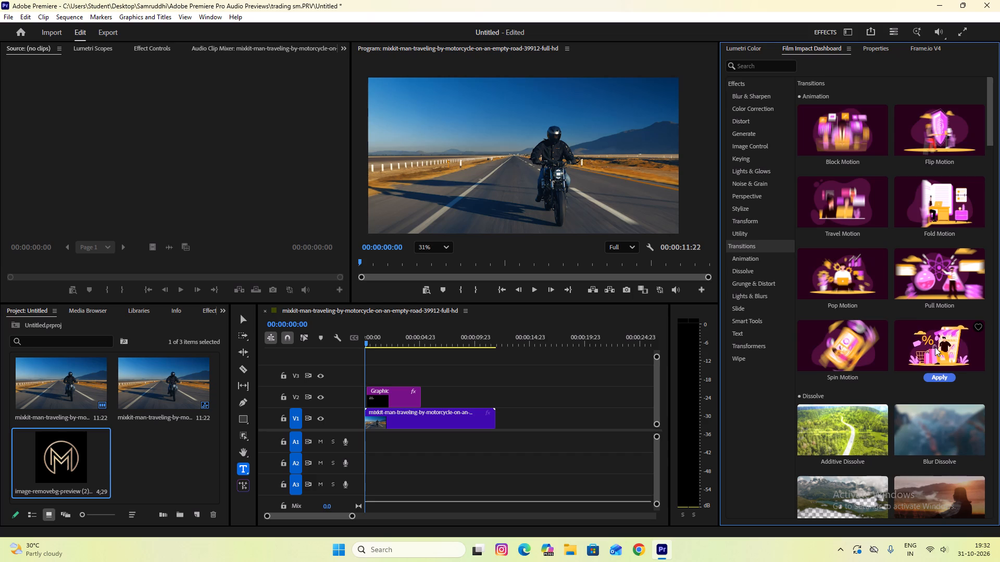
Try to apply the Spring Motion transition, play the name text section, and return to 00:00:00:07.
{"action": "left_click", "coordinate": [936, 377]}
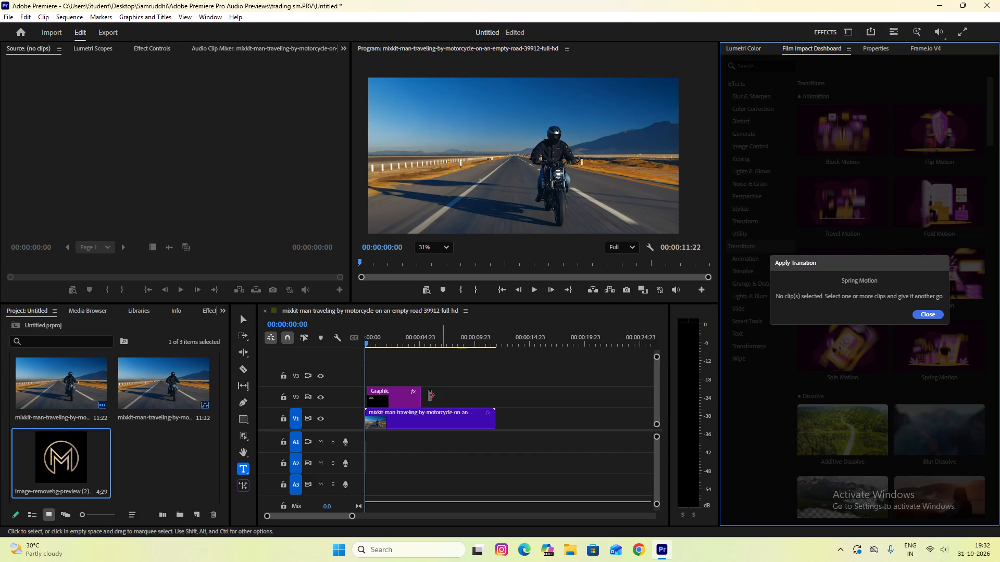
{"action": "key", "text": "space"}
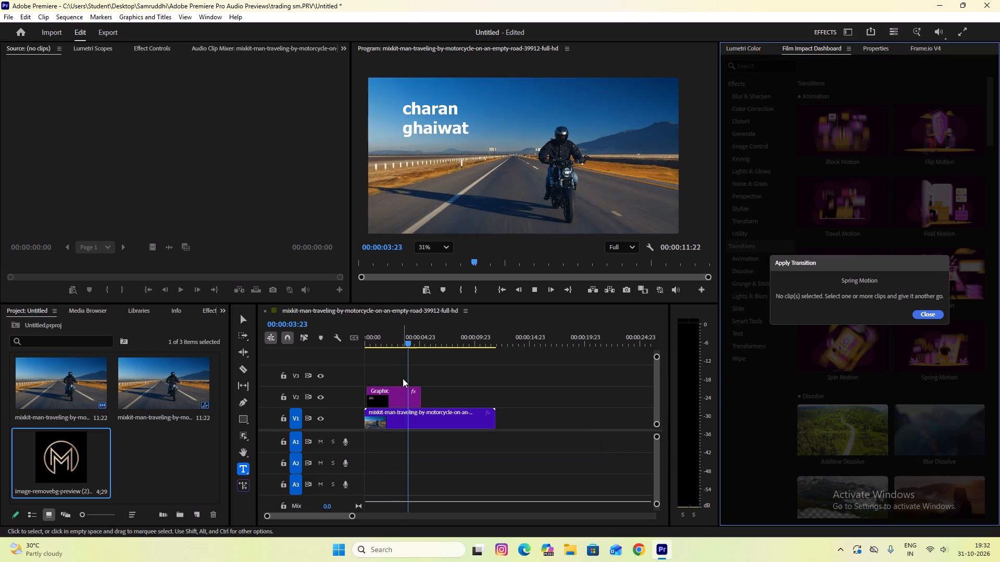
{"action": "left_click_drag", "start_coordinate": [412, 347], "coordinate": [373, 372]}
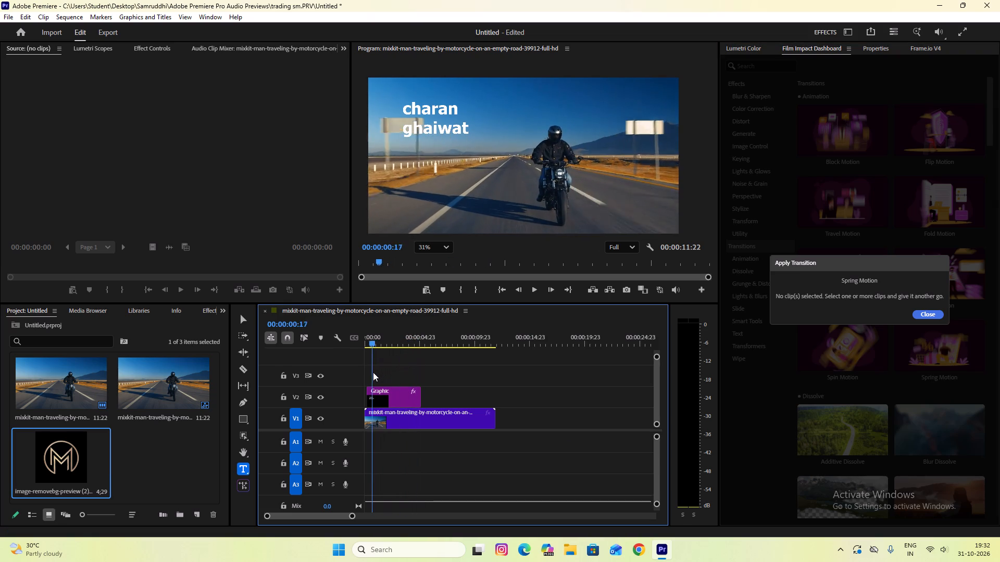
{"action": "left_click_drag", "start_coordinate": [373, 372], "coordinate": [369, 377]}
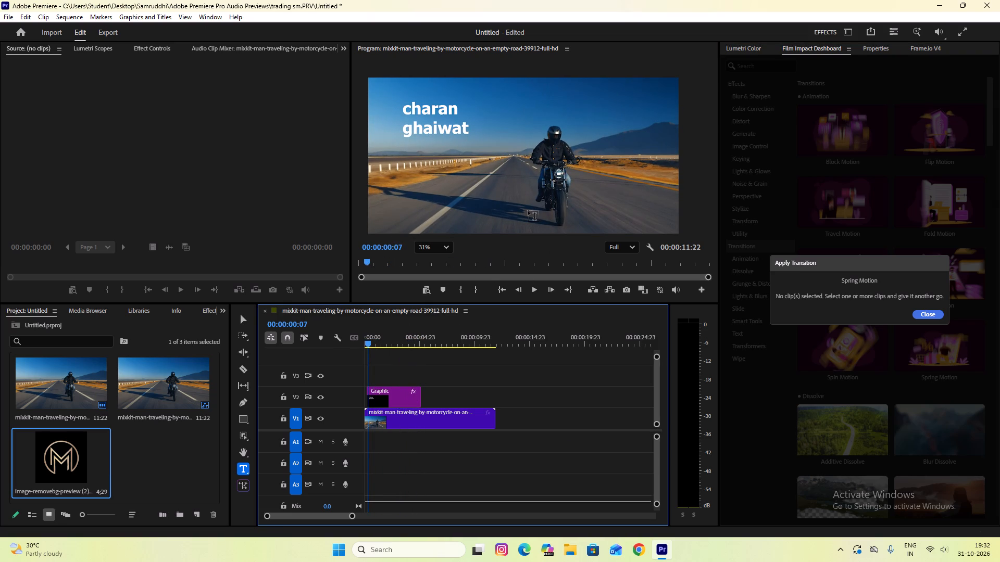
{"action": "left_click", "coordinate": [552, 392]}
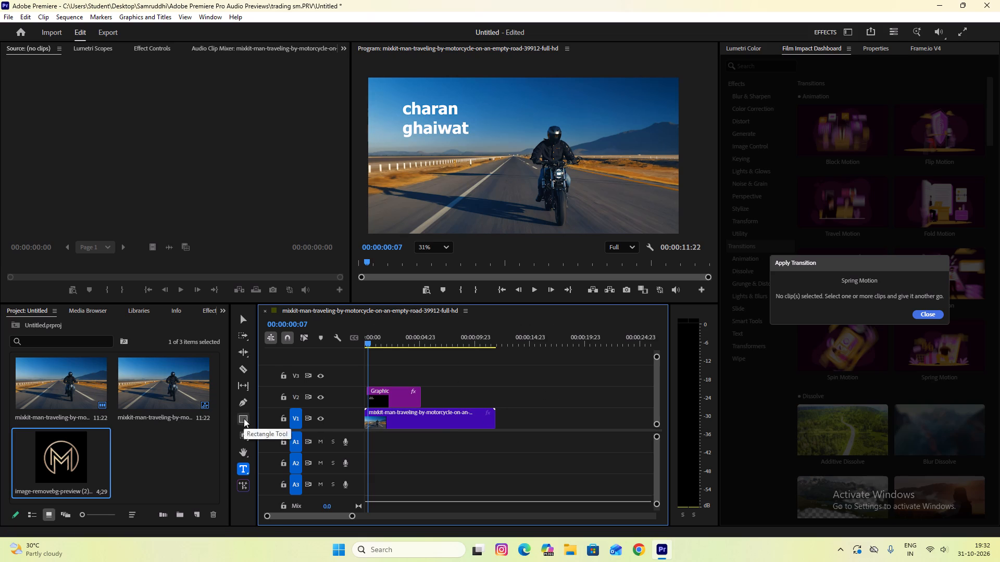
Draw a dark blue rectangle in the frame's upper-right sky area at 00:00:00:07.
{"action": "left_click", "coordinate": [244, 418]}
{"action": "left_click_drag", "start_coordinate": [595, 98], "coordinate": [645, 120]}
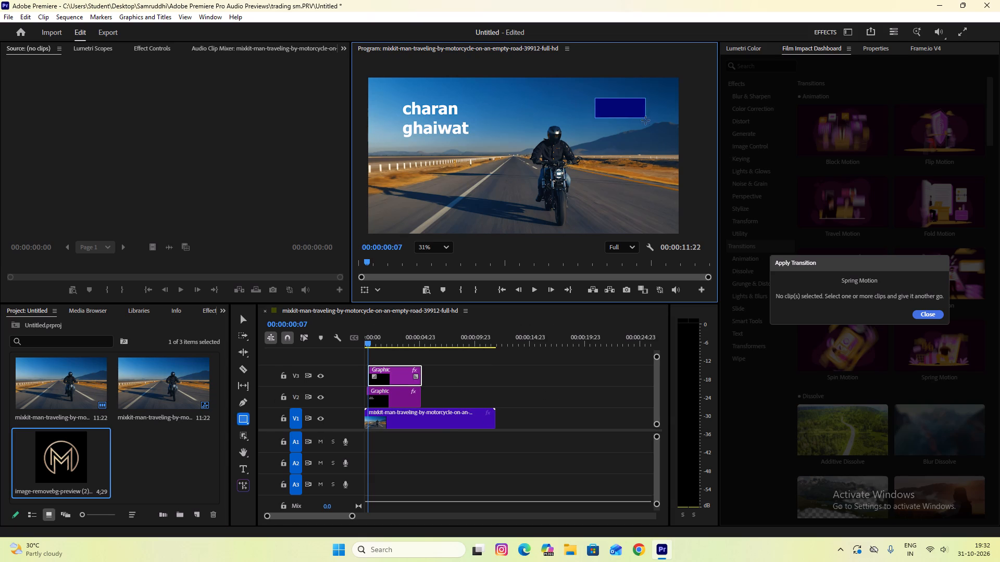
{"action": "left_click_drag", "start_coordinate": [645, 120], "coordinate": [668, 154]}
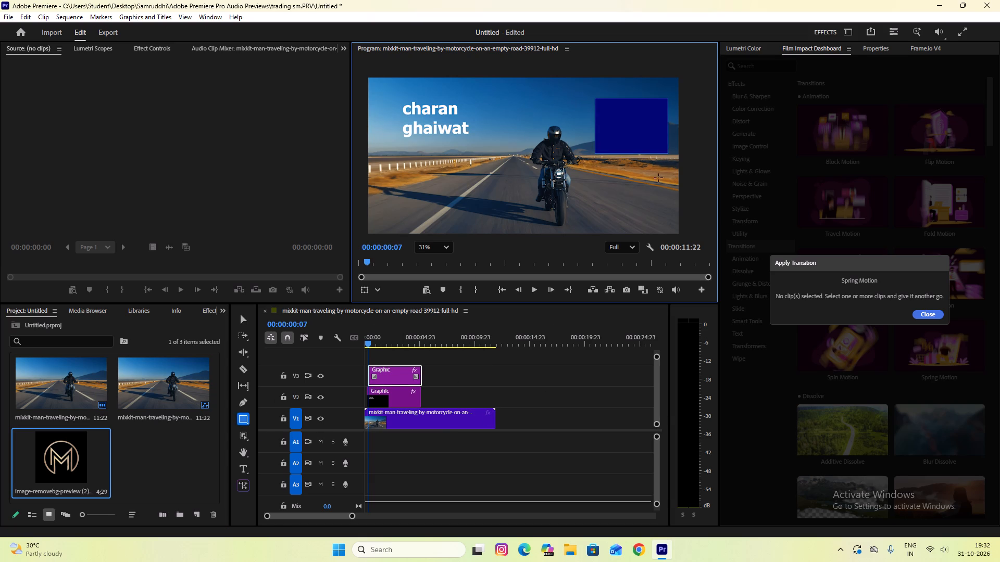
Place the M logo image on track V4 above the graphic clips near the sequence start and play it back.
{"action": "left_click", "coordinate": [64, 452]}
{"action": "left_click_drag", "start_coordinate": [64, 452], "coordinate": [367, 362]}
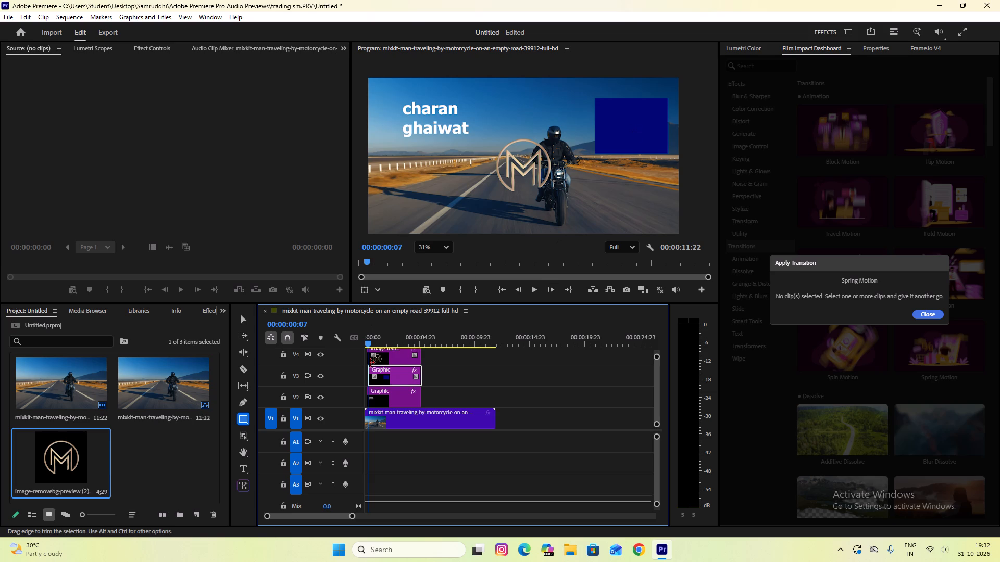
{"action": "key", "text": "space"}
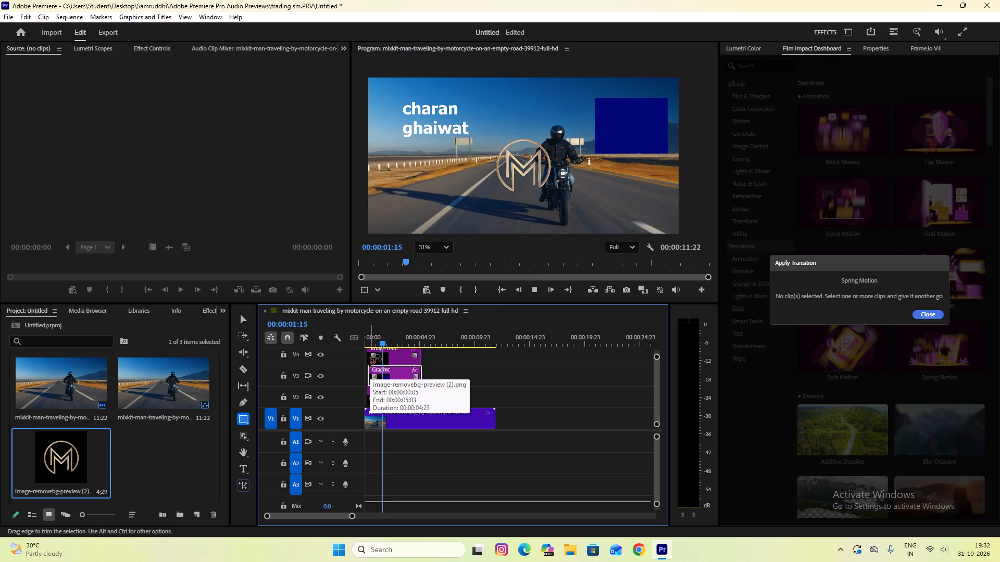
{"action": "left_click", "coordinate": [381, 355]}
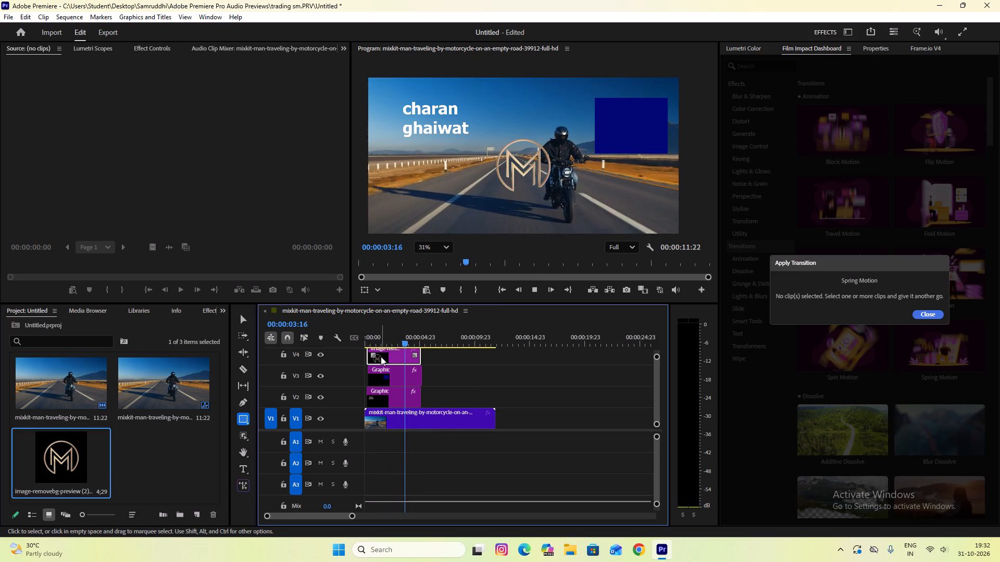
{"action": "left_click", "coordinate": [381, 358]}
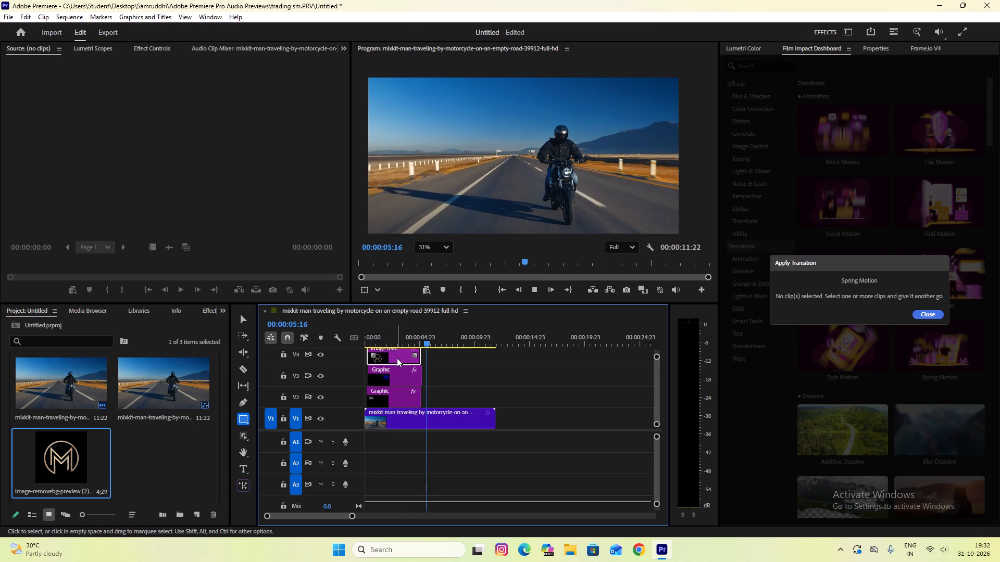
{"action": "left_click_drag", "start_coordinate": [442, 343], "coordinate": [339, 361]}
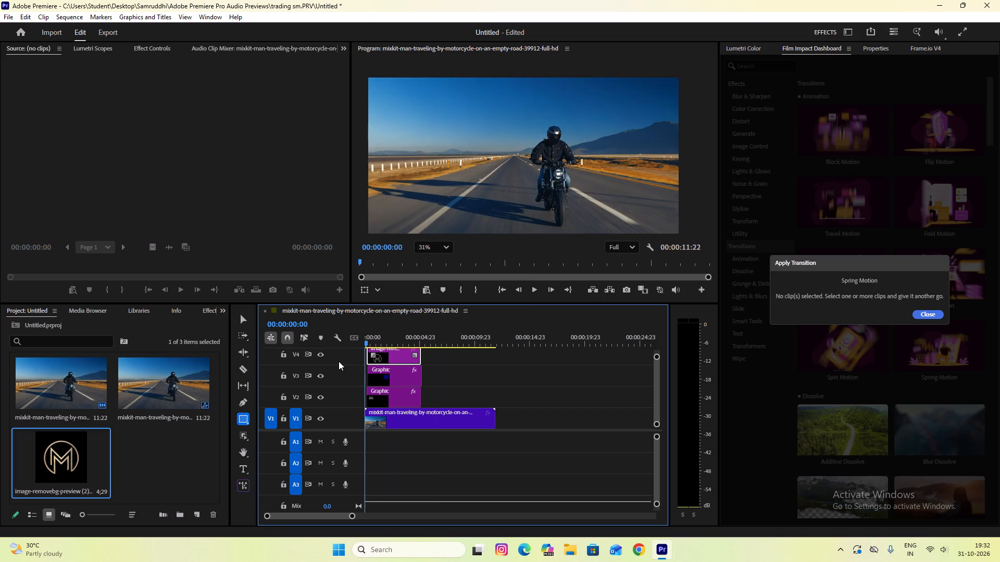
{"action": "left_click_drag", "start_coordinate": [339, 361], "coordinate": [341, 362]}
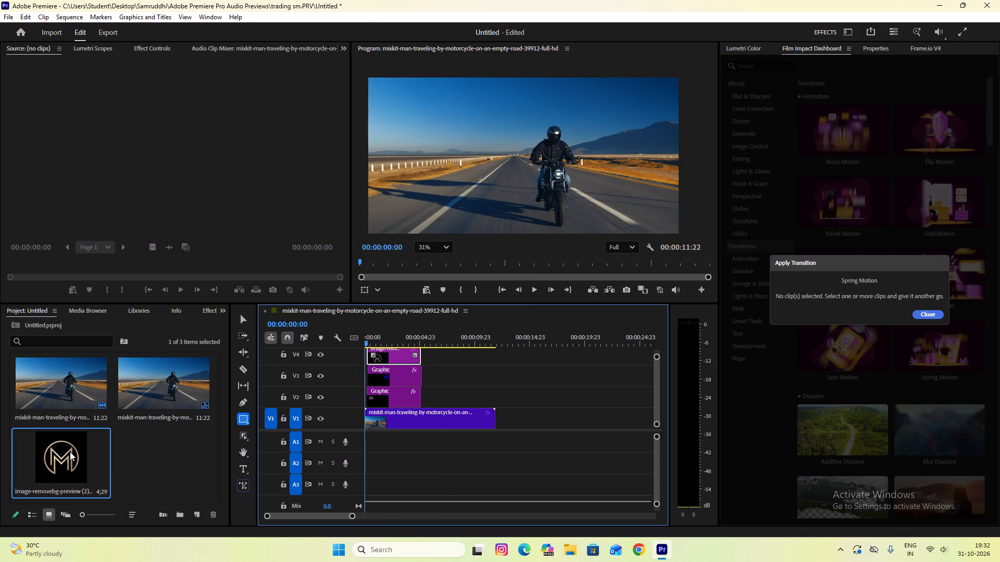
Select the M logo clip on V4 and move the logo in the frame onto the dark blue rectangle.
{"action": "double_click", "coordinate": [70, 452]}
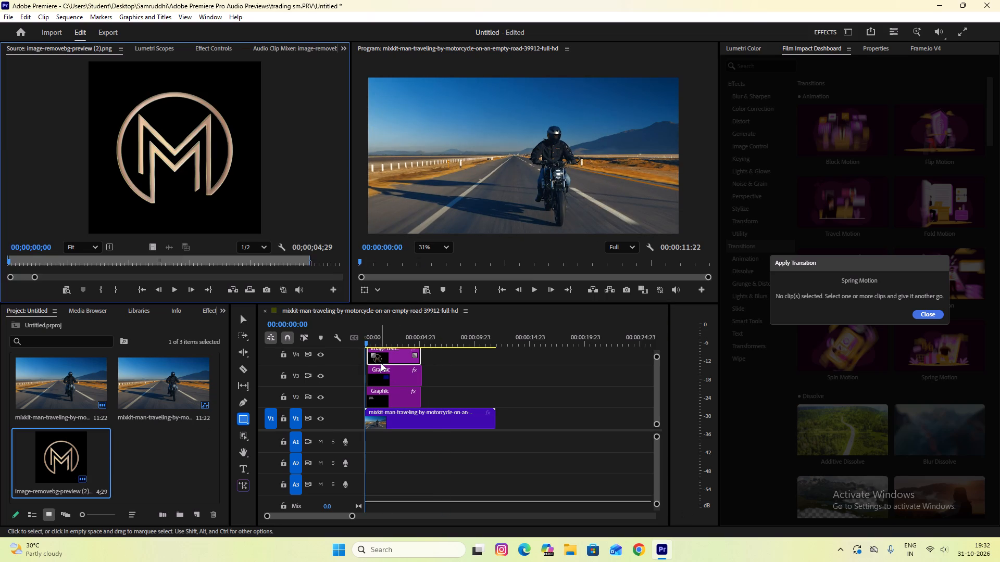
{"action": "left_click", "coordinate": [381, 359]}
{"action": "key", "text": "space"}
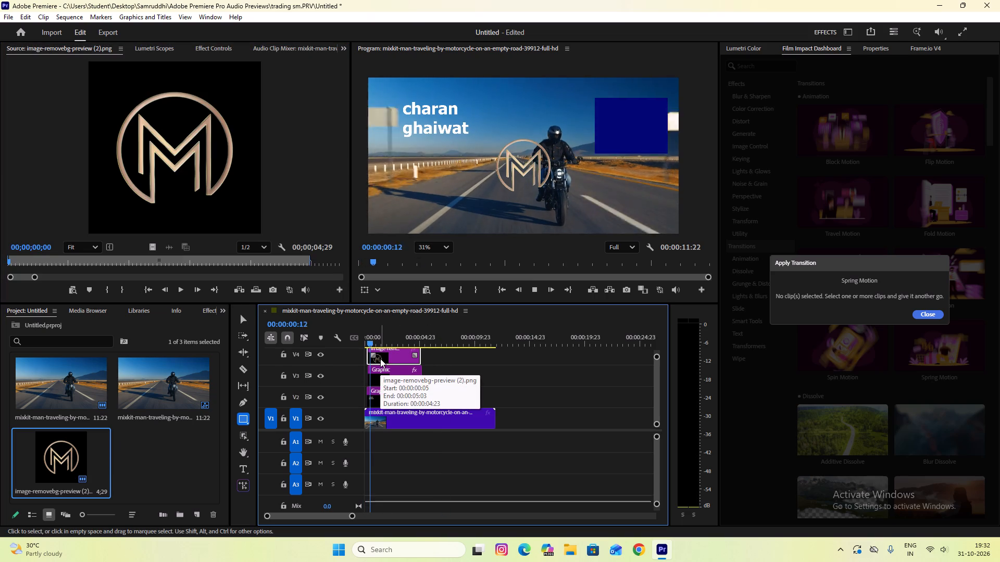
{"action": "left_click_drag", "start_coordinate": [534, 165], "coordinate": [573, 159]}
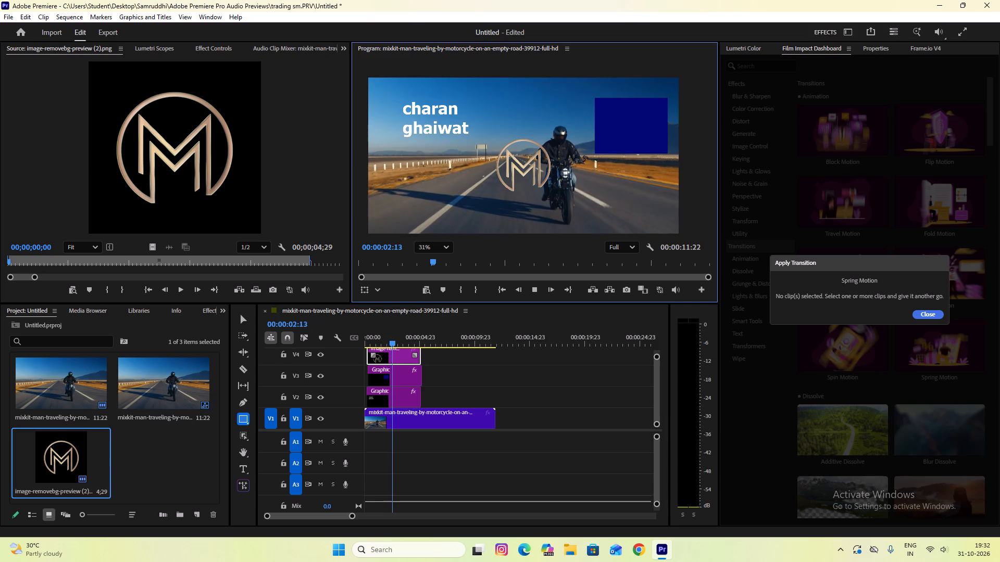
{"action": "left_click_drag", "start_coordinate": [573, 159], "coordinate": [581, 157]}
{"action": "double_click", "coordinate": [521, 168]}
{"action": "left_click_drag", "start_coordinate": [524, 165], "coordinate": [578, 155]}
{"action": "left_click", "coordinate": [578, 155]}
{"action": "left_click_drag", "start_coordinate": [521, 168], "coordinate": [602, 151]}
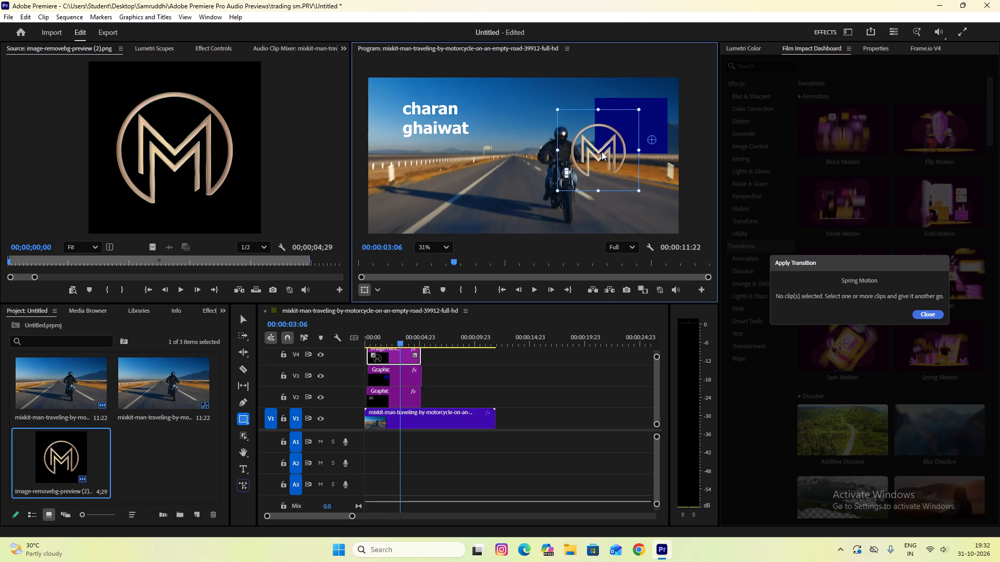
{"action": "left_click_drag", "start_coordinate": [602, 151], "coordinate": [631, 130]}
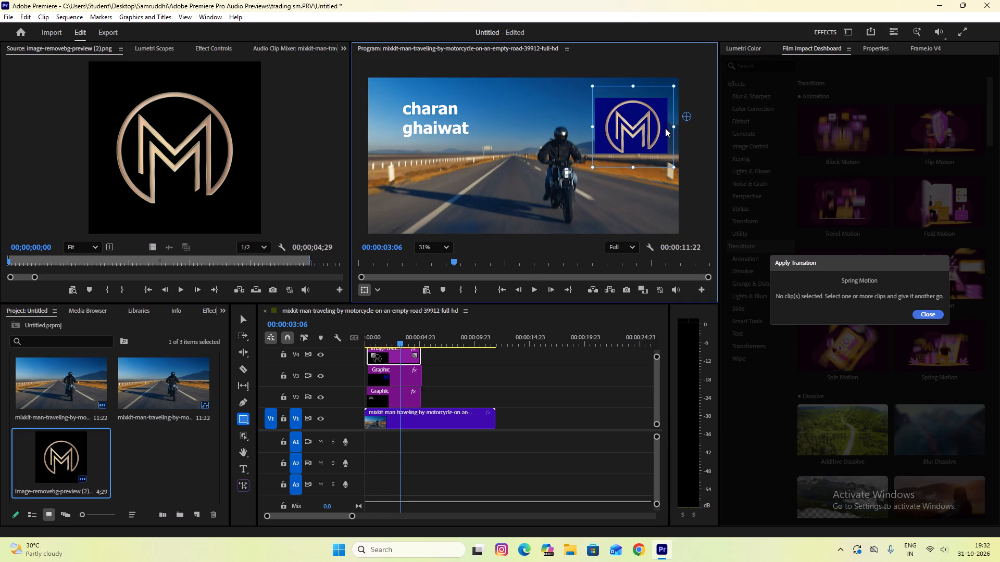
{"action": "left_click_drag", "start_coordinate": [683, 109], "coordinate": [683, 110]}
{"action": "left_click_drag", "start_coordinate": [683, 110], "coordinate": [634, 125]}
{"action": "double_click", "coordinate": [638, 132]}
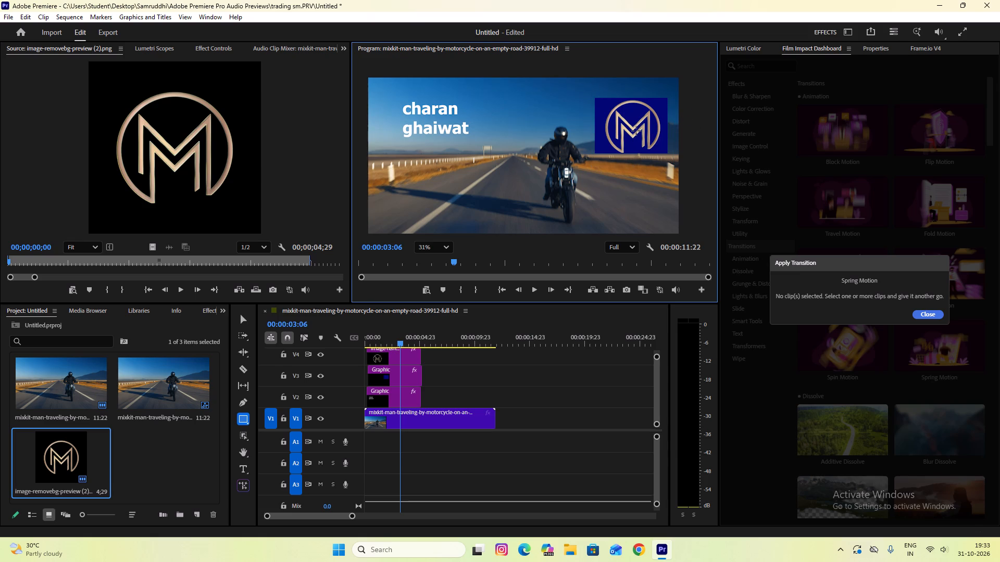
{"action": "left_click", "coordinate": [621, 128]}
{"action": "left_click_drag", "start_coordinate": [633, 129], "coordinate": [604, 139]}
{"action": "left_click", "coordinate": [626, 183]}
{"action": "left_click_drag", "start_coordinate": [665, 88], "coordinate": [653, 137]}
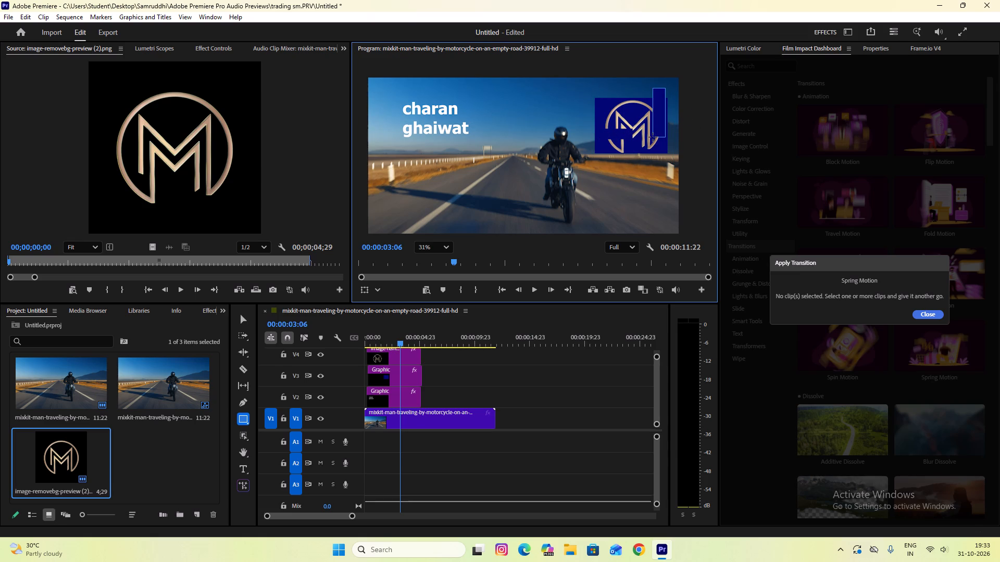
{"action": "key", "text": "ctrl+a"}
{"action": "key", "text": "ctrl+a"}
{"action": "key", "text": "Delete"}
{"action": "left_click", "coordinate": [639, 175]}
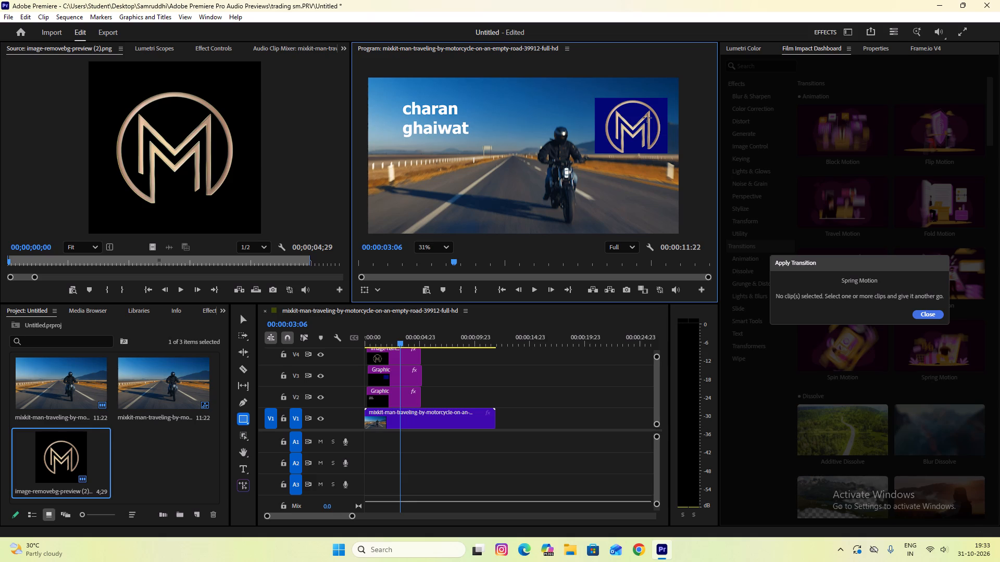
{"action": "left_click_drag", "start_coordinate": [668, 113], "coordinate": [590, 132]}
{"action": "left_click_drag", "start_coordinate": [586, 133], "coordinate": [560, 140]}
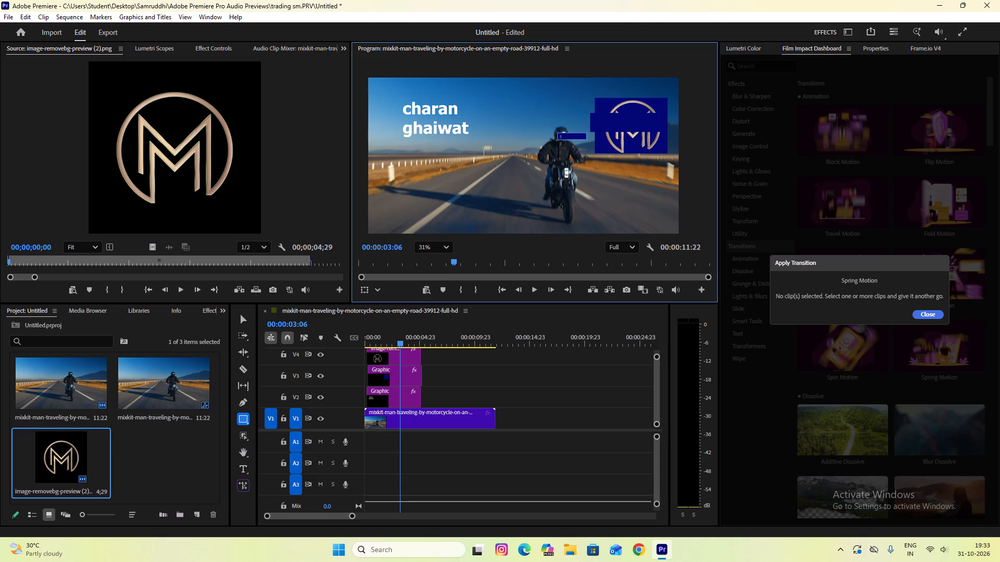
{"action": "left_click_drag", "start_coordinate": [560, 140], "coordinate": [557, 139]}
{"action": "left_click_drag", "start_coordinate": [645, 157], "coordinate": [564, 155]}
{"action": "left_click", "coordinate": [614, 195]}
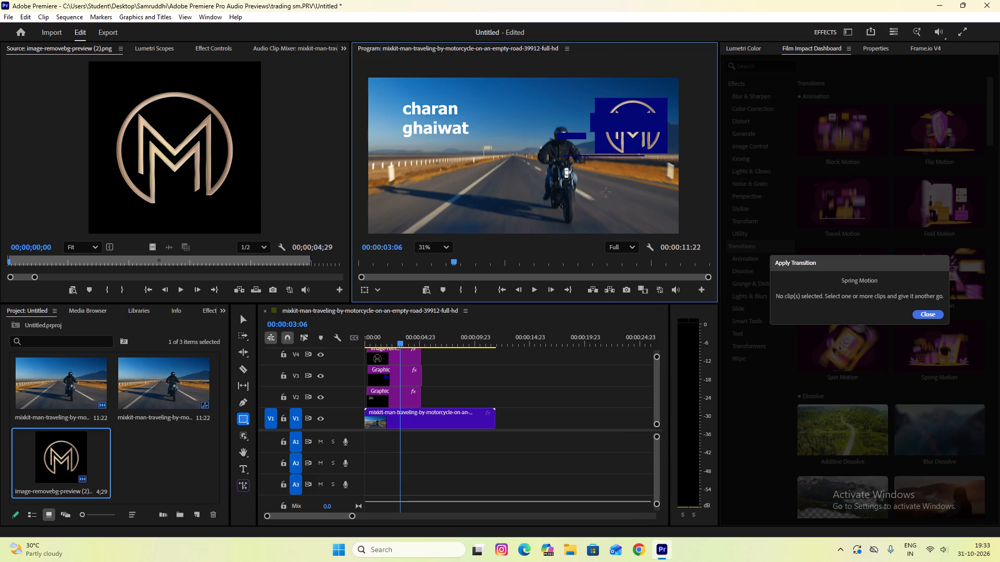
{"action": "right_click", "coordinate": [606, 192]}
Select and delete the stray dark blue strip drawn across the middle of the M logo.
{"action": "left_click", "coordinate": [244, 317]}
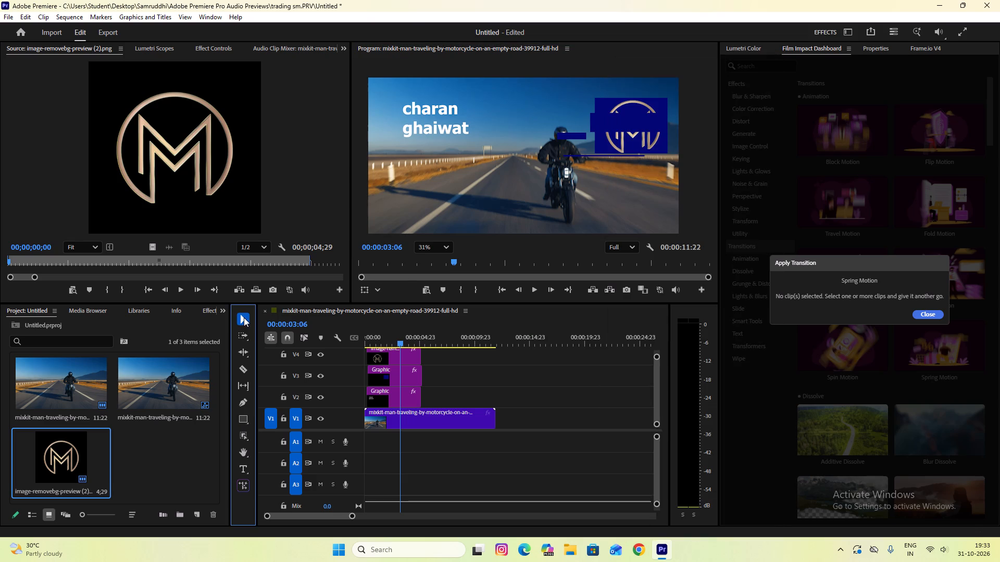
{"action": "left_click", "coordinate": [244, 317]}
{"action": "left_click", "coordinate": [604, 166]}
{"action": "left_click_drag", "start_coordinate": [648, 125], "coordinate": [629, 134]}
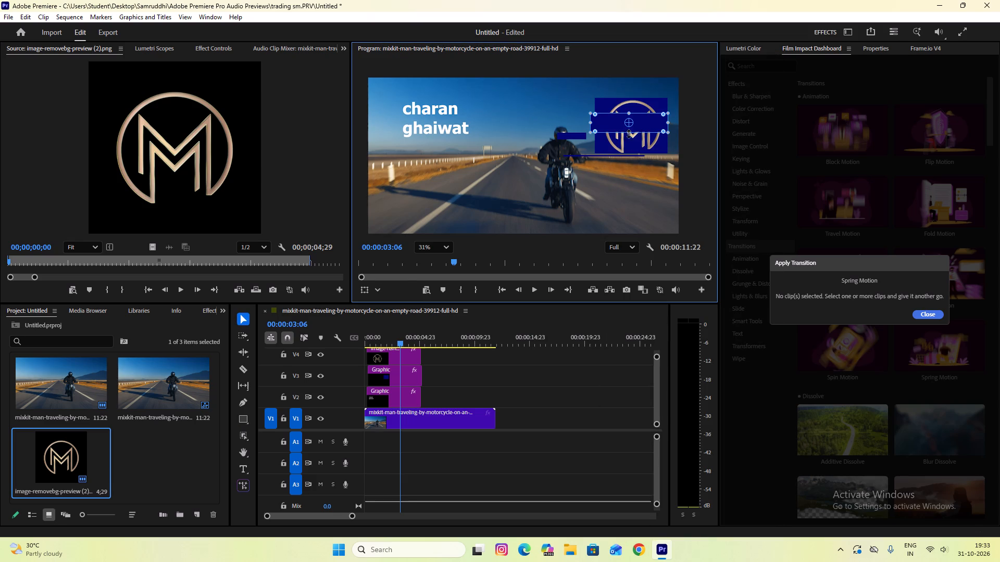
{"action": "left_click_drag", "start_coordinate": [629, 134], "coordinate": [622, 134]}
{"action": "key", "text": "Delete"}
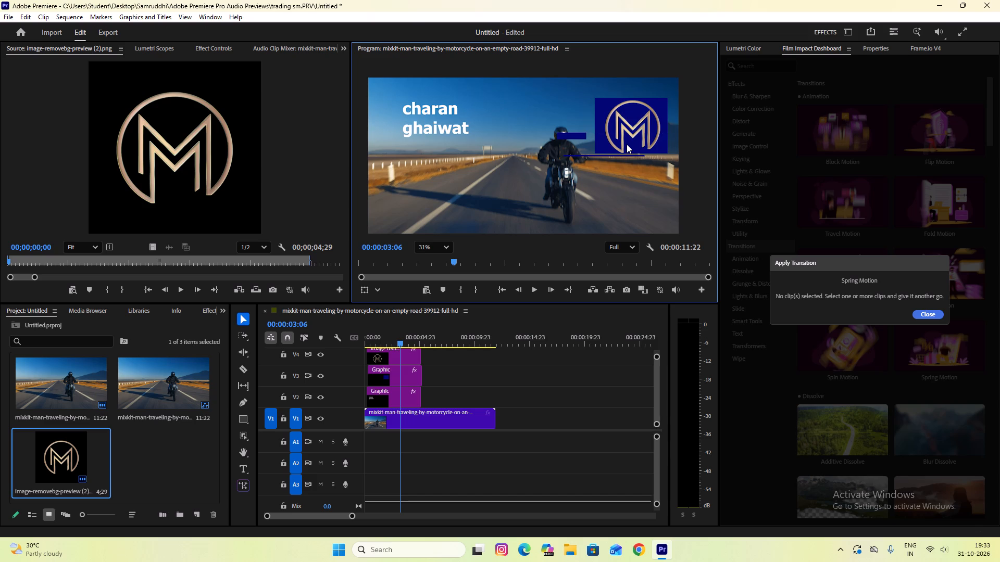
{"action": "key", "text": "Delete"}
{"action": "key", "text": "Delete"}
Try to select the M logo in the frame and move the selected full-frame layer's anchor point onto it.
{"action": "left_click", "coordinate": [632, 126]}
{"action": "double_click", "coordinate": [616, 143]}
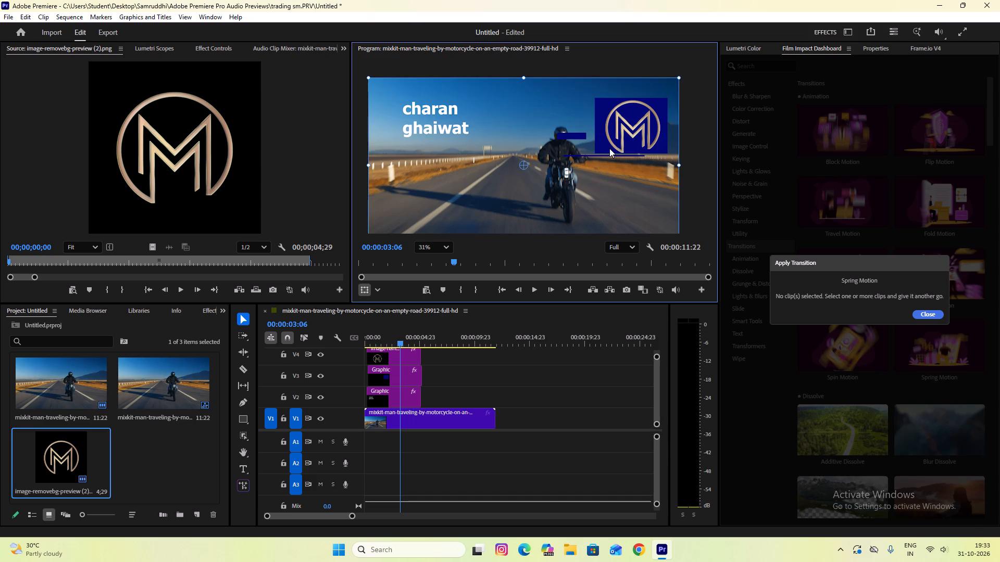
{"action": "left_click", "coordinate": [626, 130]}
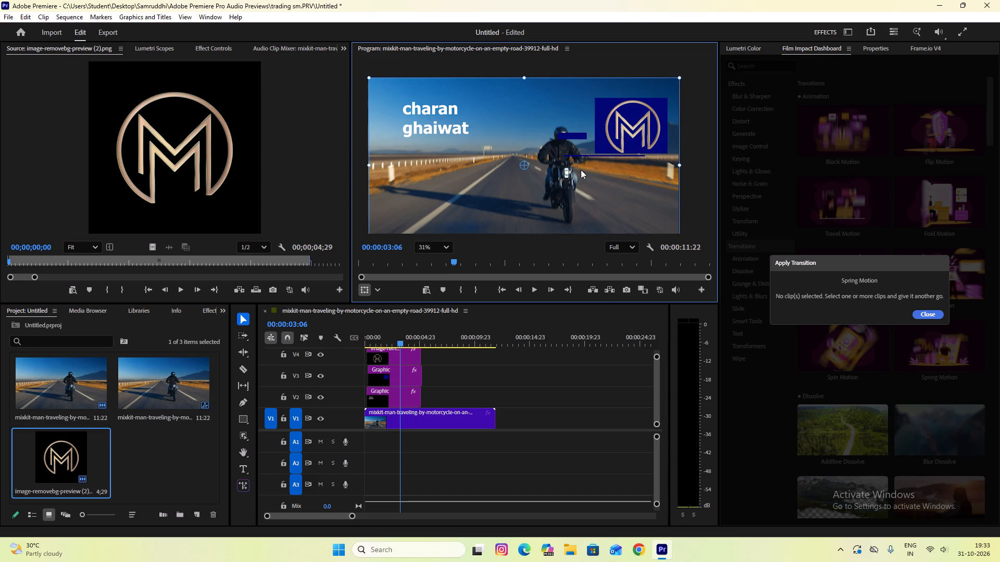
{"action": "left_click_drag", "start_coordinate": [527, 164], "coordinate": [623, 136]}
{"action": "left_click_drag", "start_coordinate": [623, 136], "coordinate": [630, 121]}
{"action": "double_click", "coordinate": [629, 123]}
Delete the stray rectangles, the M logo clip on V4 and the graphic clips on V3 and V2, leaving only the road video.
{"action": "left_click", "coordinate": [413, 354]}
{"action": "key", "text": "Delete"}
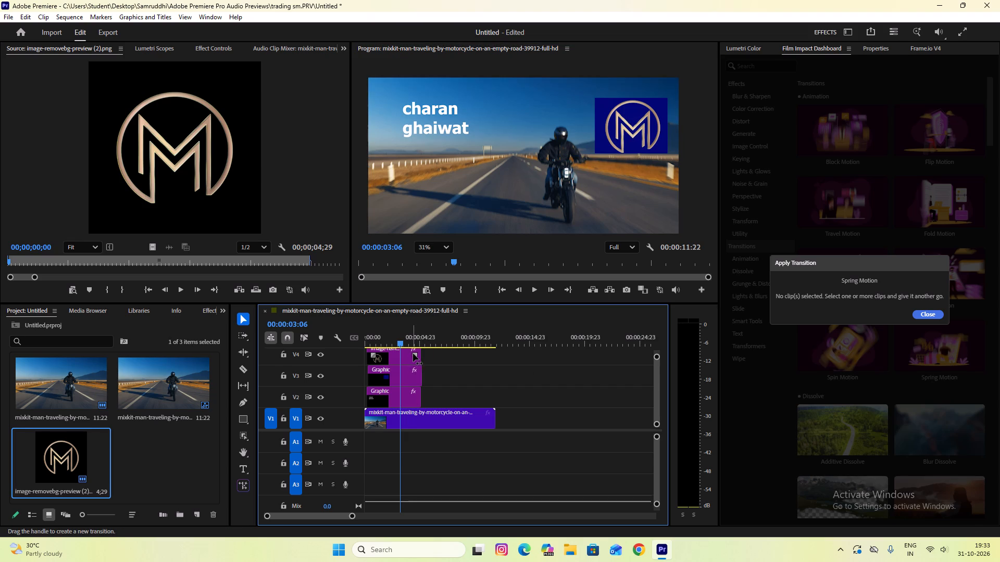
{"action": "left_click", "coordinate": [380, 356]}
{"action": "key", "text": "Delete"}
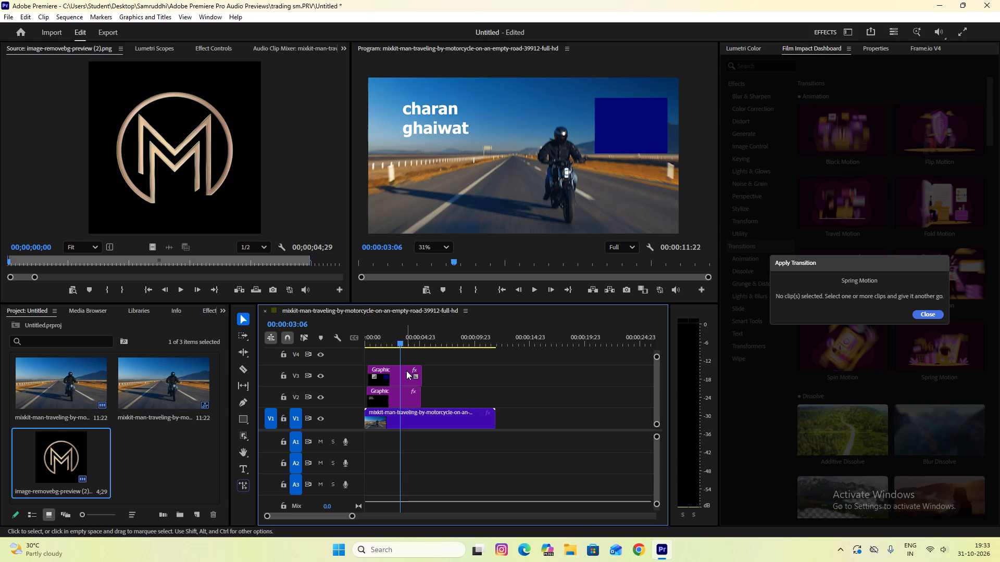
{"action": "left_click", "coordinate": [406, 371]}
{"action": "key", "text": "Delete"}
{"action": "left_click", "coordinate": [399, 398]}
{"action": "key", "text": "Delete"}
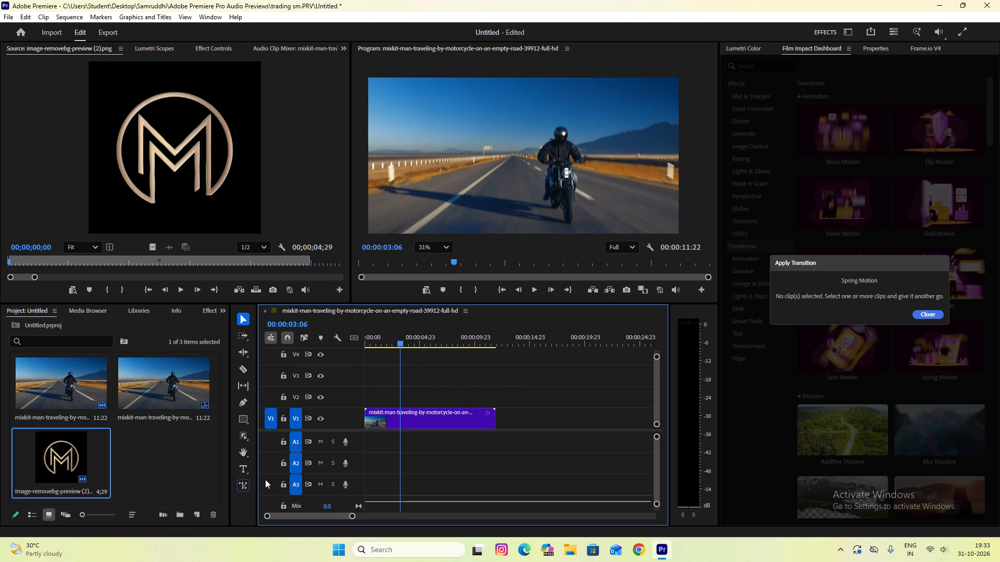
Draw a text box in the upper-left sky area of the frame at 00:00:03:06 and enlarge it slightly.
{"action": "left_click", "coordinate": [241, 469]}
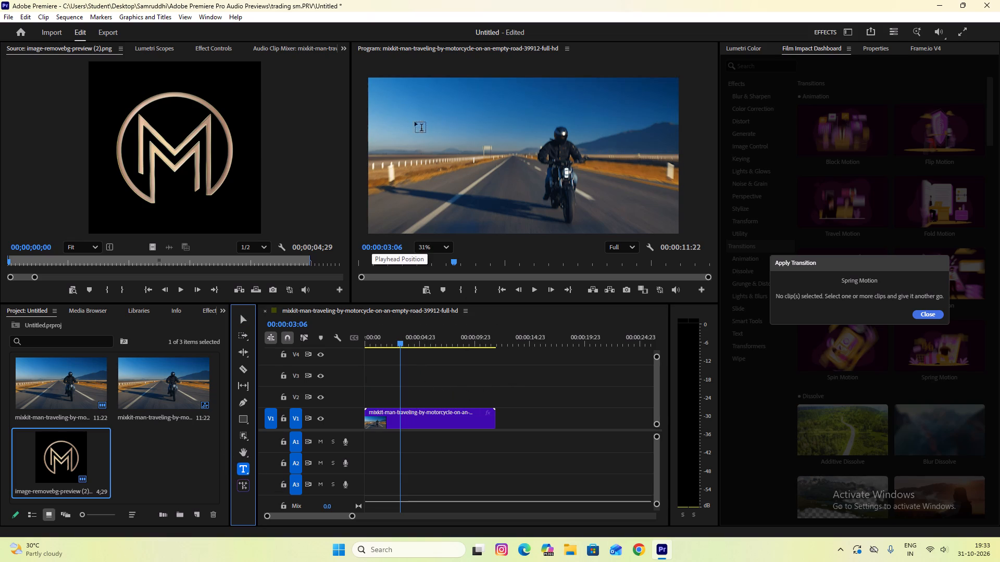
{"action": "left_click_drag", "start_coordinate": [402, 106], "coordinate": [406, 107]}
{"action": "left_click_drag", "start_coordinate": [407, 107], "coordinate": [479, 132]}
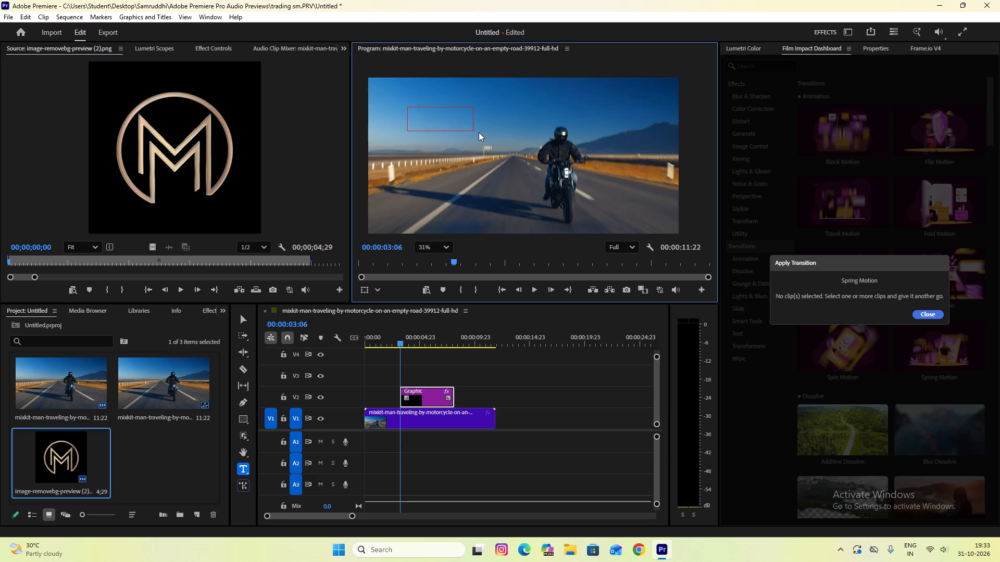
{"action": "left_click_drag", "start_coordinate": [479, 132], "coordinate": [490, 138]}
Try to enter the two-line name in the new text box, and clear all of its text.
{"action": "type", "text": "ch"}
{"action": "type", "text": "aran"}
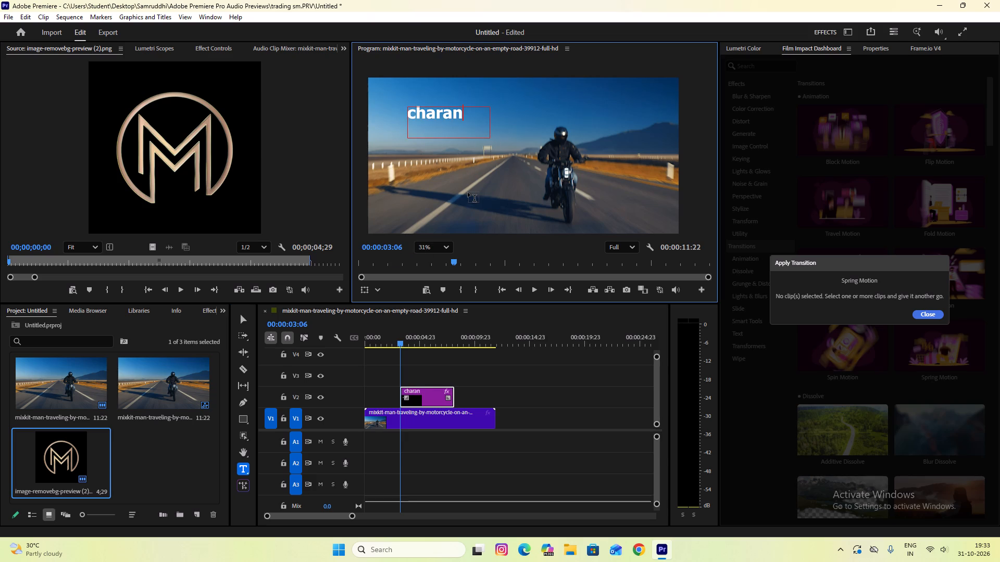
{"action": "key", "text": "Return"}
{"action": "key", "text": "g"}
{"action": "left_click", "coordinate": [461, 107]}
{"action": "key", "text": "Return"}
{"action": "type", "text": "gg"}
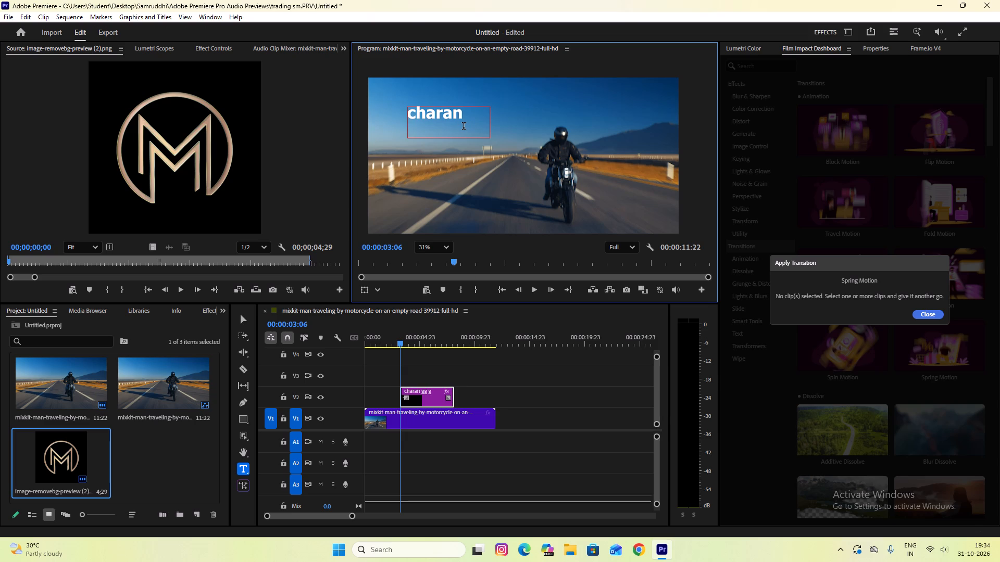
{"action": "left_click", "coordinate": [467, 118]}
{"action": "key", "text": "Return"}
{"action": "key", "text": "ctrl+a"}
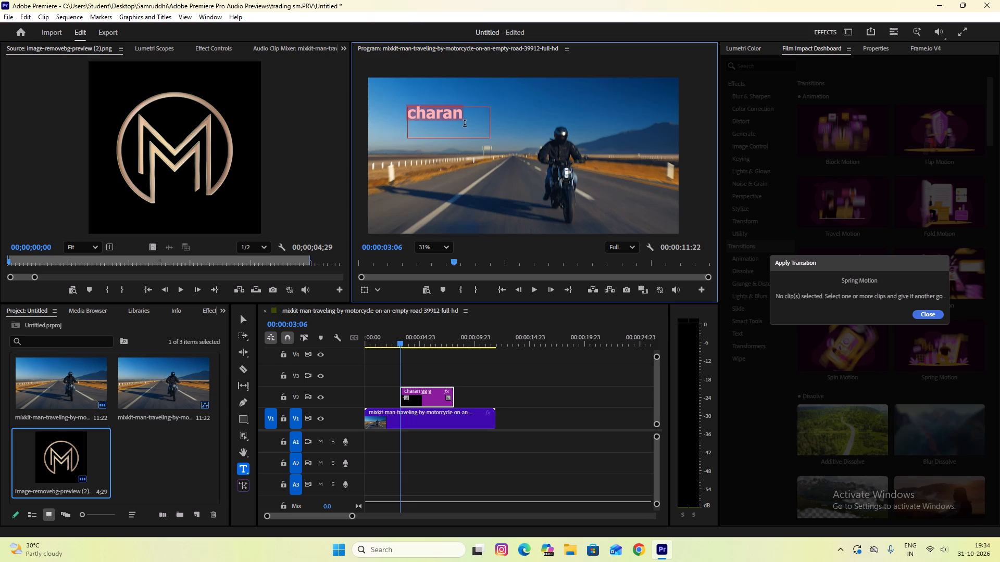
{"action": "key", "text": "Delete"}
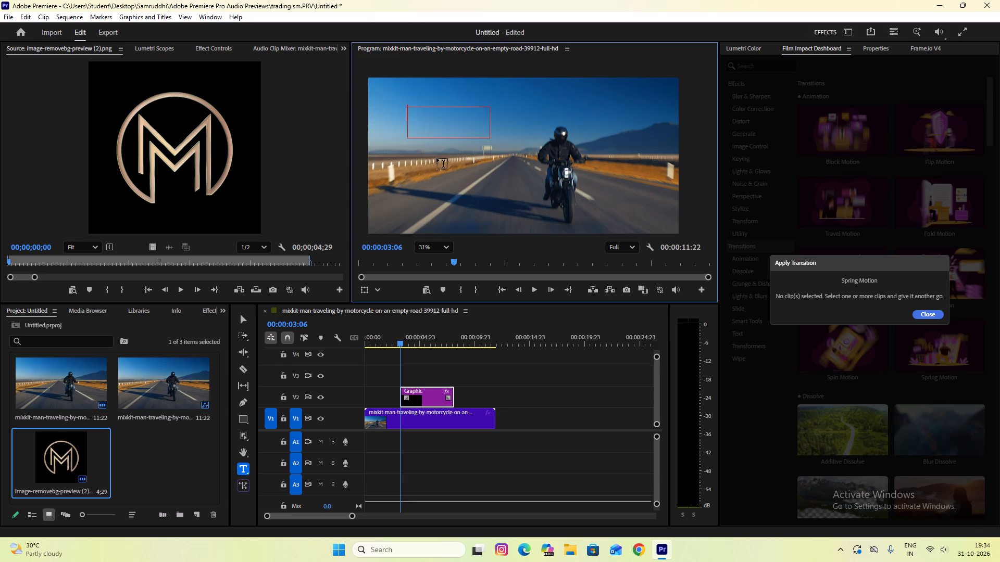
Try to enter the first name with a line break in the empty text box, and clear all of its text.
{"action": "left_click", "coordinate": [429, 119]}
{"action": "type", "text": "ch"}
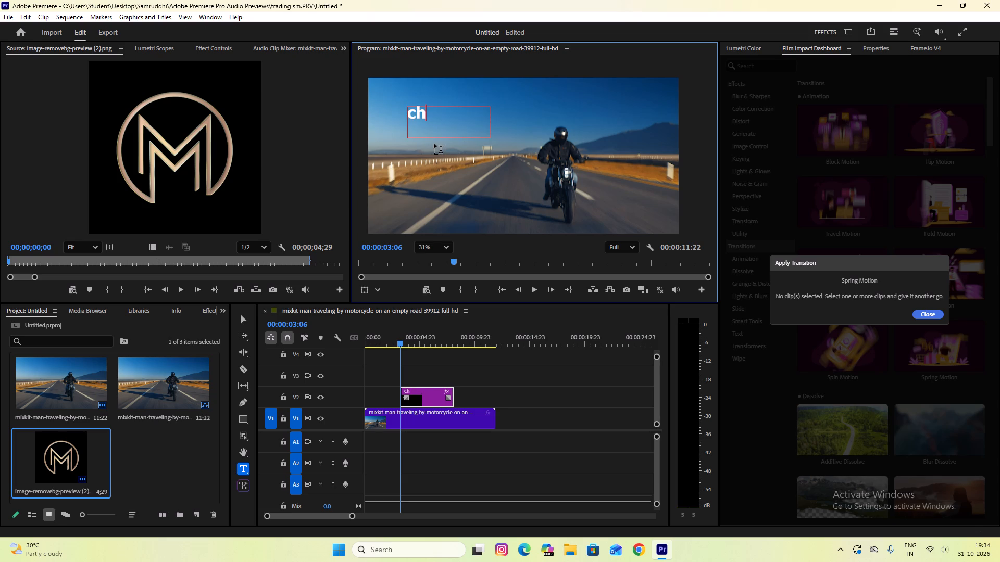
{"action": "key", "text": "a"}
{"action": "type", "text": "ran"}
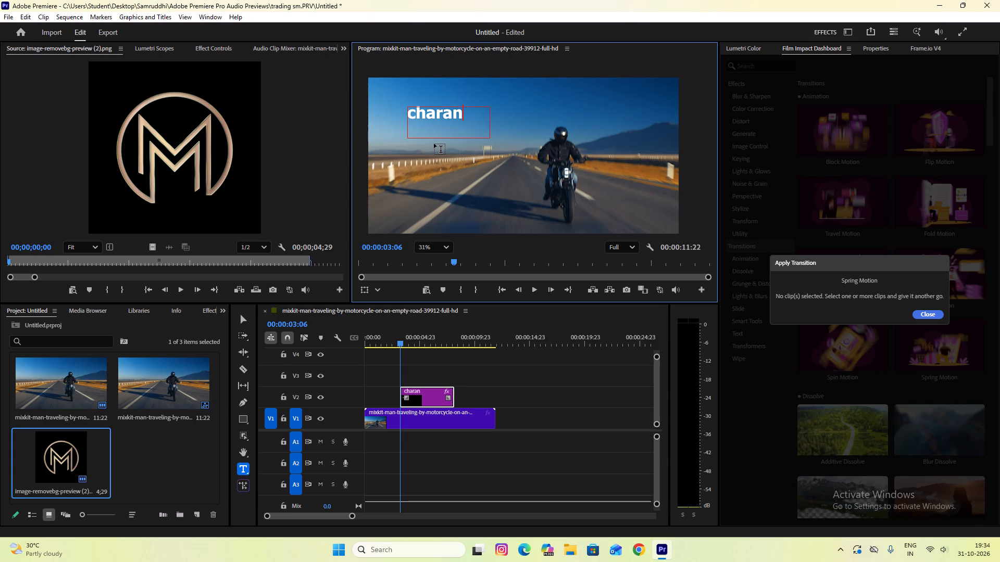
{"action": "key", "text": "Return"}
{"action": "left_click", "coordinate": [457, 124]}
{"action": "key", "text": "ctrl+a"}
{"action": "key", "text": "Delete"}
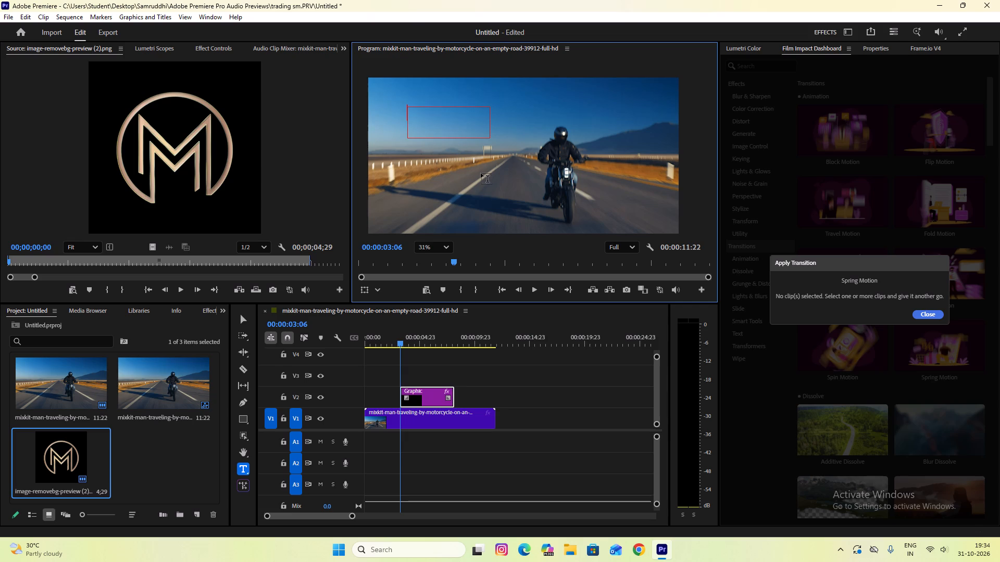
Delete the empty graphic clip from V2, leaving only the road video in the timeline.
{"action": "left_click", "coordinate": [422, 398]}
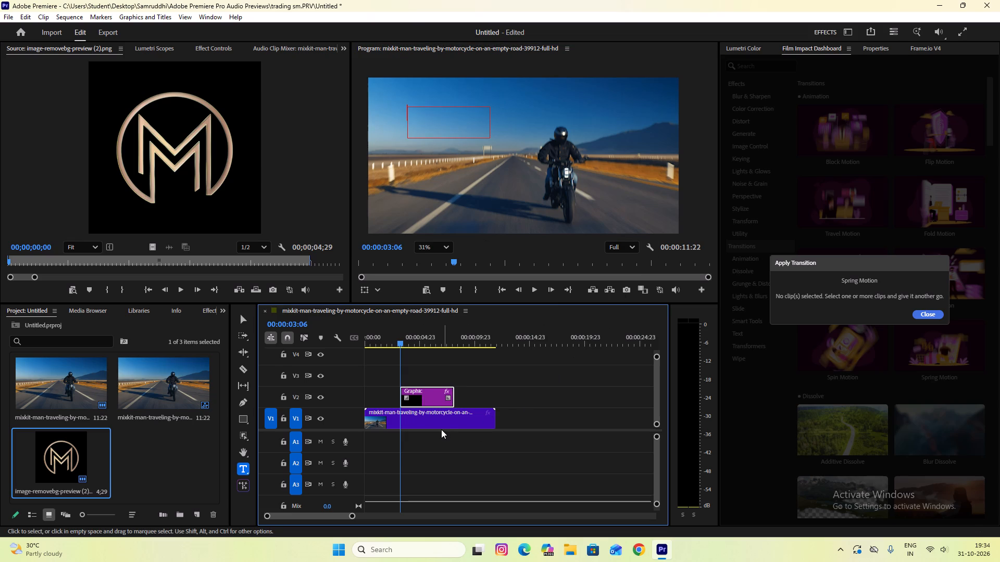
{"action": "key", "text": "Delete"}
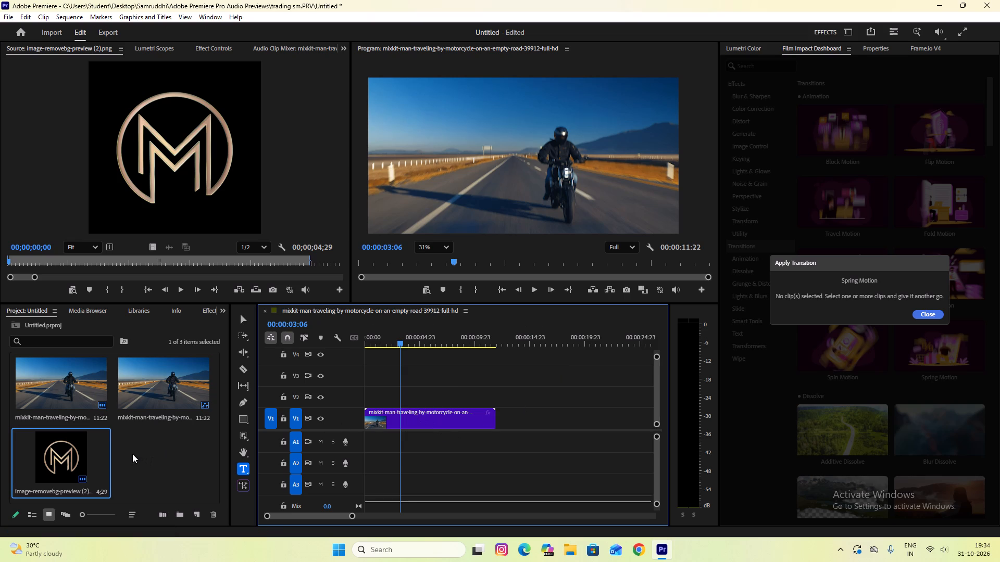
Import the Breaking News image, image-removebg-preview, from the Downloads folder into the project.
{"action": "scroll", "coordinate": [156, 457], "scroll_direction": "down", "scroll_amount": 4}
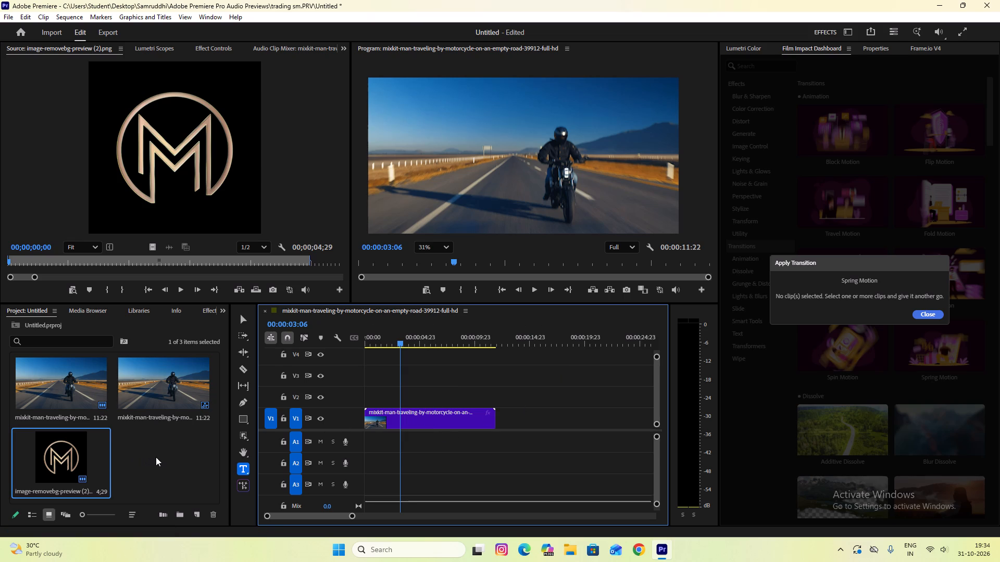
{"action": "double_click", "coordinate": [156, 457]}
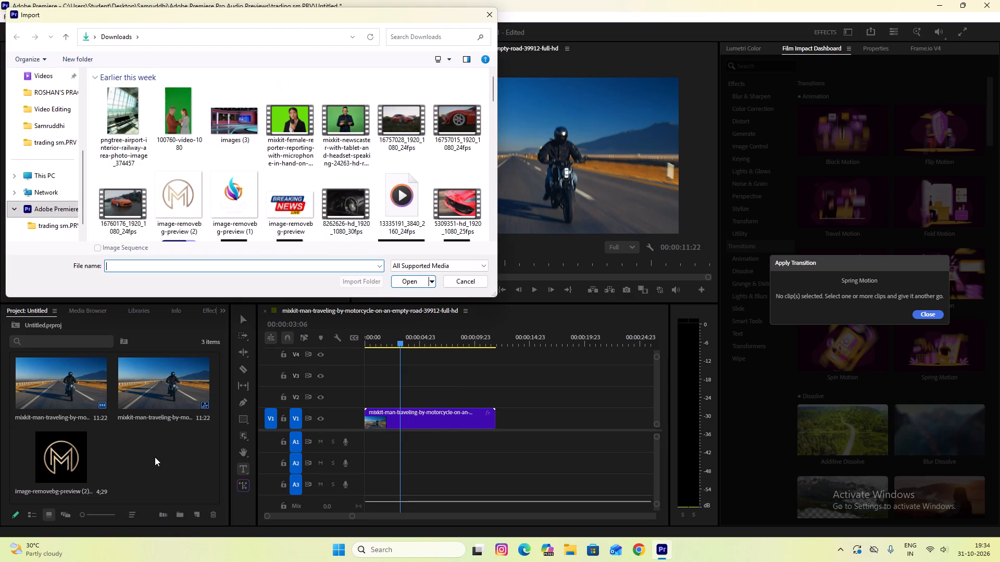
{"action": "scroll", "coordinate": [396, 261], "scroll_direction": "down", "scroll_amount": 4}
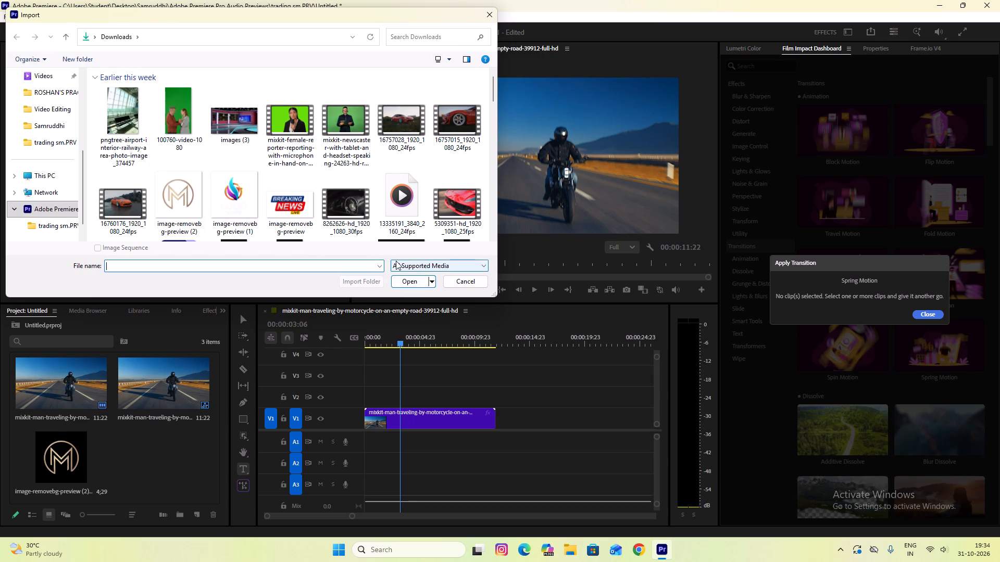
{"action": "left_click_drag", "start_coordinate": [294, 206], "coordinate": [177, 446]}
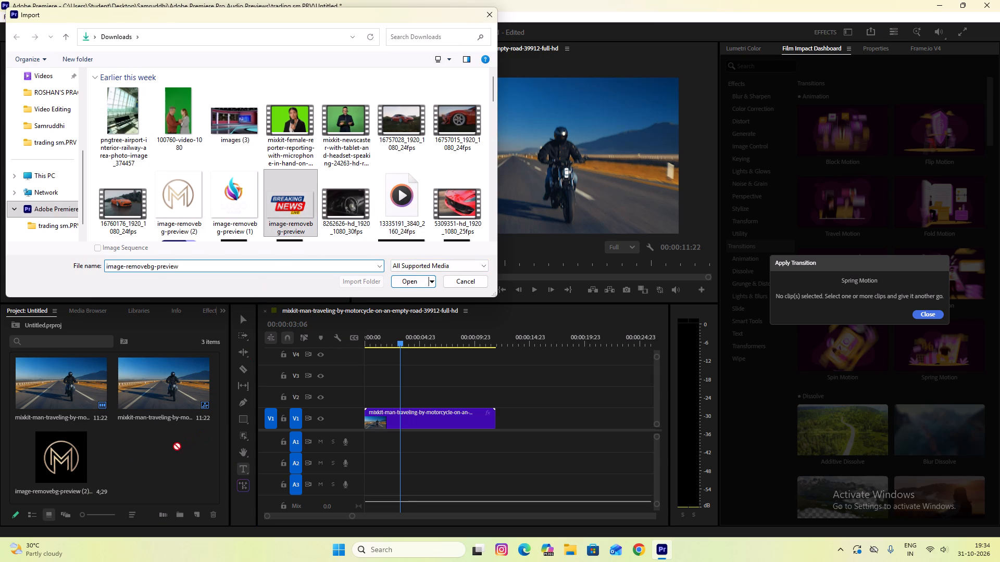
{"action": "left_click_drag", "start_coordinate": [177, 446], "coordinate": [161, 450]}
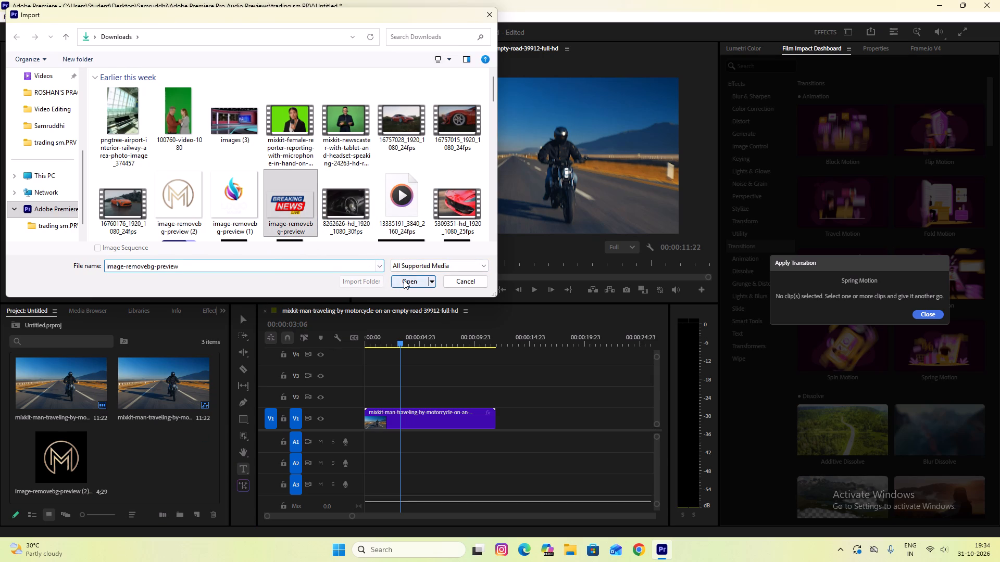
{"action": "left_click", "coordinate": [404, 280]}
{"action": "left_click", "coordinate": [520, 377]}
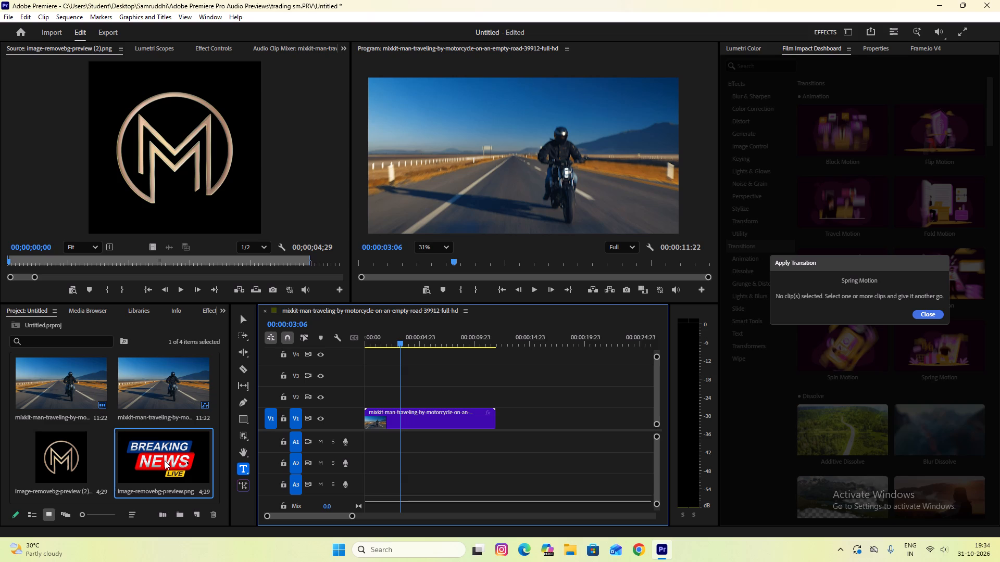
Place the Breaking News image on V2 at the start of the sequence and play the sequence from the beginning.
{"action": "left_click_drag", "start_coordinate": [165, 461], "coordinate": [351, 400]}
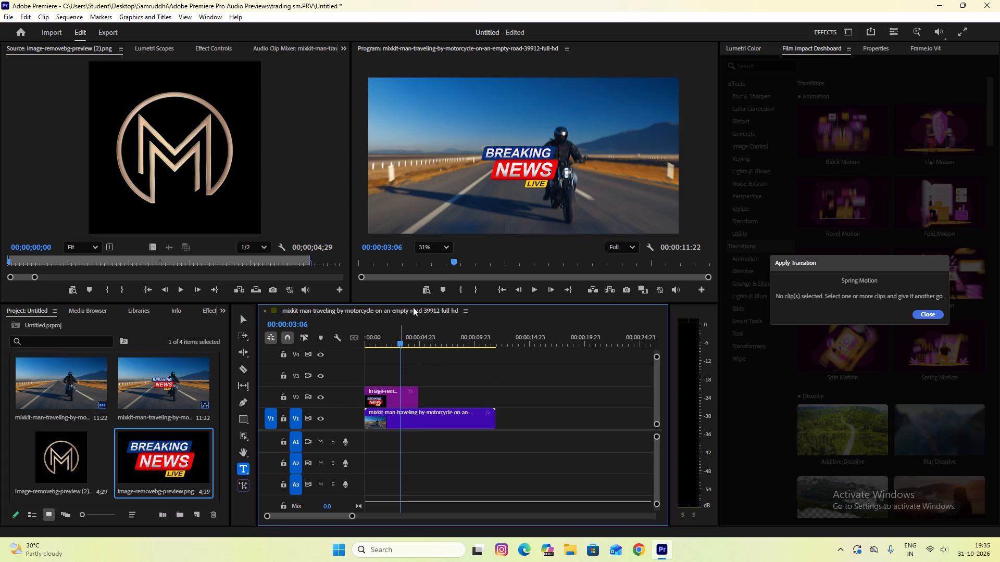
{"action": "left_click", "coordinate": [529, 410]}
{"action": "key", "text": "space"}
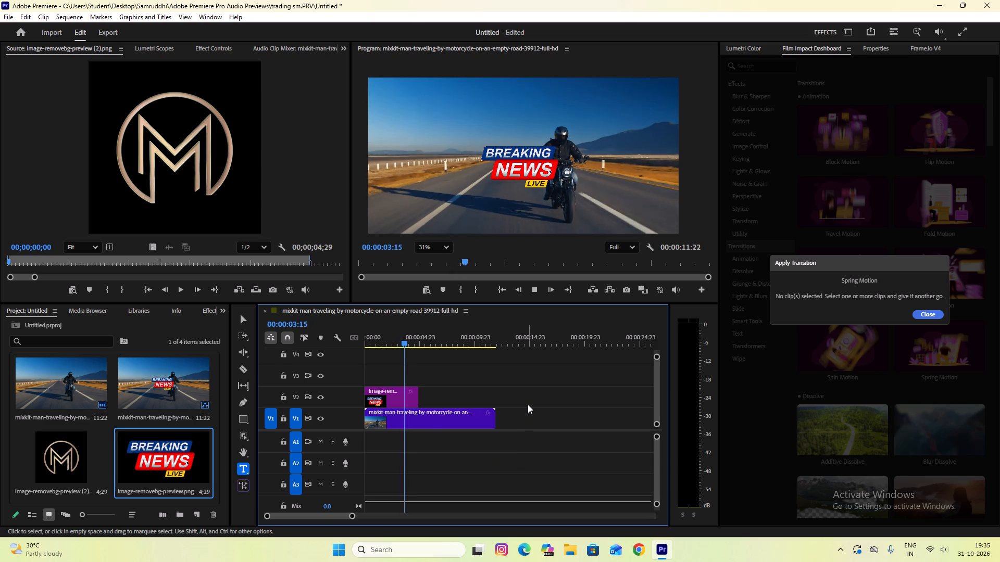
{"action": "left_click_drag", "start_coordinate": [416, 338], "coordinate": [357, 354]}
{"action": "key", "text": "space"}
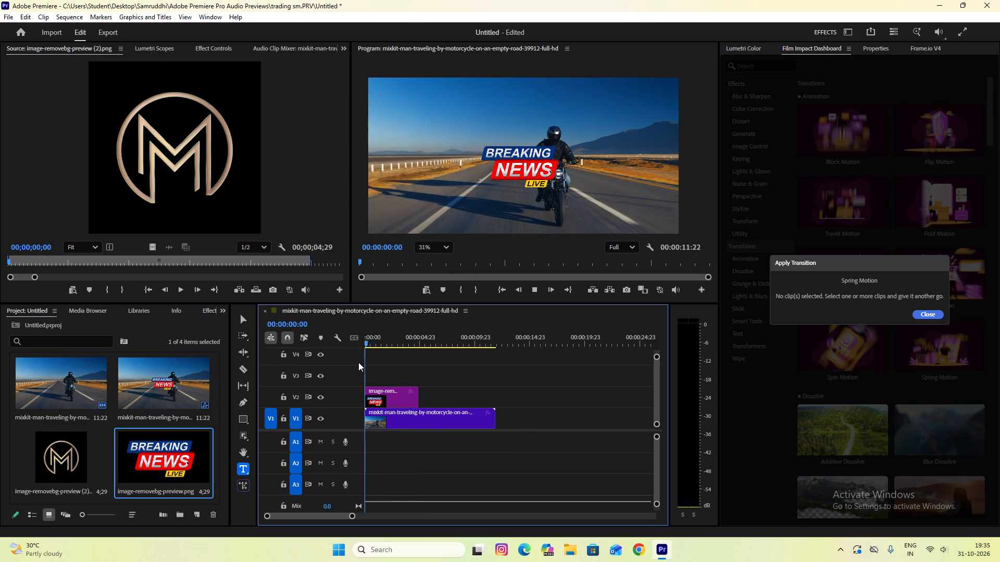
Extend the Breaking News clip on V2 to the end of the road video, for a duration of 00:00:11:22.
{"action": "left_click_drag", "start_coordinate": [417, 397], "coordinate": [427, 396]}
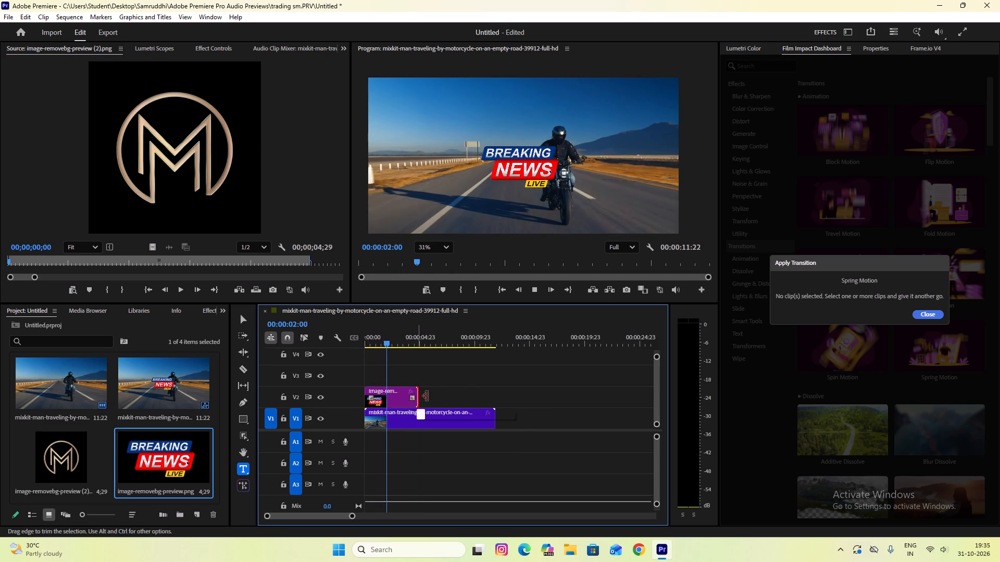
{"action": "left_click_drag", "start_coordinate": [427, 396], "coordinate": [494, 413]}
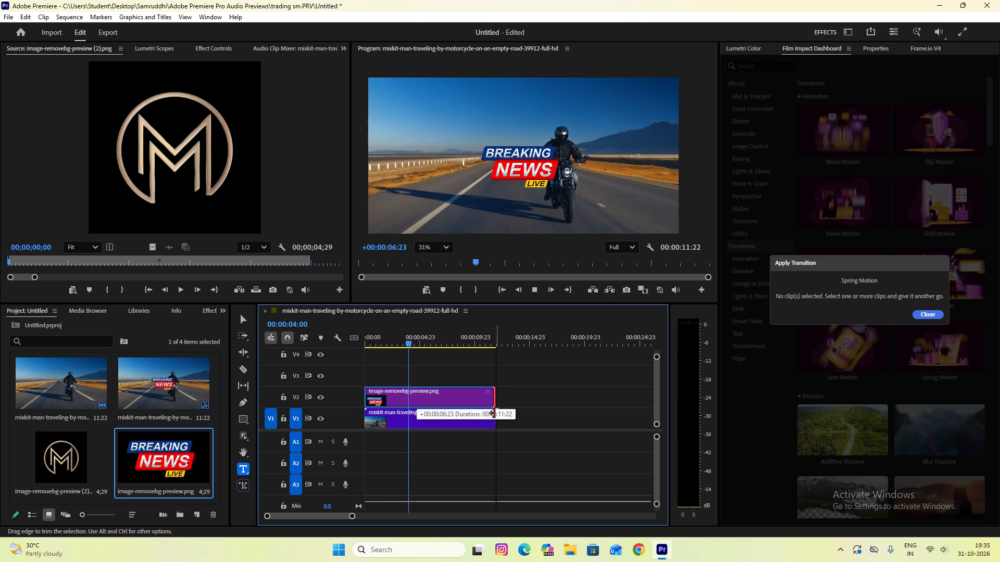
{"action": "left_click_drag", "start_coordinate": [494, 413], "coordinate": [494, 414]}
{"action": "left_click", "coordinate": [541, 434]}
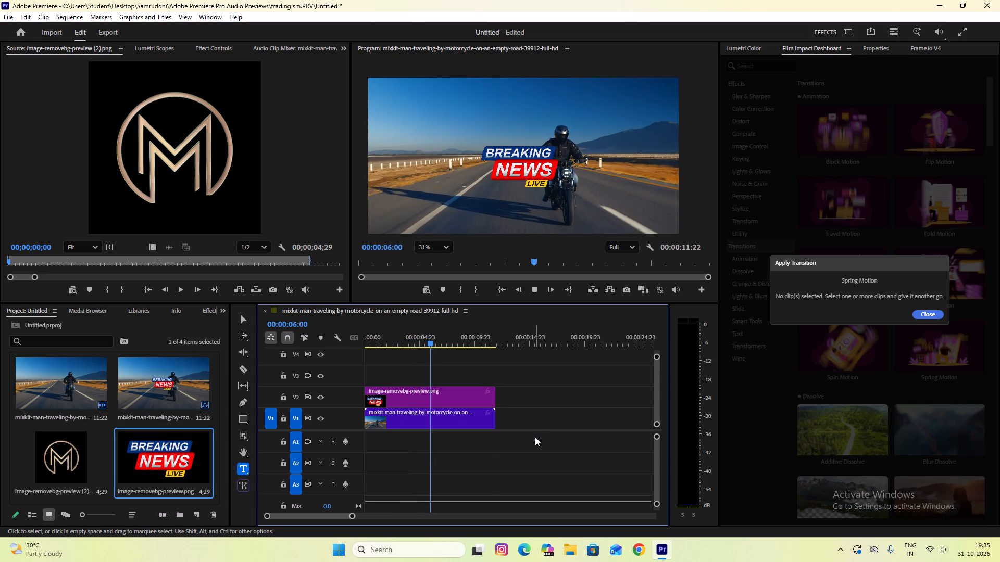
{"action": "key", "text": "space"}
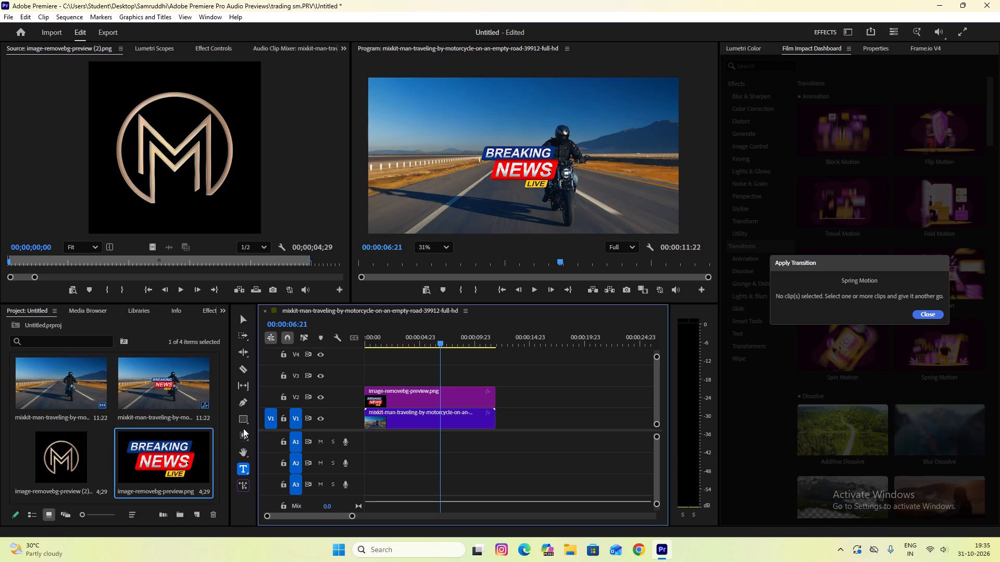
Draw a shallow text box in the upper-left sky area of the frame at 00:00:06:21 and enter the person's two-word name.
{"action": "left_click", "coordinate": [242, 470]}
{"action": "left_click_drag", "start_coordinate": [394, 96], "coordinate": [489, 111]}
{"action": "left_click", "coordinate": [425, 108]}
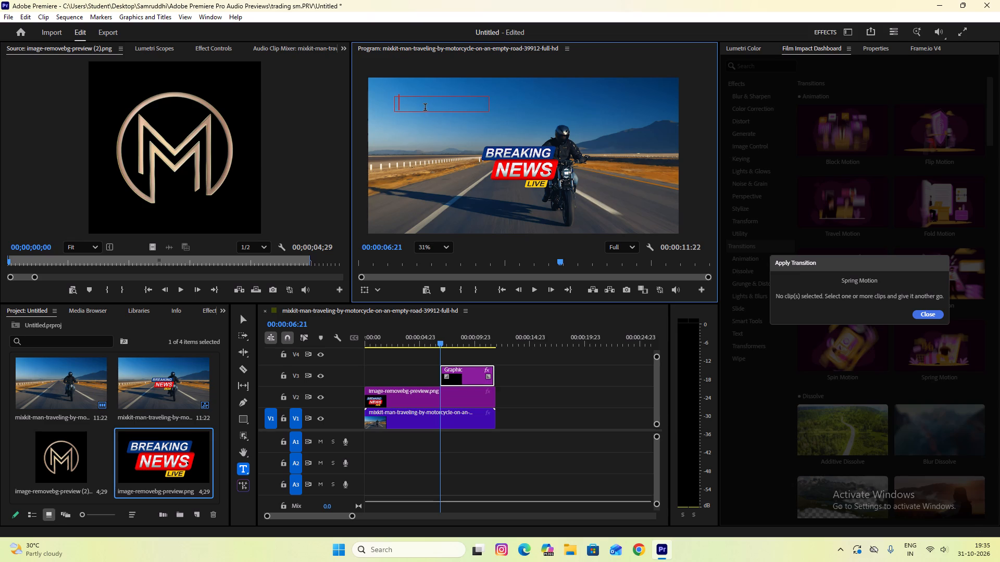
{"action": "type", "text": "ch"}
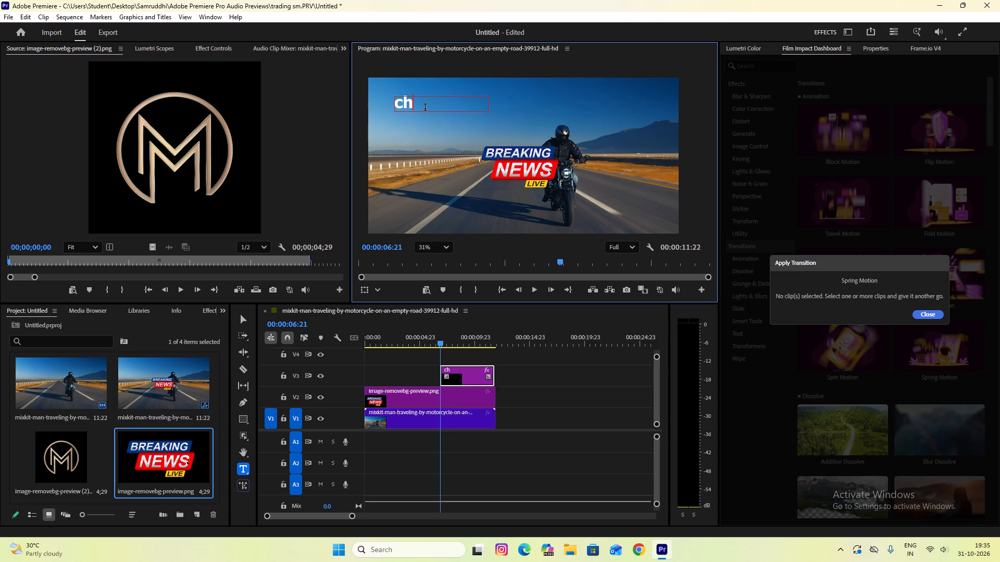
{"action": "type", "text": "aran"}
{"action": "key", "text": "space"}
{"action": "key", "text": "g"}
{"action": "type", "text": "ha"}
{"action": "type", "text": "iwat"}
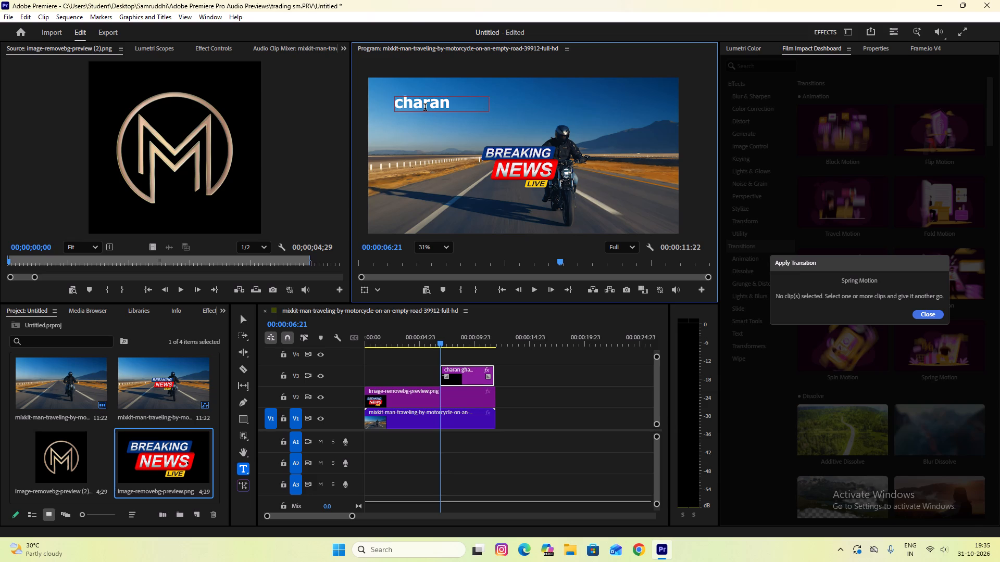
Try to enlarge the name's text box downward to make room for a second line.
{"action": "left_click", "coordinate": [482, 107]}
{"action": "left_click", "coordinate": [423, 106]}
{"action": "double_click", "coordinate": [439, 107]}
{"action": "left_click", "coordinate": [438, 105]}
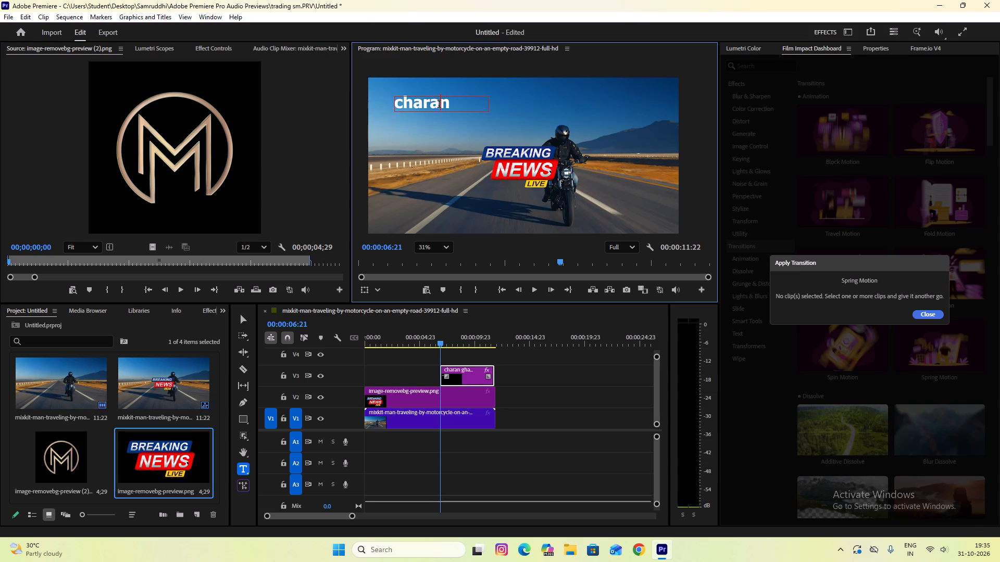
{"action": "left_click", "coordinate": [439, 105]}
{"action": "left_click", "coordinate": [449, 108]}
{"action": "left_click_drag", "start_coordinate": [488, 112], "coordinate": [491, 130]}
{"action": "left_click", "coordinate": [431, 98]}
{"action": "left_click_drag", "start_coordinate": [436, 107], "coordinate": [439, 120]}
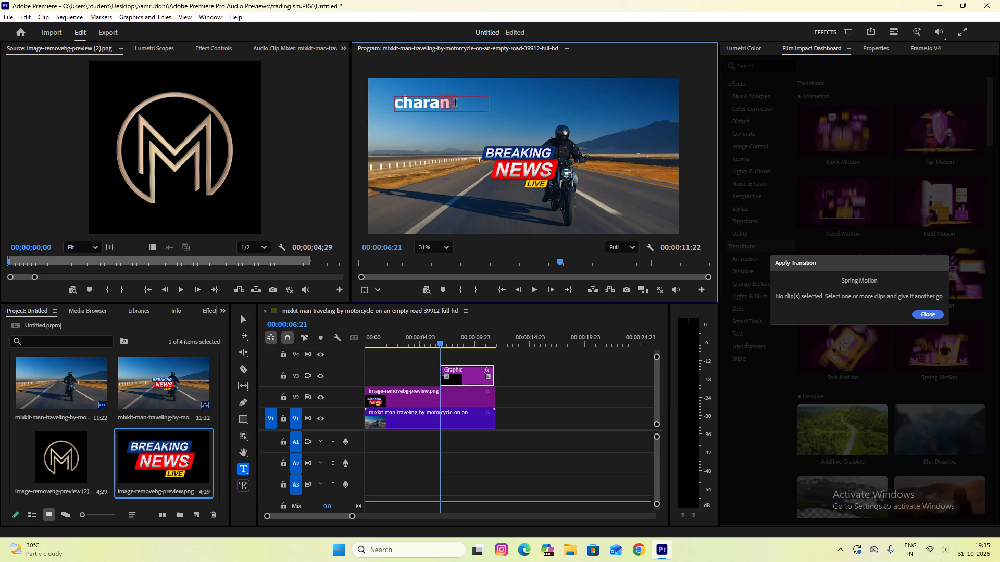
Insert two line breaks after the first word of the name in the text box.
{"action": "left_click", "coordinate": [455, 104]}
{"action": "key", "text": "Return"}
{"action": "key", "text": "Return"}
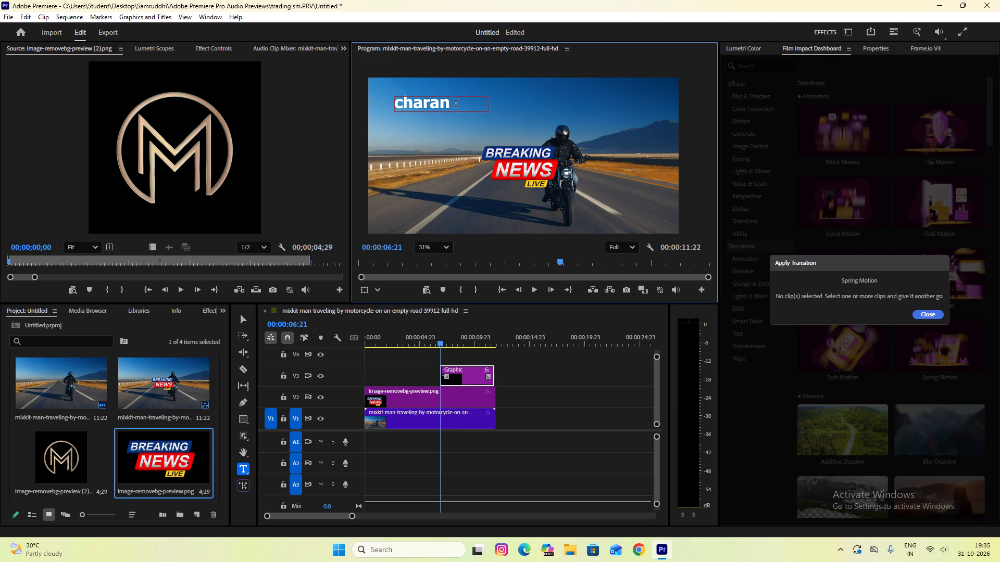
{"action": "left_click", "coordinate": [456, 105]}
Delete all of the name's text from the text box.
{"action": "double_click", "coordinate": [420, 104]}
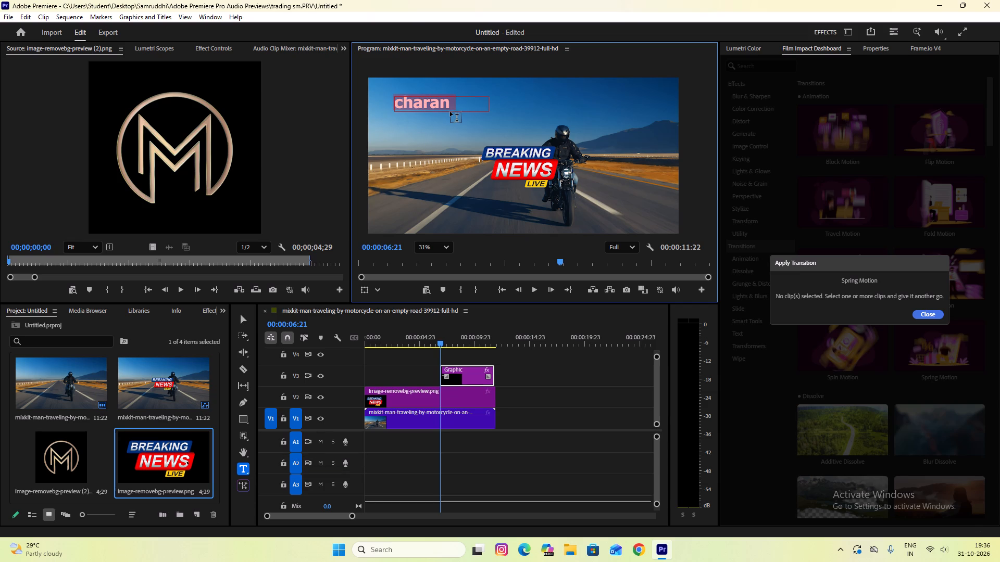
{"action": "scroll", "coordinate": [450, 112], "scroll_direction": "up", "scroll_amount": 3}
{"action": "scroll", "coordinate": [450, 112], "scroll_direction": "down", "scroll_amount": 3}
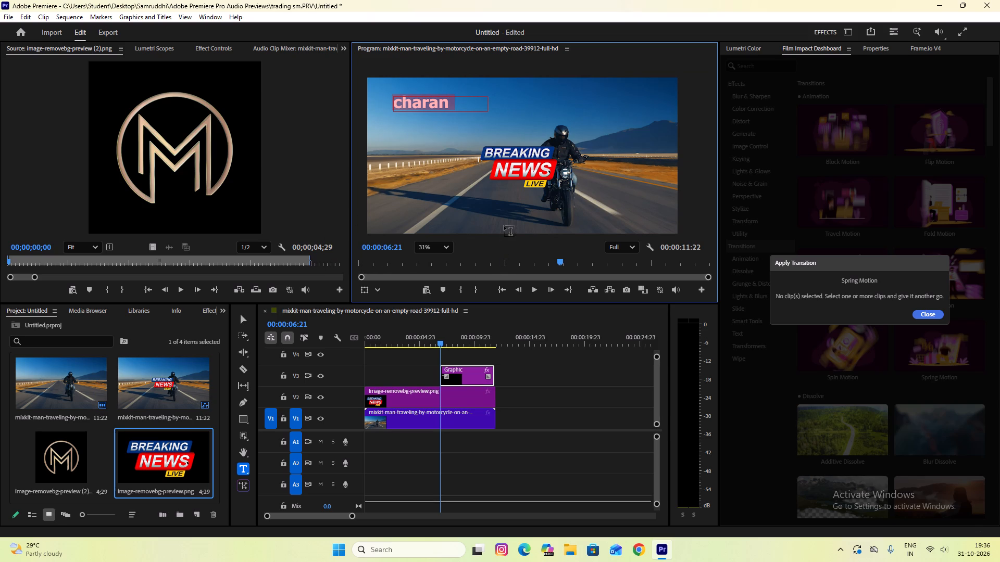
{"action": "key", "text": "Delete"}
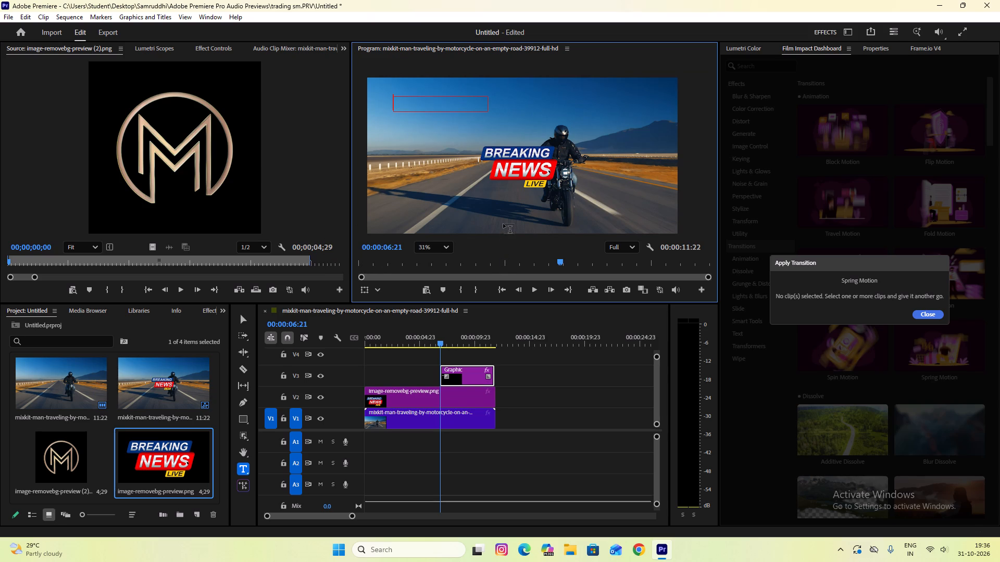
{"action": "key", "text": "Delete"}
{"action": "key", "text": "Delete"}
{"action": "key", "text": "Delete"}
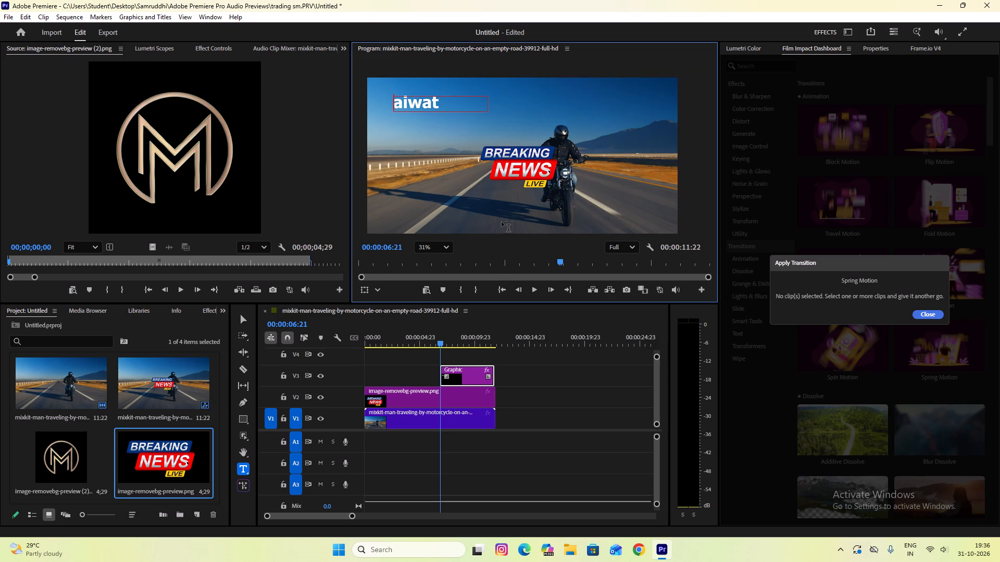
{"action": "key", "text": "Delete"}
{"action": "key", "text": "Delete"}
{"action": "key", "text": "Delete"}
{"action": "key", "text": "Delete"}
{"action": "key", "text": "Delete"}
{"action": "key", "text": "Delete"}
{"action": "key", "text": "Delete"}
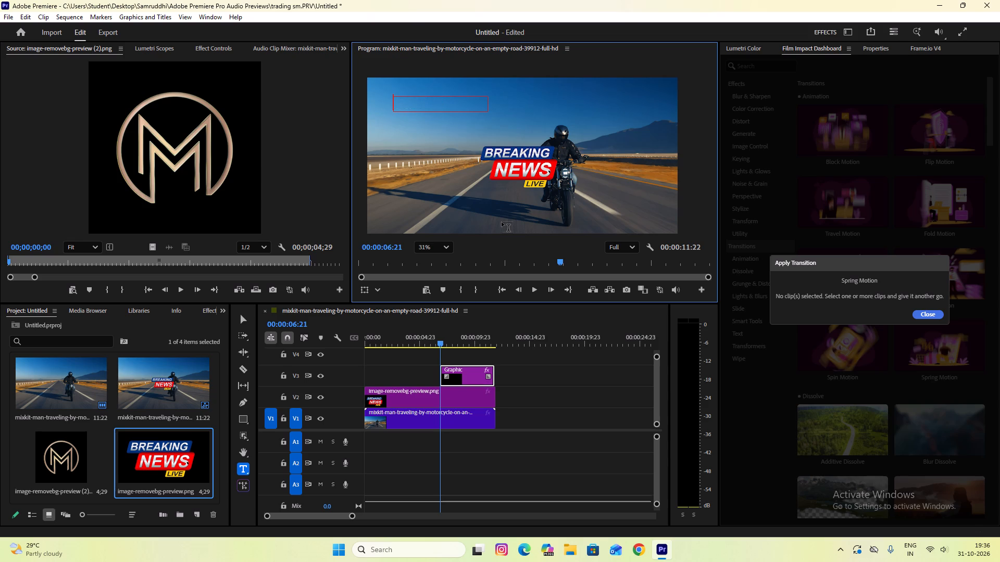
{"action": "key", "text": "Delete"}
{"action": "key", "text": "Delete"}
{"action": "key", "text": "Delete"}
Clear the timeline by deleting the name graphic on V3, the Breaking News image on V2 and the road video on V1.
{"action": "left_click", "coordinate": [478, 373]}
{"action": "key", "text": "Delete"}
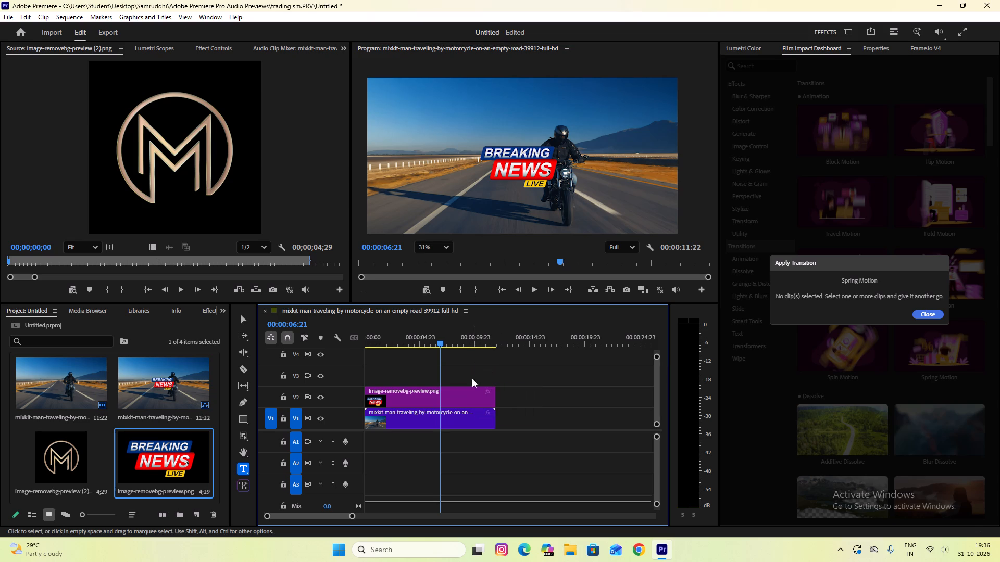
{"action": "left_click", "coordinate": [463, 389]}
{"action": "key", "text": "Delete"}
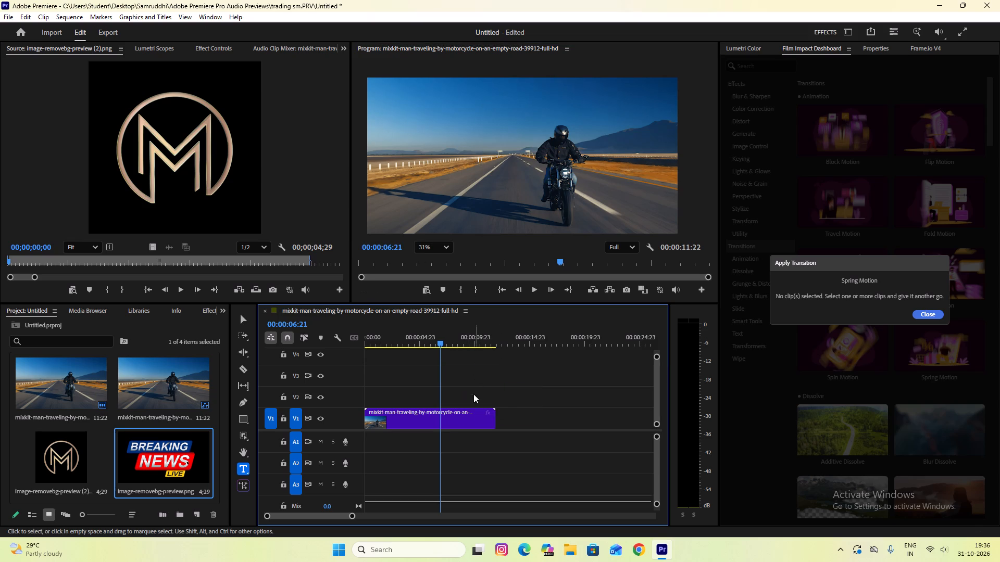
{"action": "left_click", "coordinate": [446, 420]}
{"action": "key", "text": "Delete"}
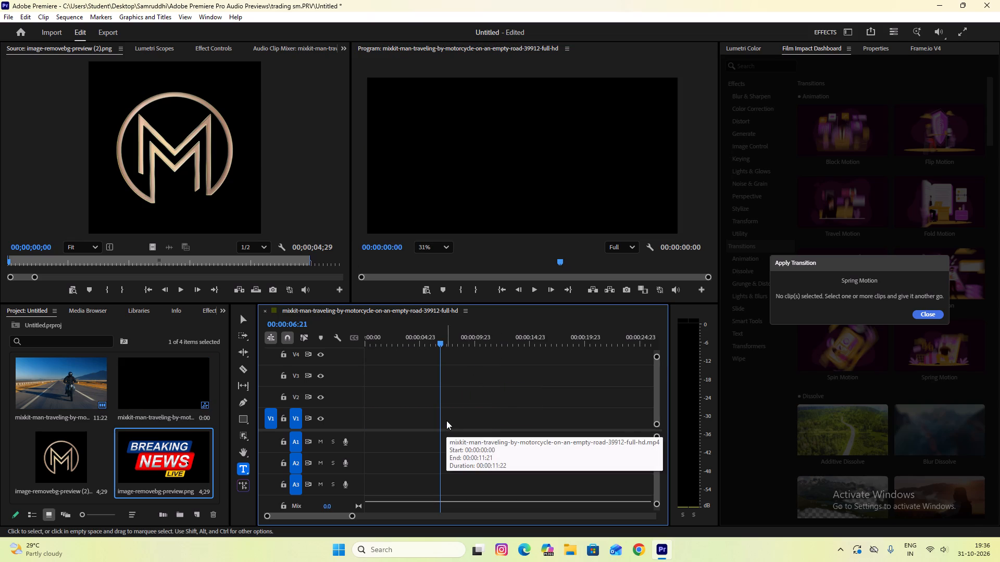
Place the motorcycle road video on V1 at the start of the sequence.
{"action": "left_click_drag", "start_coordinate": [77, 384], "coordinate": [124, 405]}
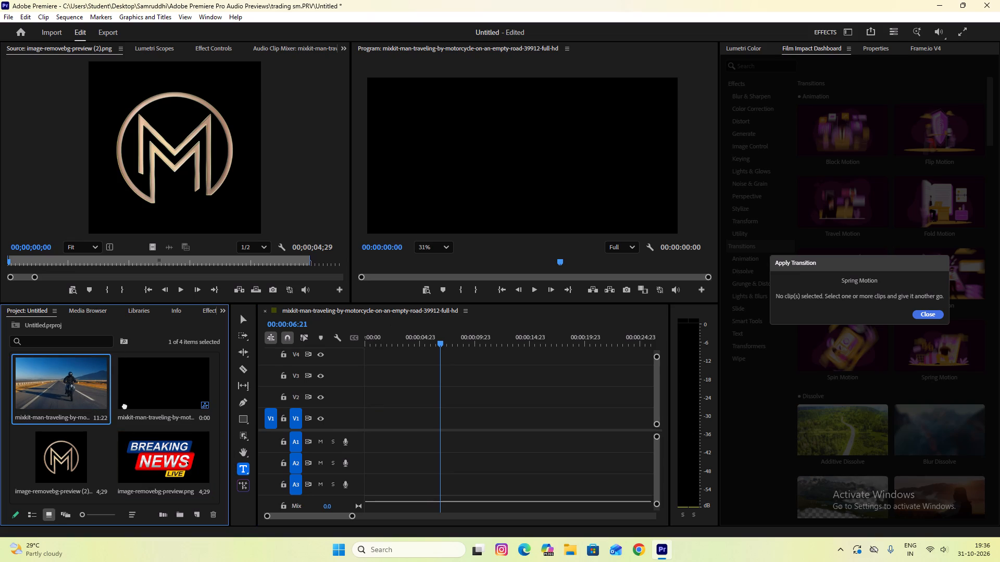
{"action": "left_click_drag", "start_coordinate": [124, 405], "coordinate": [371, 427]}
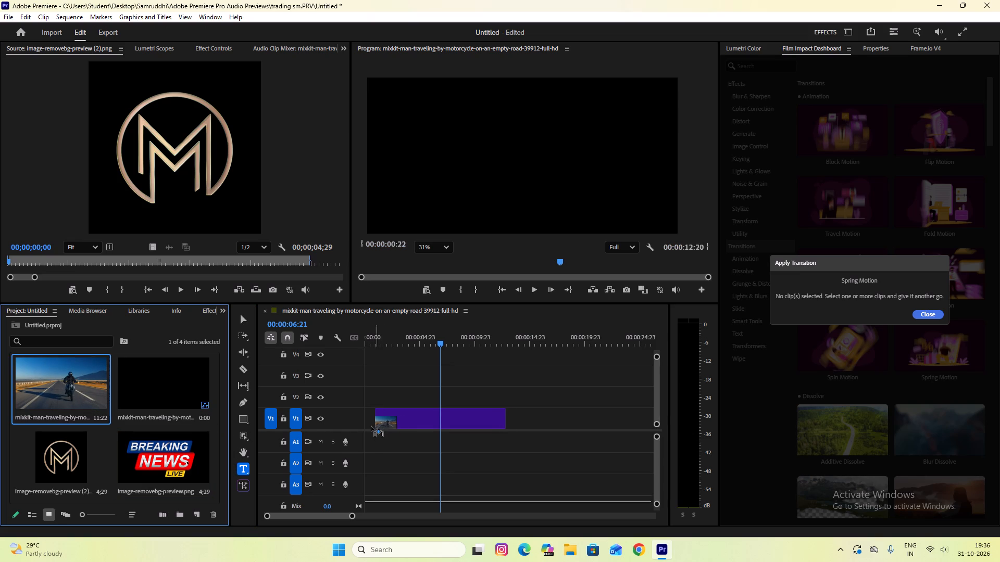
{"action": "left_click_drag", "start_coordinate": [371, 427], "coordinate": [359, 427]}
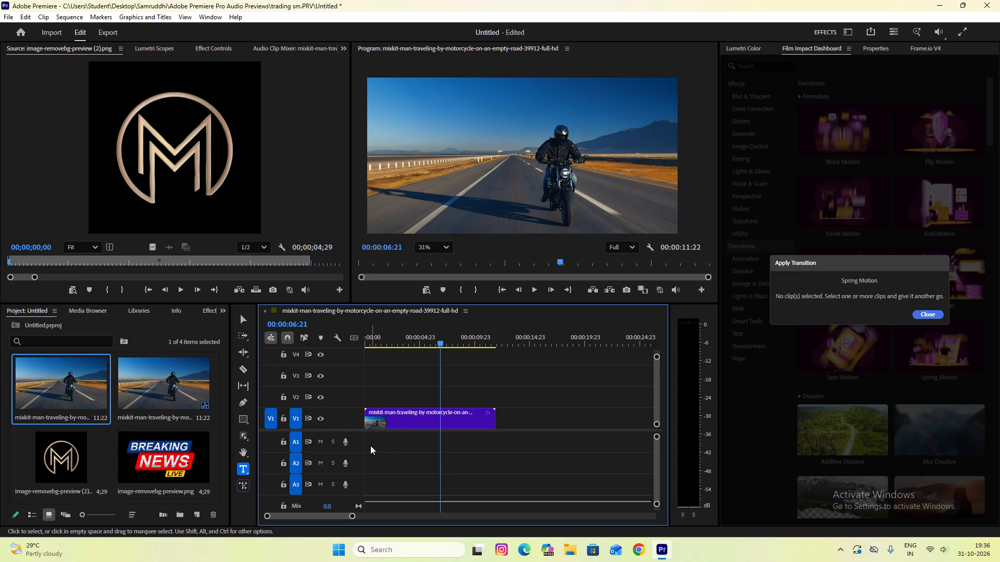
Play the sequence from the beginning to review the road video.
{"action": "left_click_drag", "start_coordinate": [438, 341], "coordinate": [392, 356]}
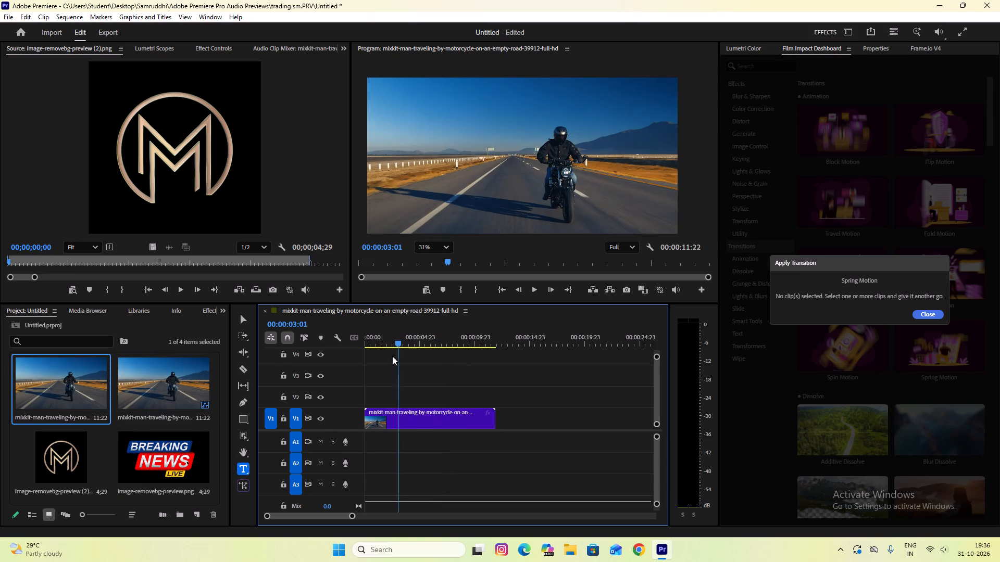
{"action": "left_click_drag", "start_coordinate": [392, 356], "coordinate": [362, 371]}
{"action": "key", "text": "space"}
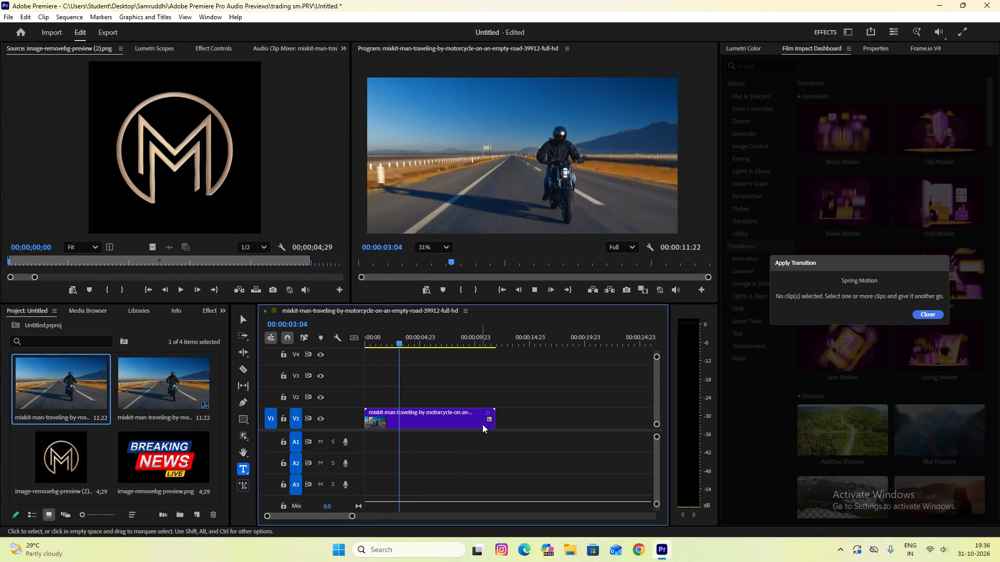
Draw a small text box in the upper-left sky area of the frame at 00:00:00:18 and enter the person's first name.
{"action": "left_click", "coordinate": [434, 420]}
{"action": "left_click_drag", "start_coordinate": [435, 339], "coordinate": [385, 368]}
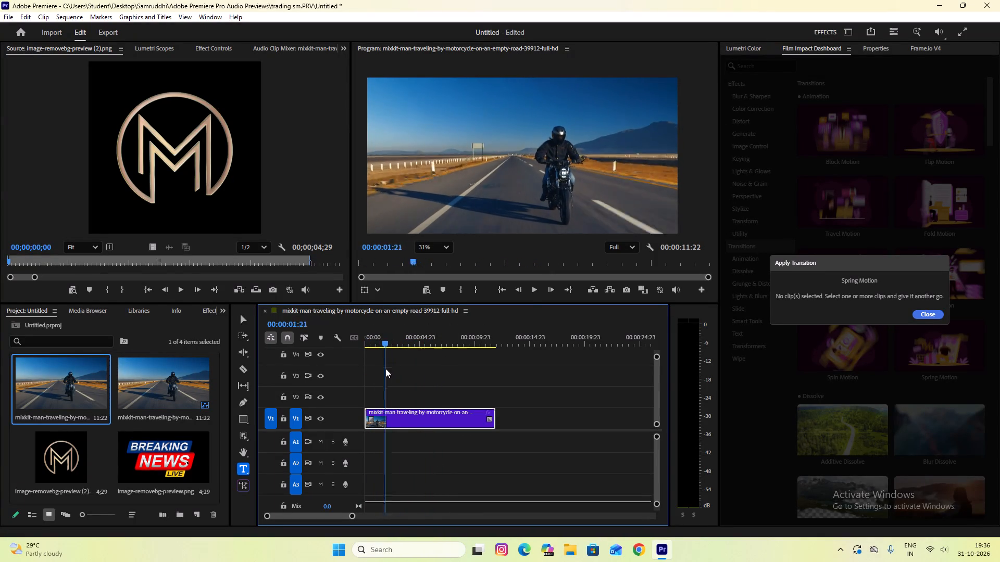
{"action": "left_click_drag", "start_coordinate": [385, 368], "coordinate": [374, 377]}
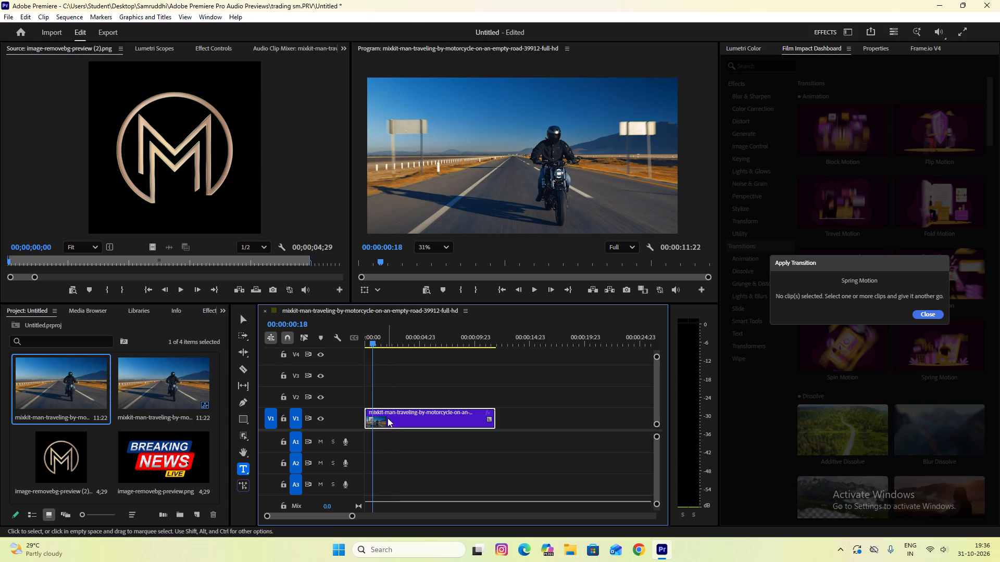
{"action": "left_click", "coordinate": [387, 418]}
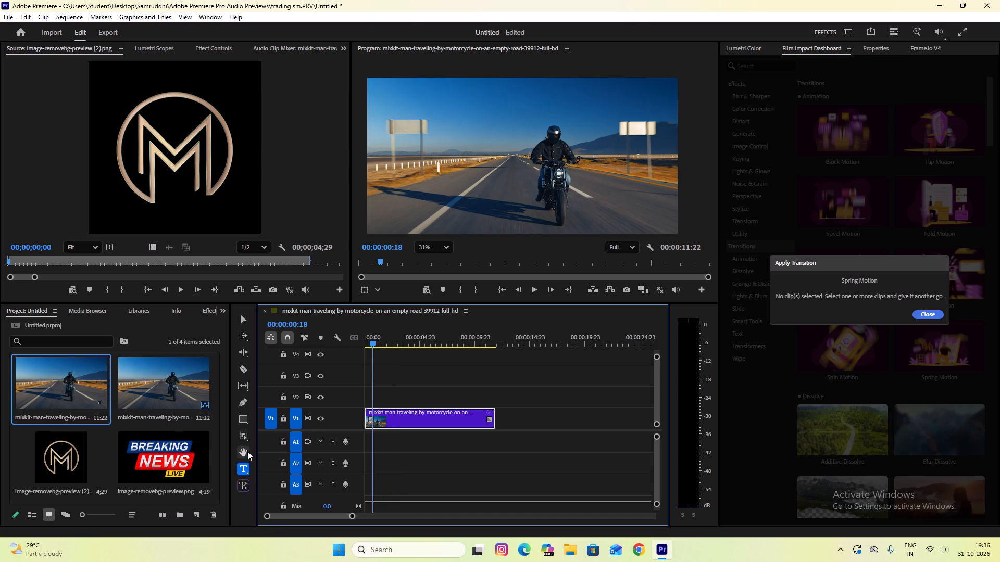
{"action": "left_click", "coordinate": [246, 465]}
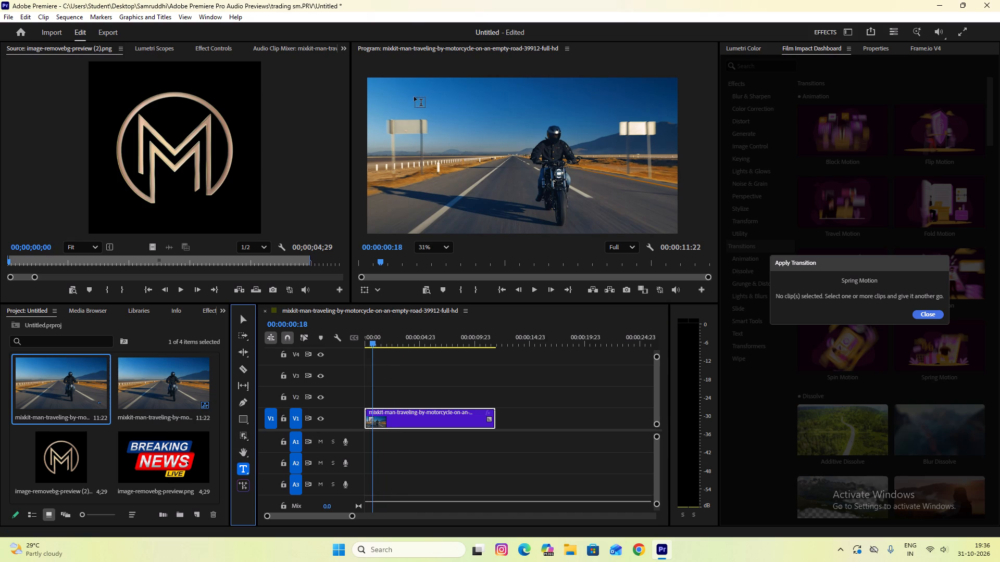
{"action": "left_click_drag", "start_coordinate": [406, 100], "coordinate": [445, 109]}
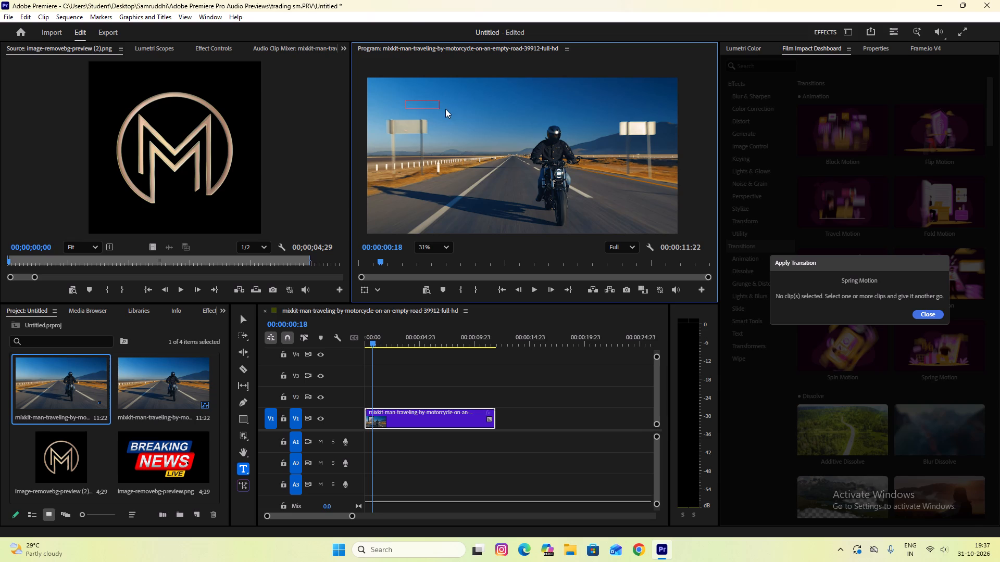
{"action": "left_click_drag", "start_coordinate": [445, 109], "coordinate": [459, 134]}
{"action": "left_click", "coordinate": [424, 117]}
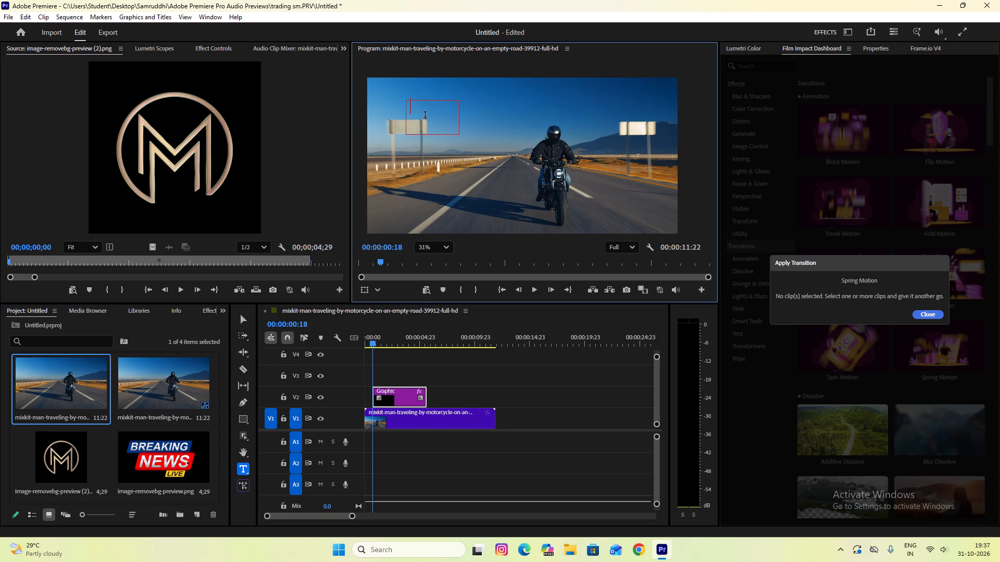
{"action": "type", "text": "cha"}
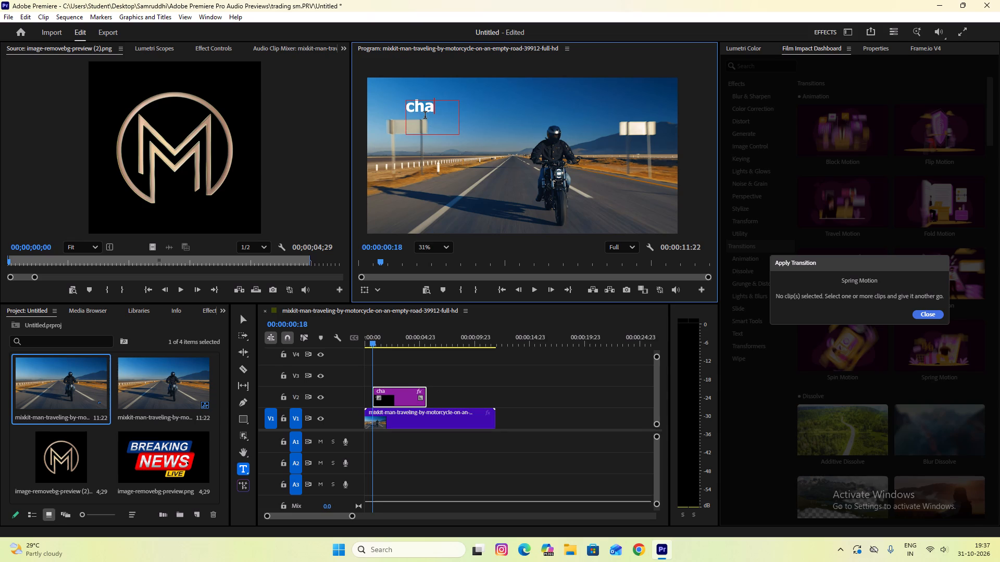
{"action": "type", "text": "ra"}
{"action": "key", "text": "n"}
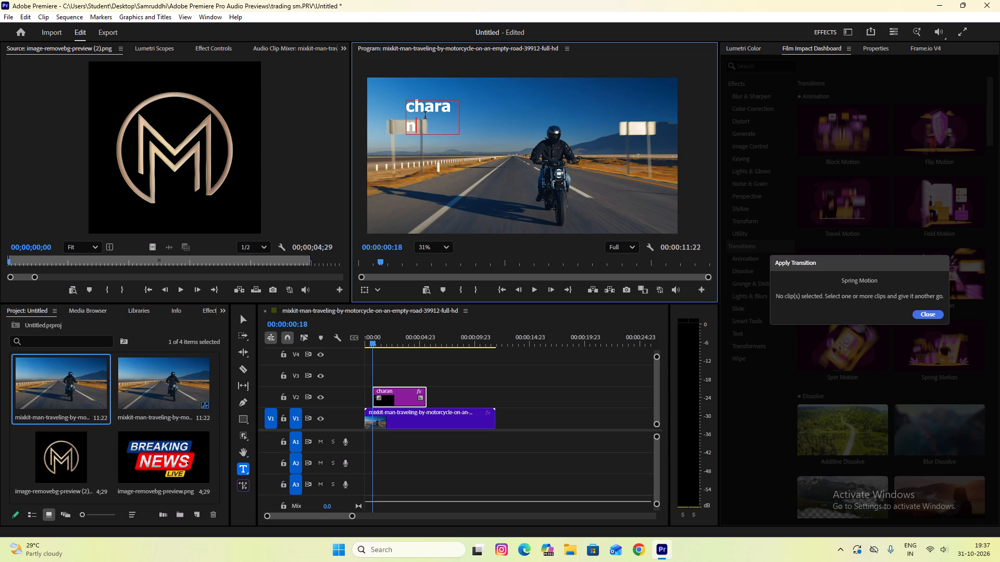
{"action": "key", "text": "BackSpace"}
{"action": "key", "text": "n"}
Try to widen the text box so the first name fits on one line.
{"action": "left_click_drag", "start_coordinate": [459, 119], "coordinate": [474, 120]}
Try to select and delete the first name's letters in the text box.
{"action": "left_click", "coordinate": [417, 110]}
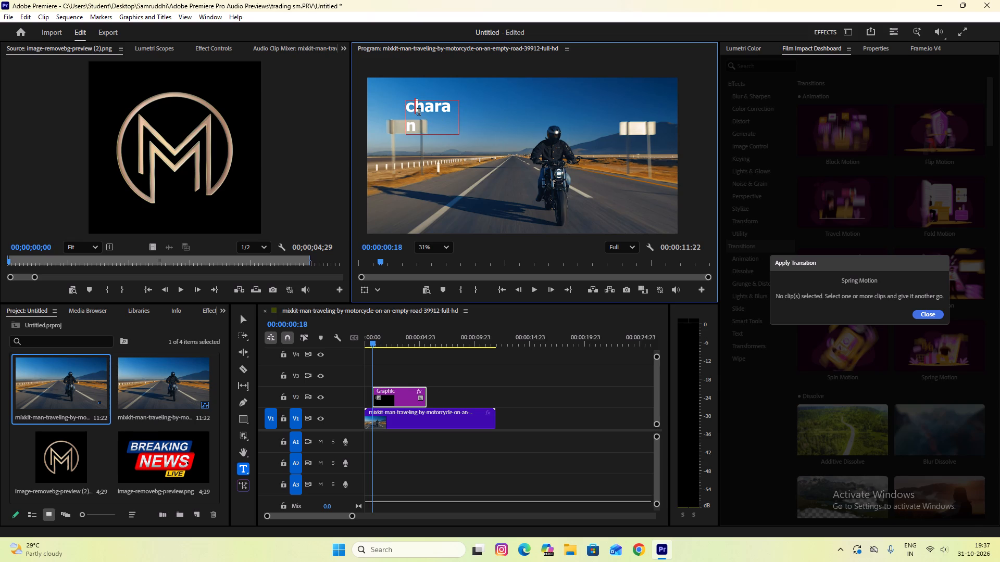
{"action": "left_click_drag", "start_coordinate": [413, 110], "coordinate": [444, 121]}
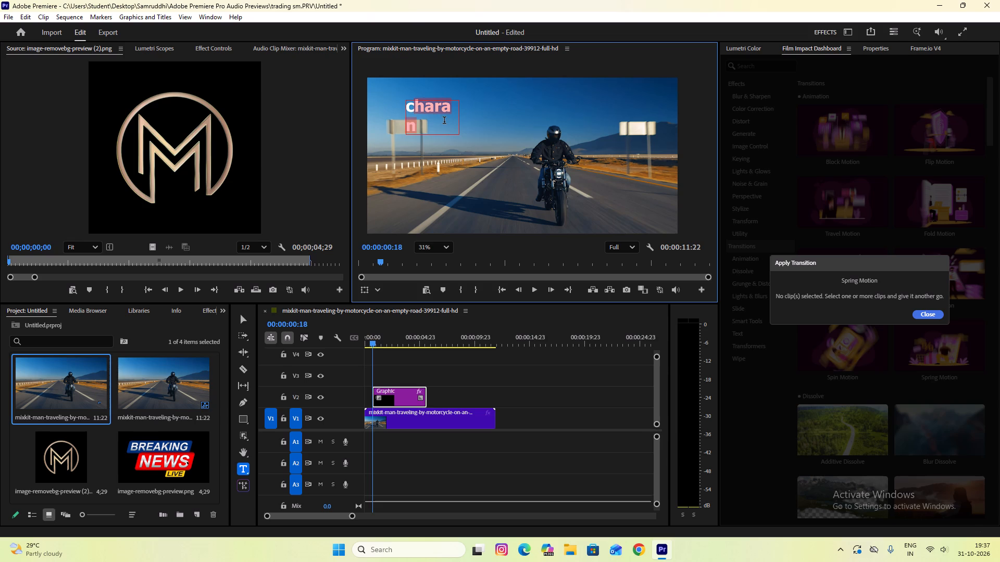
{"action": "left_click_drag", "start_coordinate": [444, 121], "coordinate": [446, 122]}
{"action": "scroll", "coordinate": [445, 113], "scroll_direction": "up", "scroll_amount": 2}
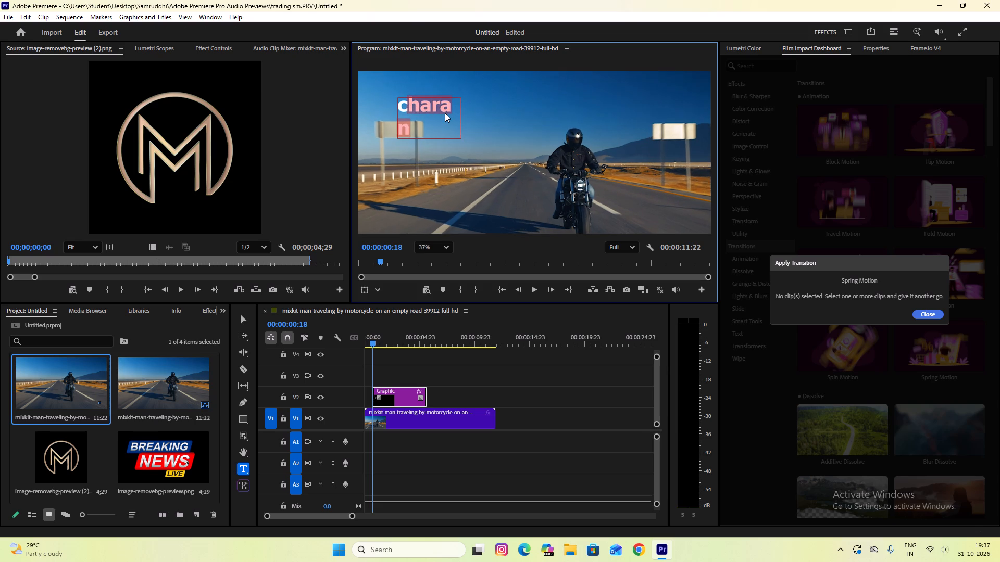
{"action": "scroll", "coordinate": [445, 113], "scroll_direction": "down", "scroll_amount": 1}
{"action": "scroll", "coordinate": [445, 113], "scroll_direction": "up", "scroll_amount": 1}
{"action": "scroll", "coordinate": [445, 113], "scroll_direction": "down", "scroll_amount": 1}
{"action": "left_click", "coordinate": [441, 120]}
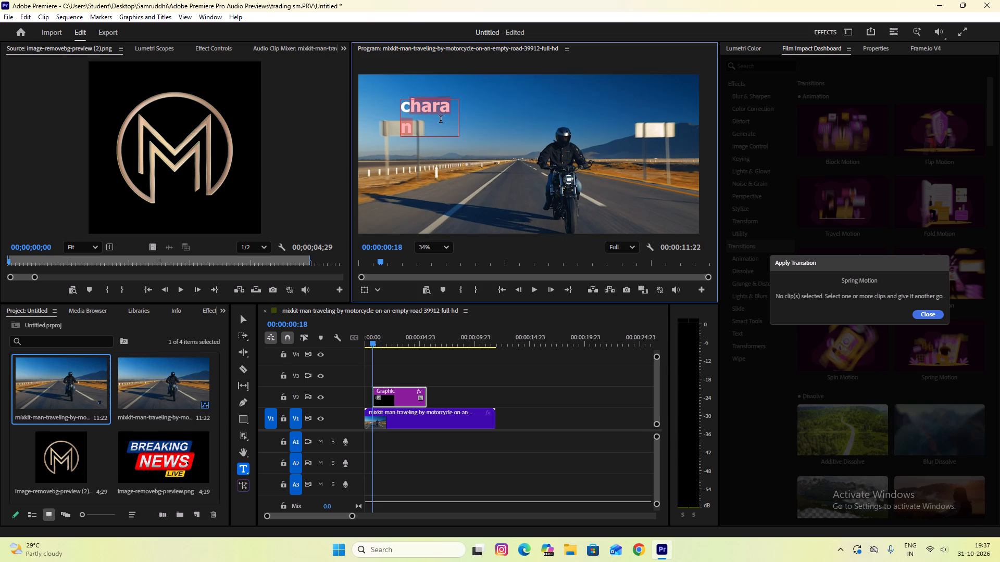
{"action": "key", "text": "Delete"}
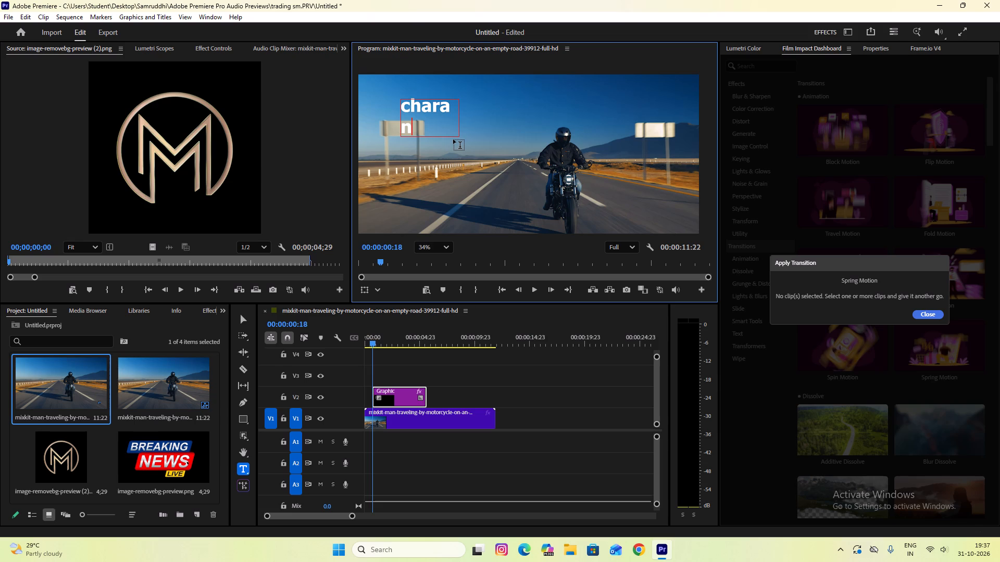
Delete the first-name text graphic from track V2.
{"action": "left_click", "coordinate": [397, 393]}
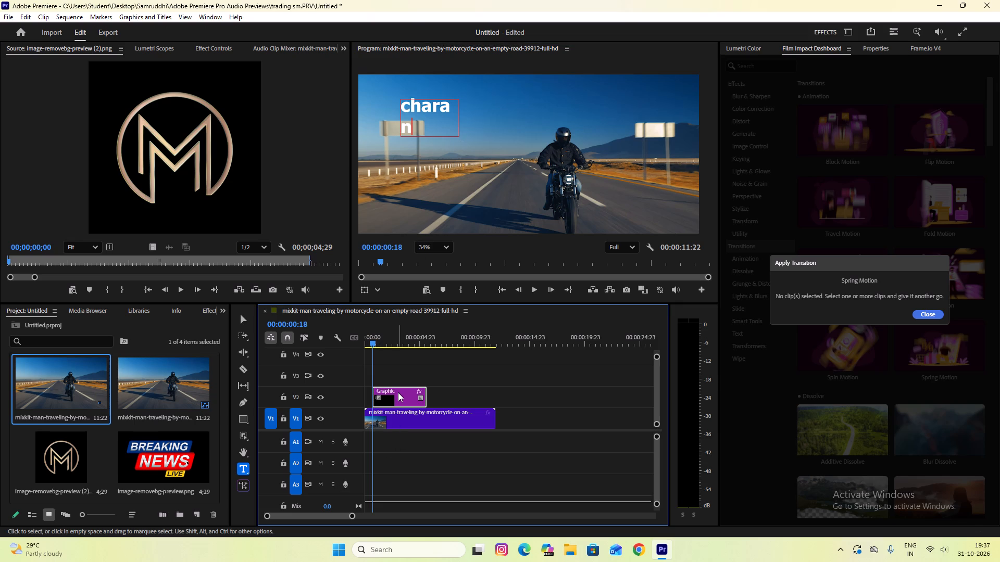
{"action": "key", "text": "Delete"}
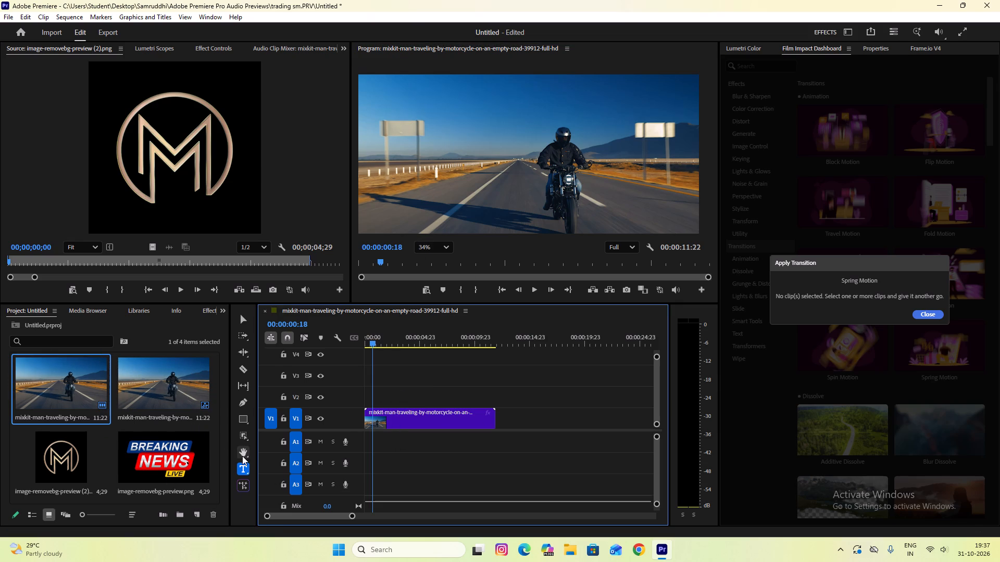
Draw a wider text box in the upper-left sky area of the frame at 00:00:00:18 and enter the person's first name on one line.
{"action": "left_click", "coordinate": [243, 470]}
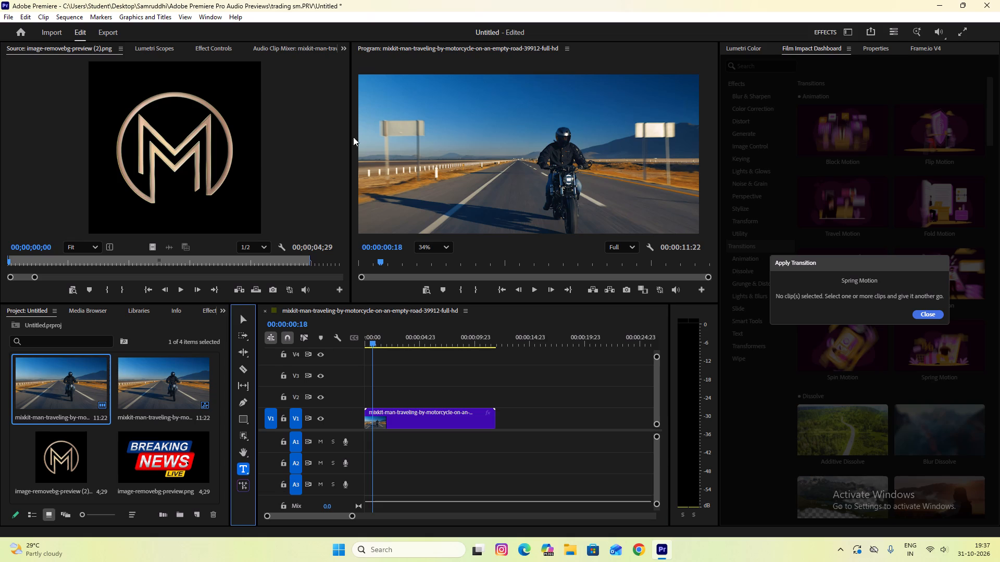
{"action": "left_click_drag", "start_coordinate": [386, 102], "coordinate": [419, 108]}
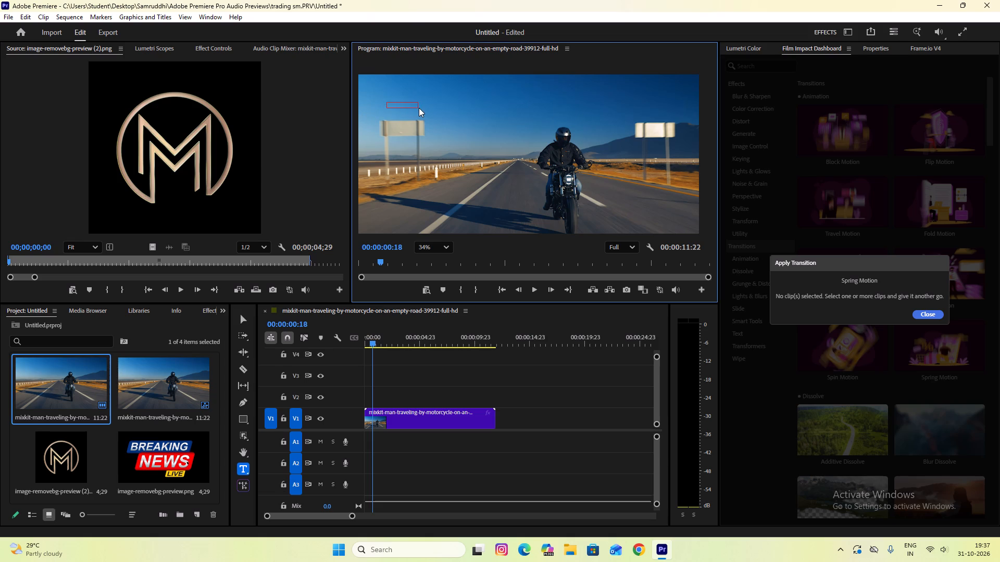
{"action": "left_click_drag", "start_coordinate": [419, 108], "coordinate": [471, 118]}
{"action": "left_click_drag", "start_coordinate": [471, 118], "coordinate": [472, 127]}
{"action": "left_click", "coordinate": [406, 112]}
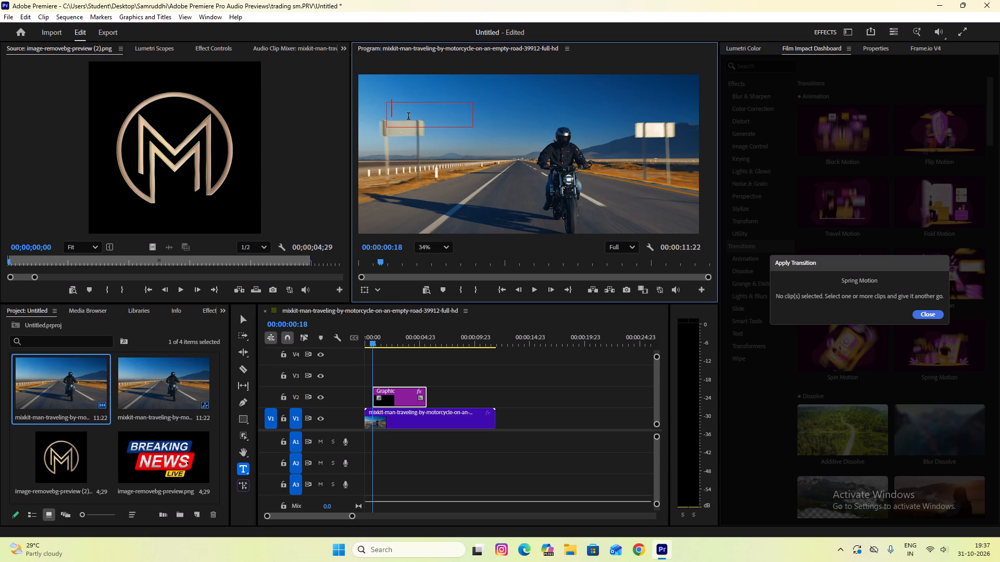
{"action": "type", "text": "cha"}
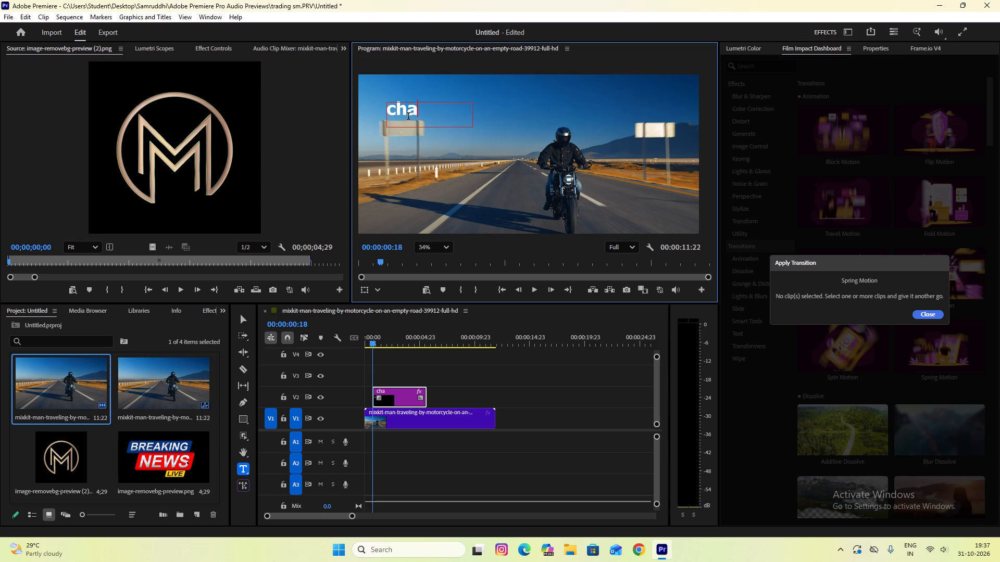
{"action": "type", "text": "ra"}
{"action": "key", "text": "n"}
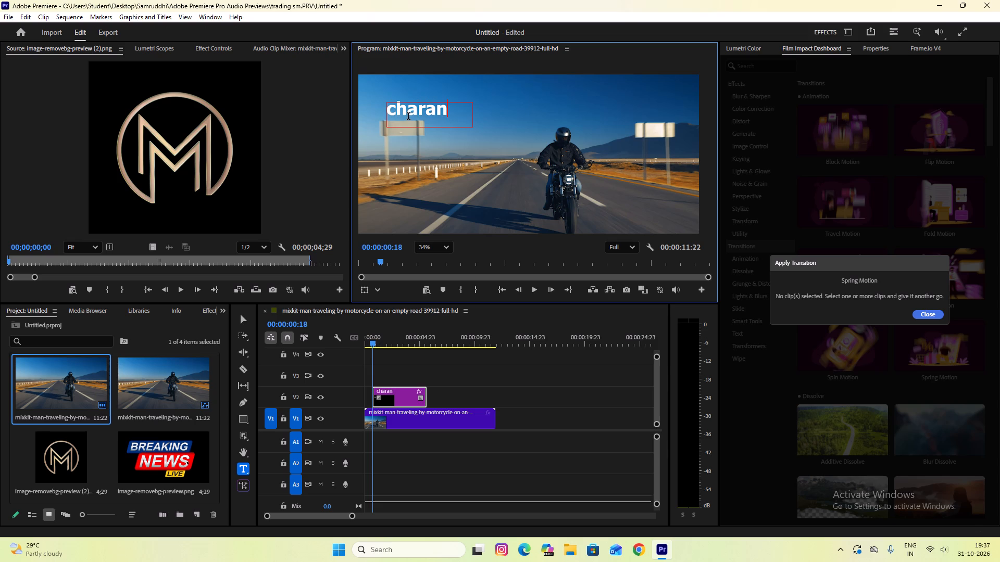
Add five line breaks, a space and the letter "g" after the first name in the text box.
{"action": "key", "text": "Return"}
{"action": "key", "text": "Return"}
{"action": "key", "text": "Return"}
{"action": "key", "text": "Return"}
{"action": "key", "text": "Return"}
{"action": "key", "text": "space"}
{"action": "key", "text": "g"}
Draw a rectangle below the first name, over the left roadside area, as part of the same title graphic.
{"action": "left_click", "coordinate": [242, 419]}
{"action": "left_click_drag", "start_coordinate": [389, 145], "coordinate": [393, 147]}
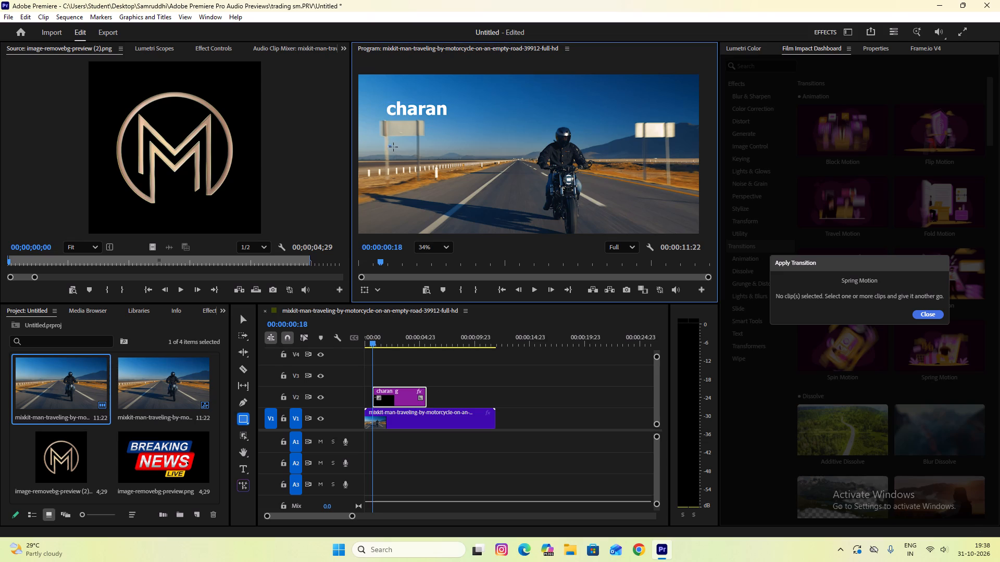
{"action": "left_click_drag", "start_coordinate": [393, 147], "coordinate": [467, 184]}
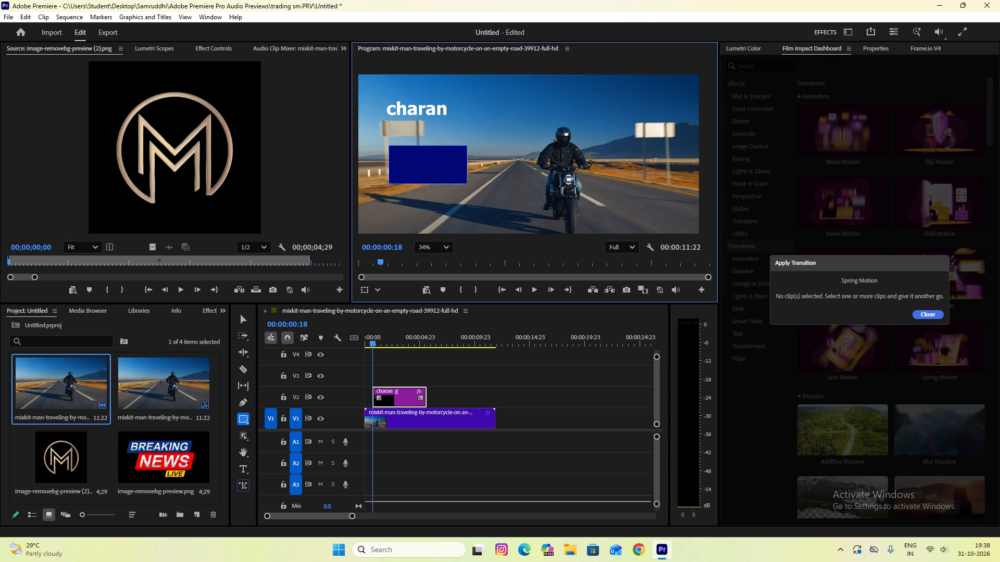
{"action": "left_click_drag", "start_coordinate": [467, 184], "coordinate": [468, 184]}
{"action": "left_click", "coordinate": [424, 172]}
Place the Breaking News image on track V3, starting at 00:00:00:18 directly above the title clip.
{"action": "left_click_drag", "start_coordinate": [148, 458], "coordinate": [358, 219]}
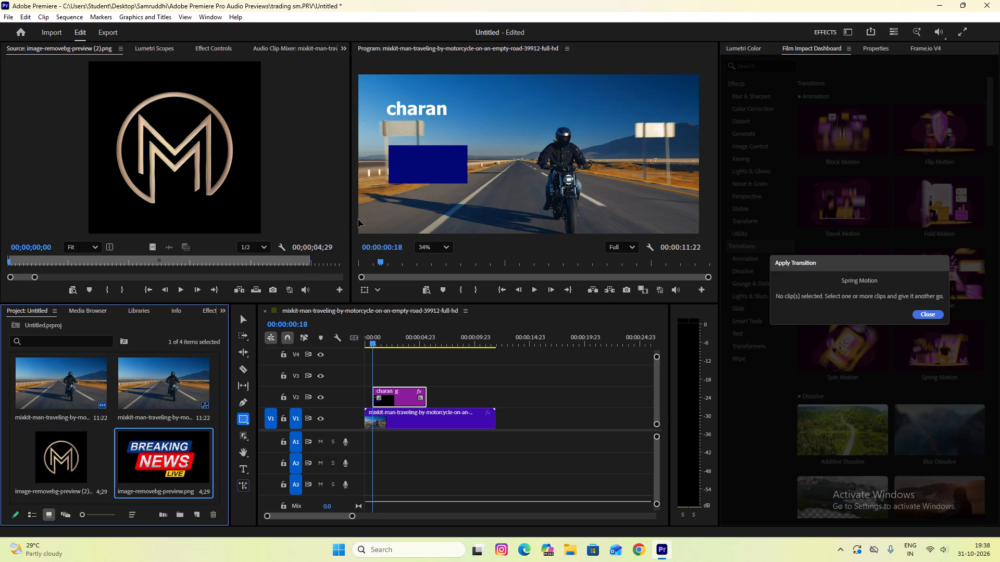
{"action": "left_click_drag", "start_coordinate": [358, 219], "coordinate": [381, 380]}
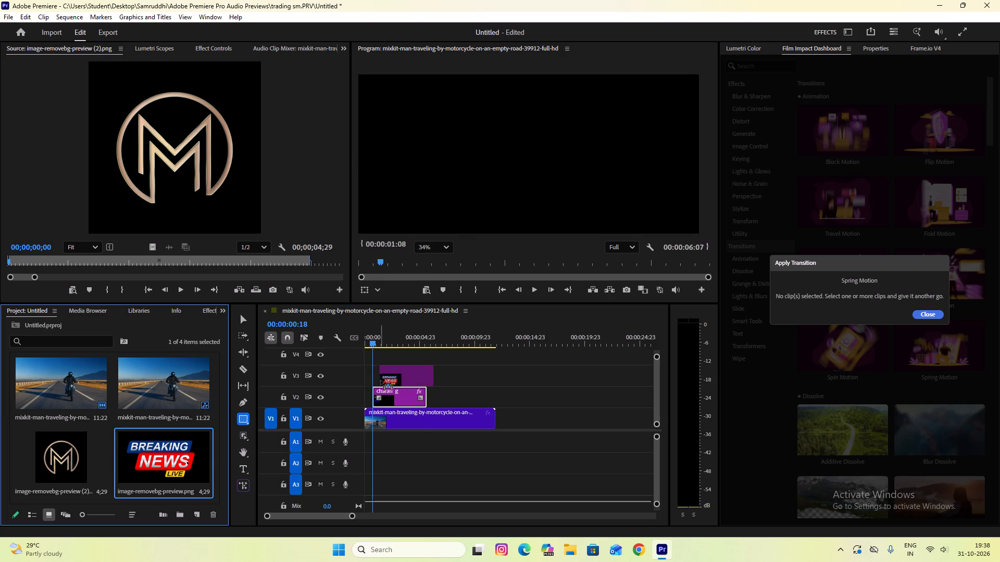
{"action": "left_click_drag", "start_coordinate": [381, 380], "coordinate": [373, 381]}
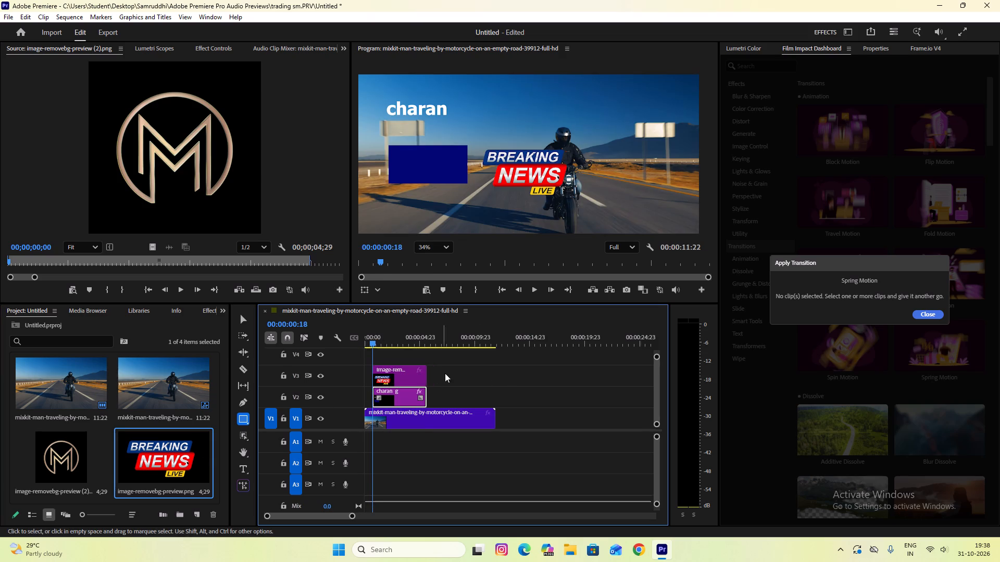
{"action": "left_click", "coordinate": [501, 380]}
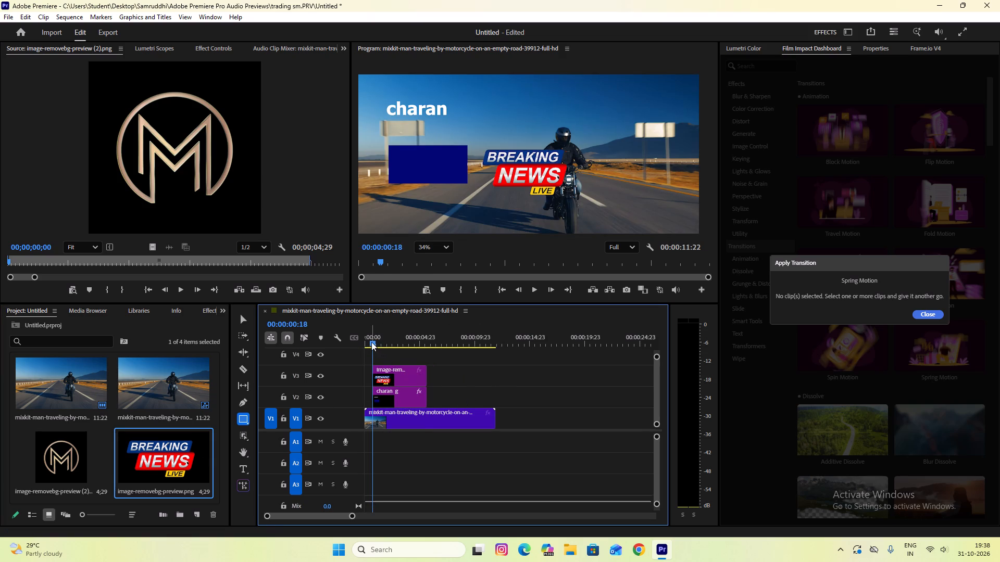
Play the sequence from the start to review the title, rectangle and Breaking News overlays.
{"action": "left_click_drag", "start_coordinate": [371, 342], "coordinate": [362, 347]}
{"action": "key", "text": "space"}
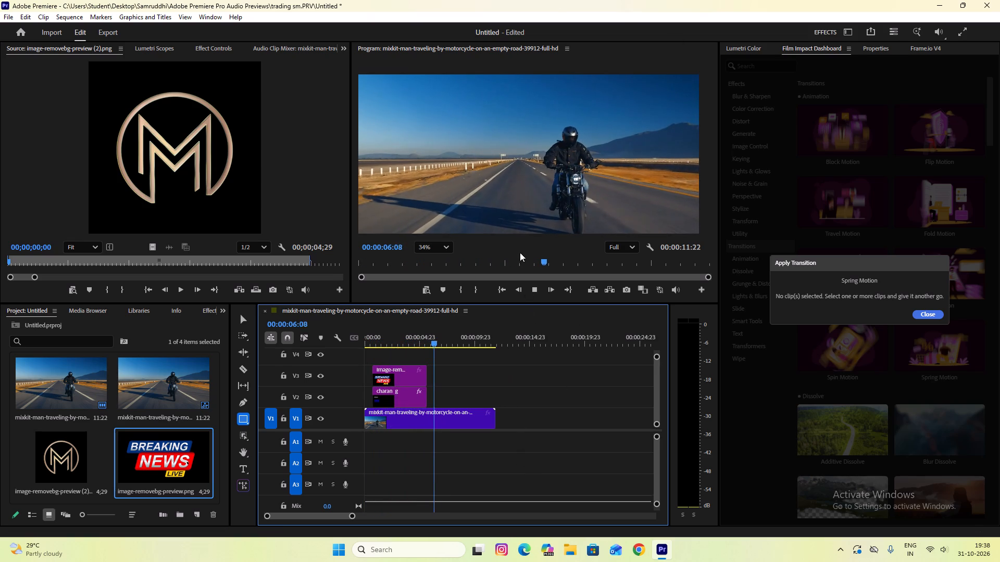
{"action": "left_click_drag", "start_coordinate": [447, 343], "coordinate": [372, 383]}
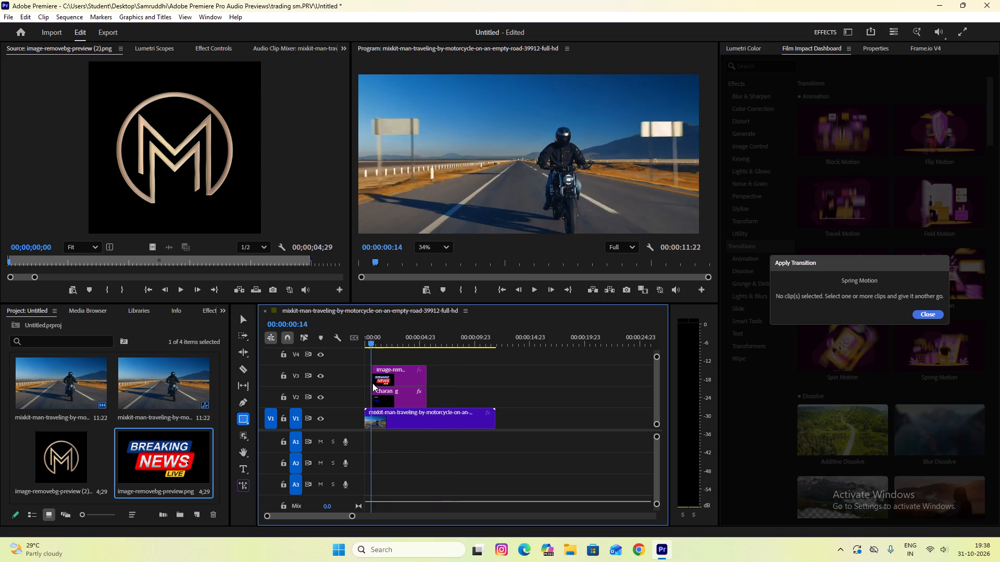
{"action": "left_click_drag", "start_coordinate": [372, 383], "coordinate": [367, 389]}
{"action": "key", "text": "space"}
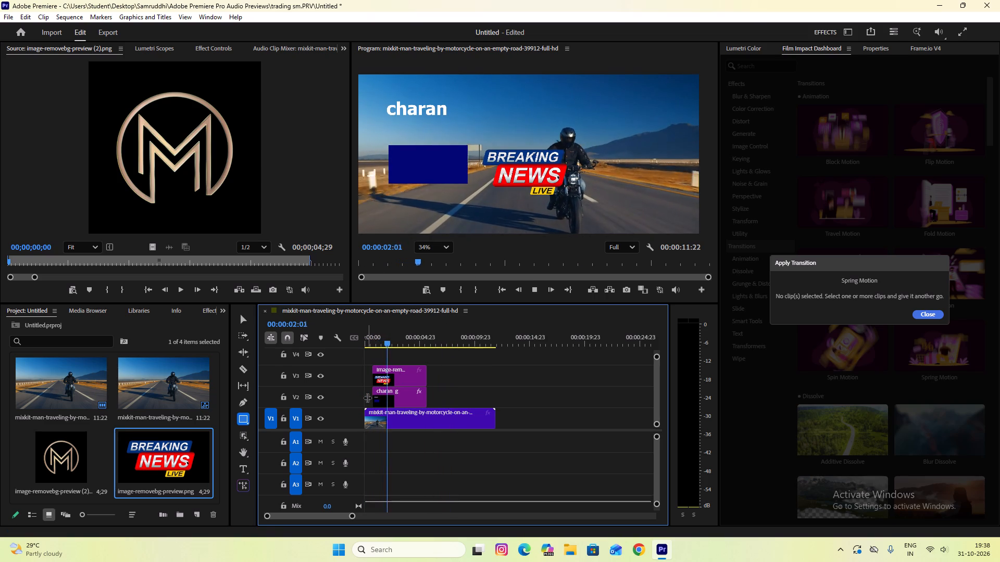
Select the title graphic and move its clip from track V2 to V4, above the Breaking News clip, keeping its start time.
{"action": "left_click", "coordinate": [431, 167]}
{"action": "double_click", "coordinate": [431, 173]}
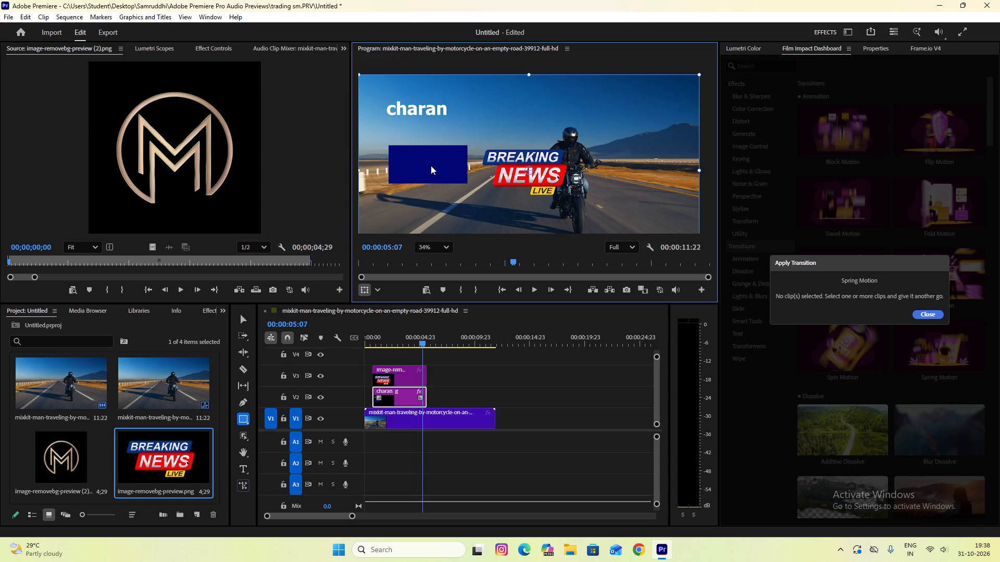
{"action": "left_click", "coordinate": [431, 165]}
{"action": "double_click", "coordinate": [431, 171]}
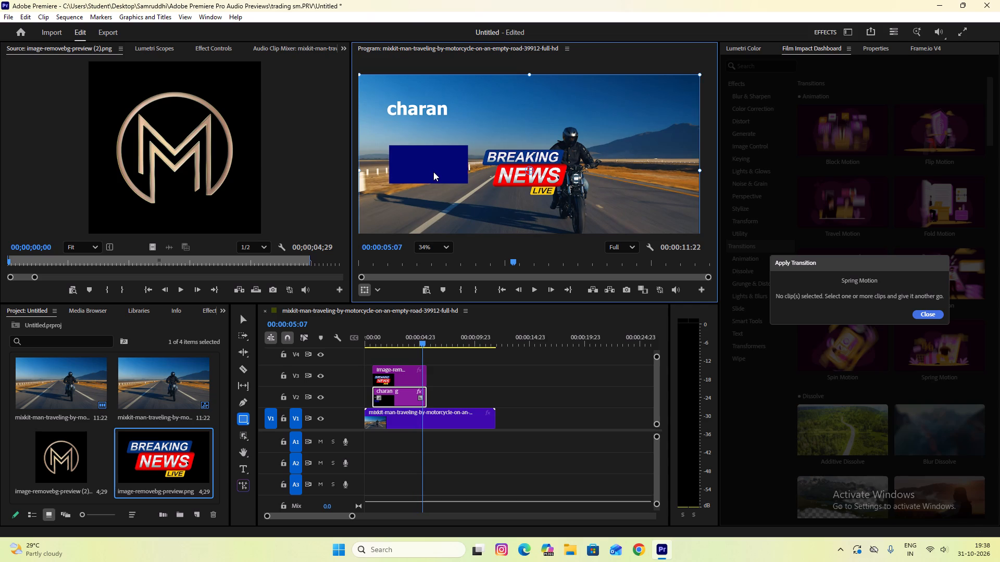
{"action": "left_click_drag", "start_coordinate": [409, 397], "coordinate": [437, 381]}
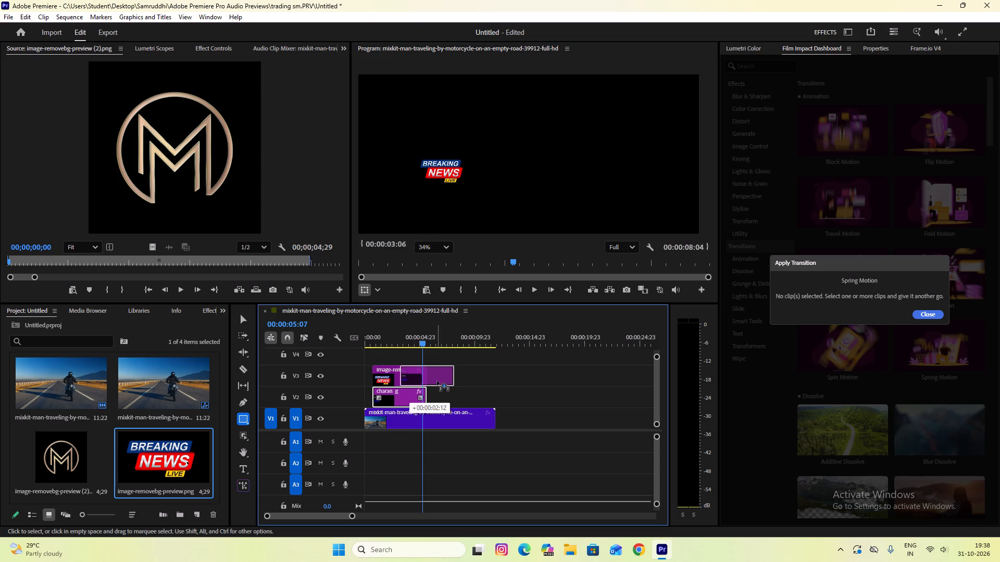
{"action": "left_click_drag", "start_coordinate": [437, 381], "coordinate": [422, 356]}
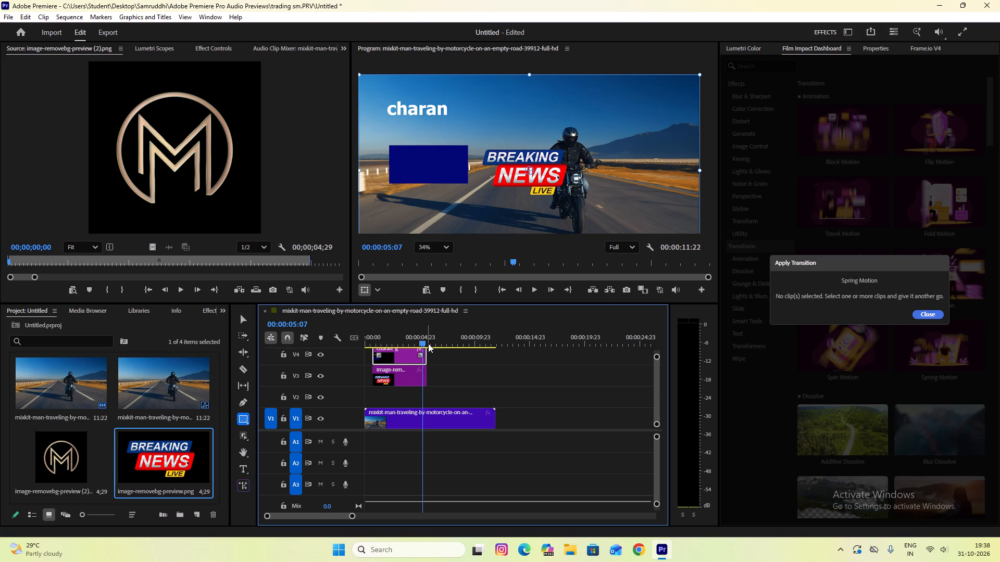
Replay the sequence from the start to check the new layer order, stopping near the end of the overlay clips.
{"action": "left_click_drag", "start_coordinate": [421, 341], "coordinate": [364, 359]}
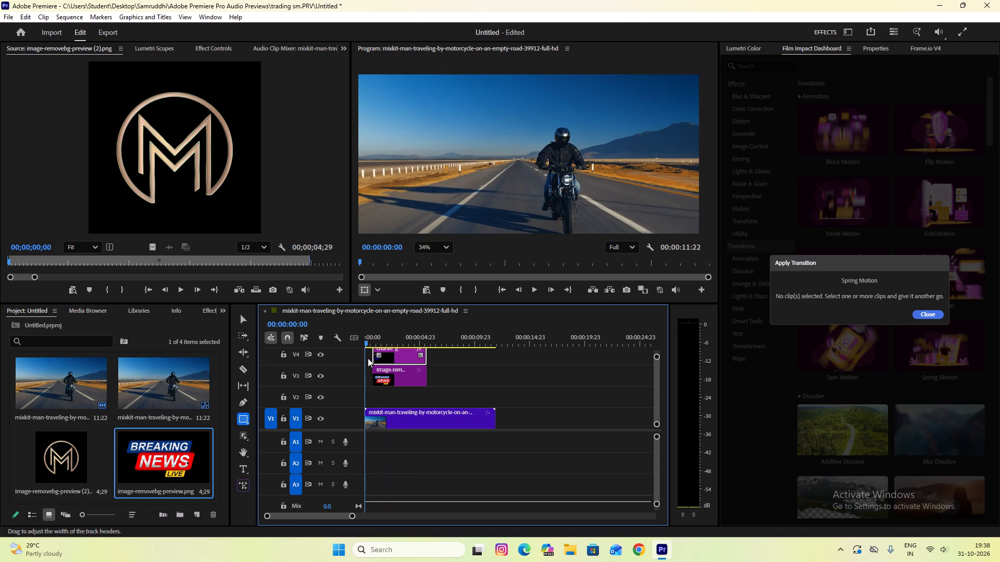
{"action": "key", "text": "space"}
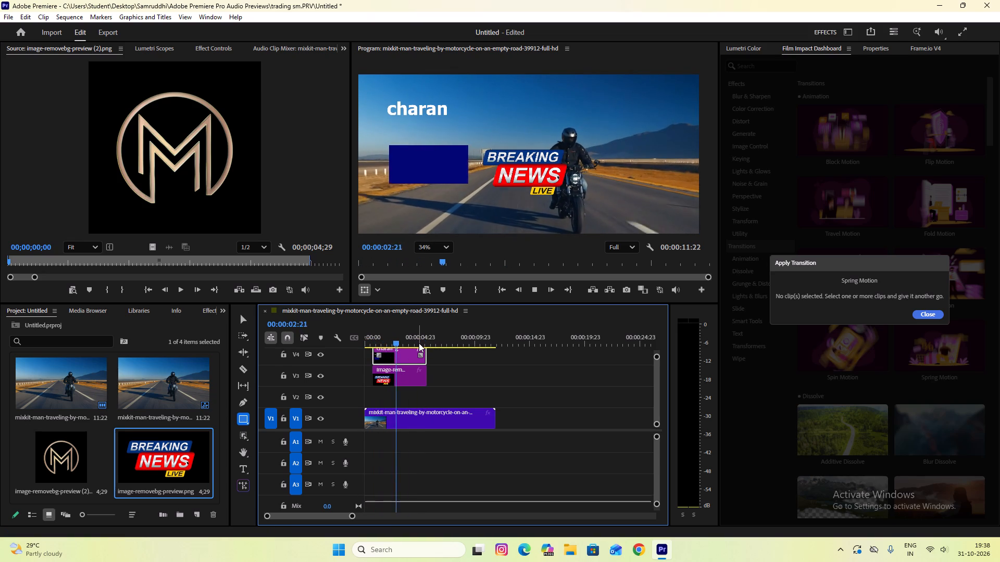
{"action": "left_click", "coordinate": [552, 198]}
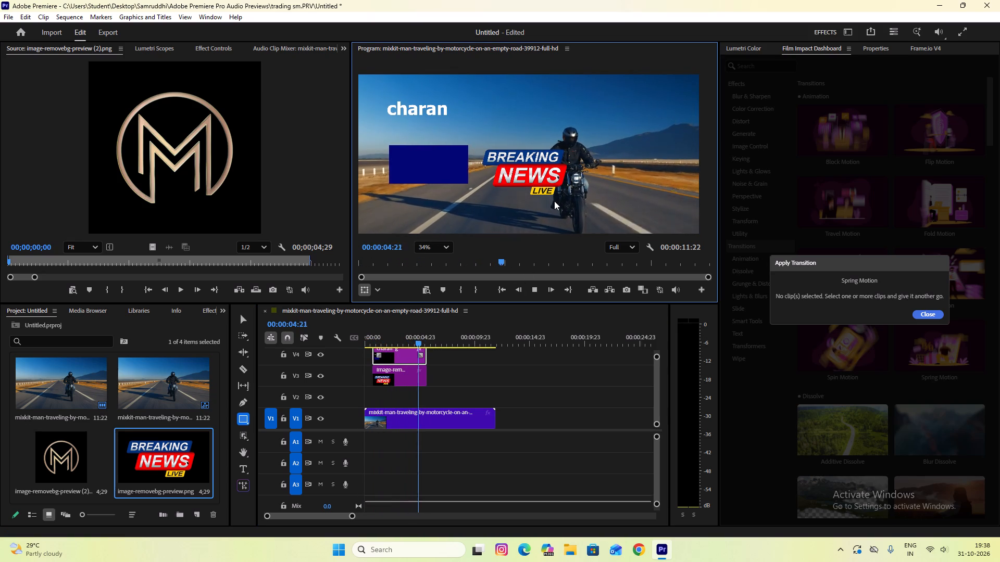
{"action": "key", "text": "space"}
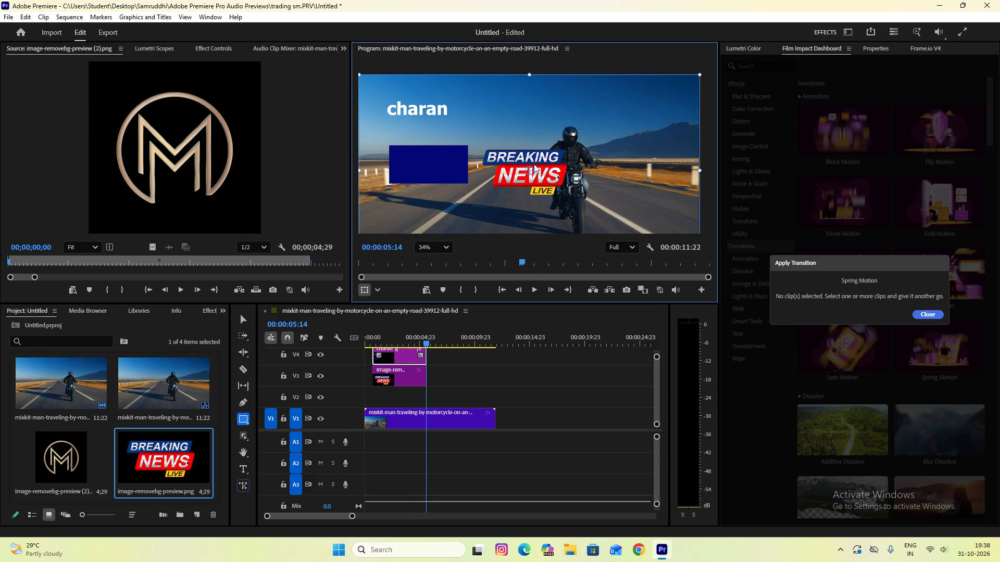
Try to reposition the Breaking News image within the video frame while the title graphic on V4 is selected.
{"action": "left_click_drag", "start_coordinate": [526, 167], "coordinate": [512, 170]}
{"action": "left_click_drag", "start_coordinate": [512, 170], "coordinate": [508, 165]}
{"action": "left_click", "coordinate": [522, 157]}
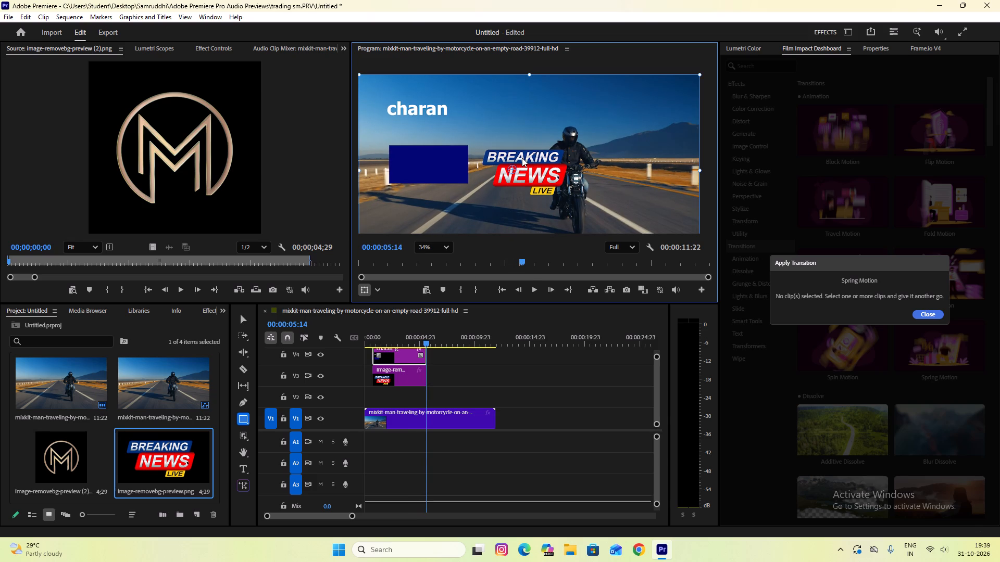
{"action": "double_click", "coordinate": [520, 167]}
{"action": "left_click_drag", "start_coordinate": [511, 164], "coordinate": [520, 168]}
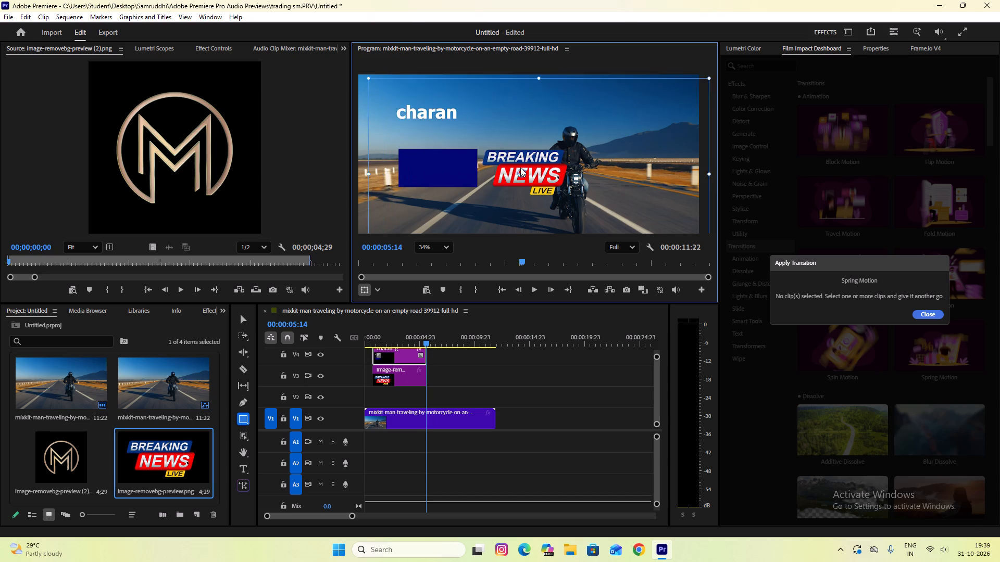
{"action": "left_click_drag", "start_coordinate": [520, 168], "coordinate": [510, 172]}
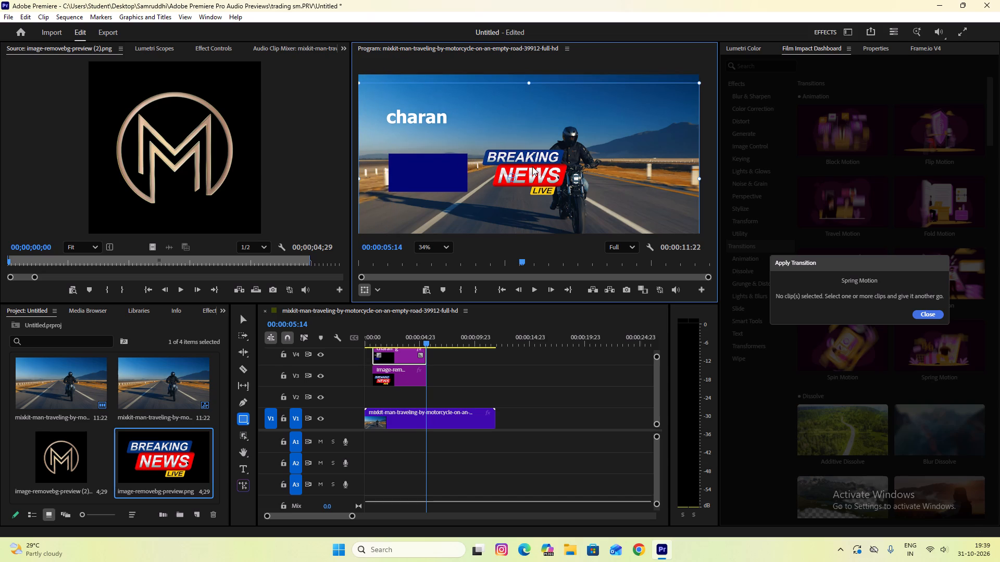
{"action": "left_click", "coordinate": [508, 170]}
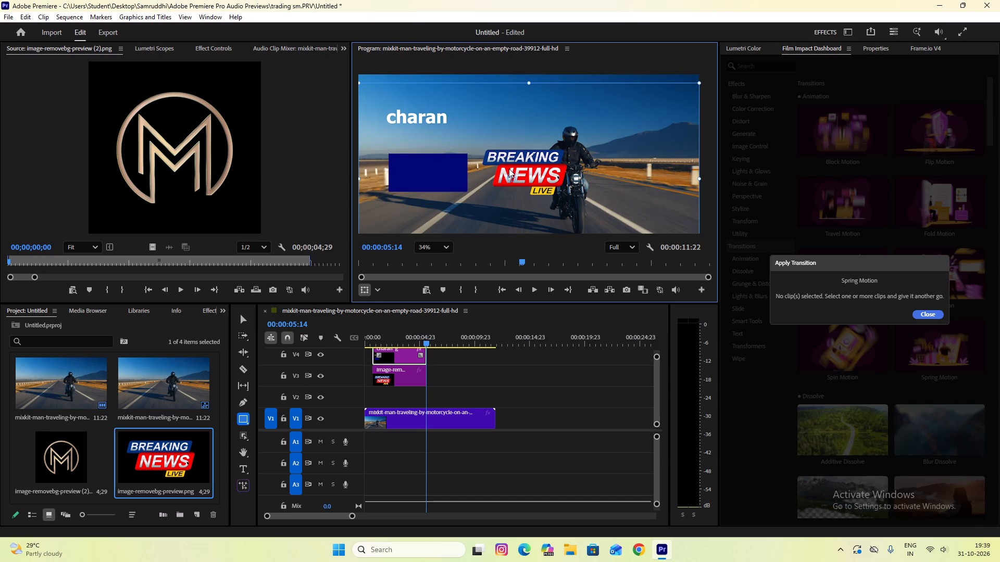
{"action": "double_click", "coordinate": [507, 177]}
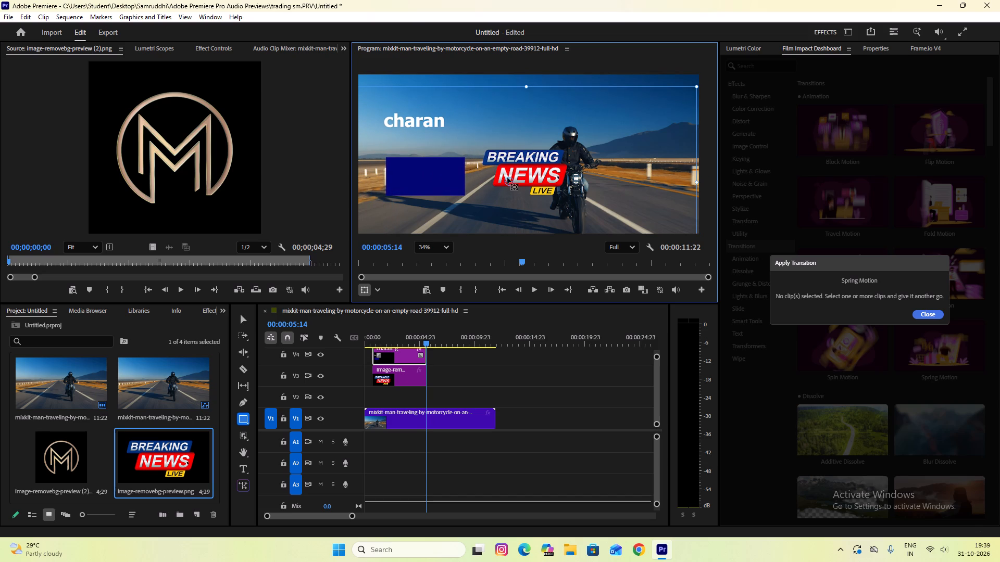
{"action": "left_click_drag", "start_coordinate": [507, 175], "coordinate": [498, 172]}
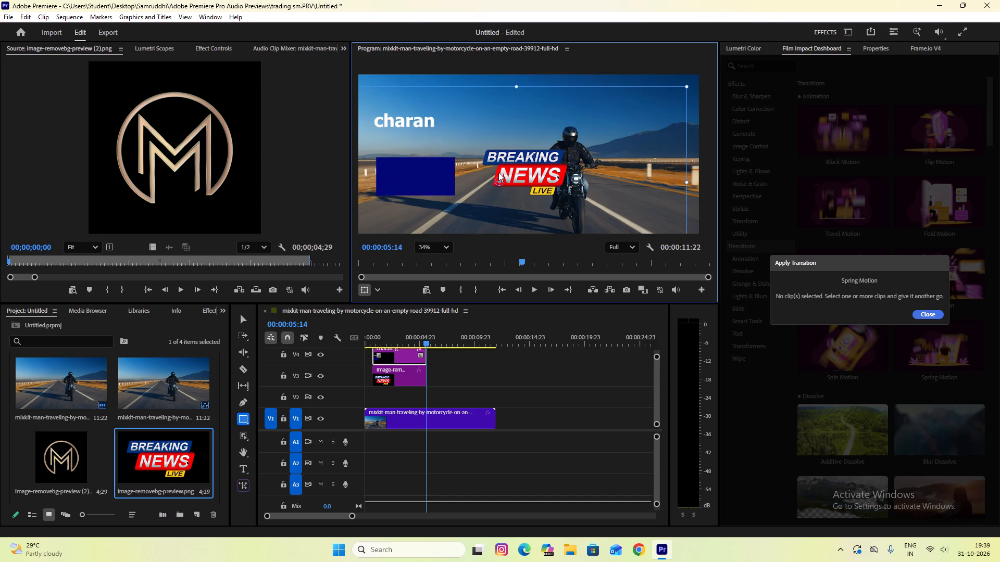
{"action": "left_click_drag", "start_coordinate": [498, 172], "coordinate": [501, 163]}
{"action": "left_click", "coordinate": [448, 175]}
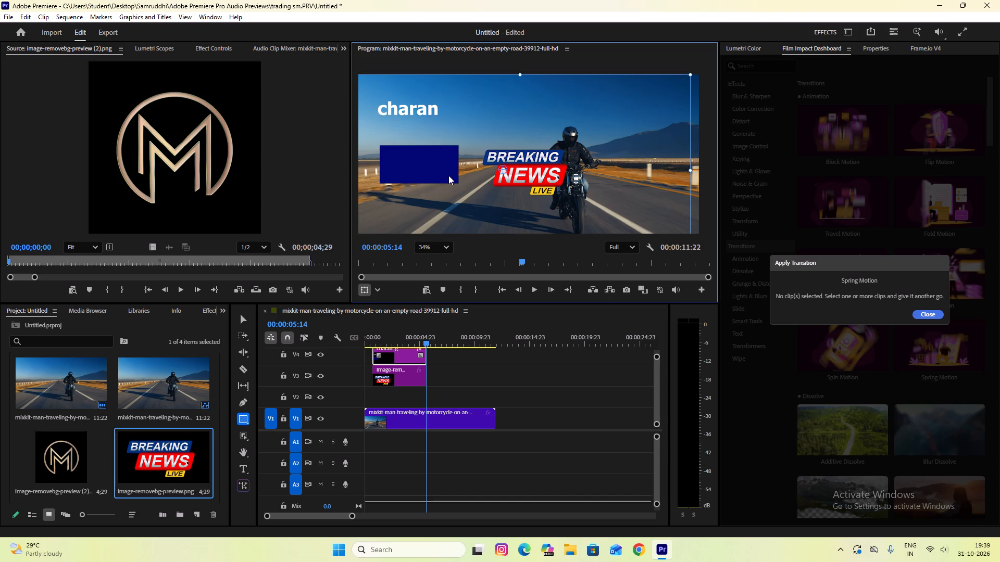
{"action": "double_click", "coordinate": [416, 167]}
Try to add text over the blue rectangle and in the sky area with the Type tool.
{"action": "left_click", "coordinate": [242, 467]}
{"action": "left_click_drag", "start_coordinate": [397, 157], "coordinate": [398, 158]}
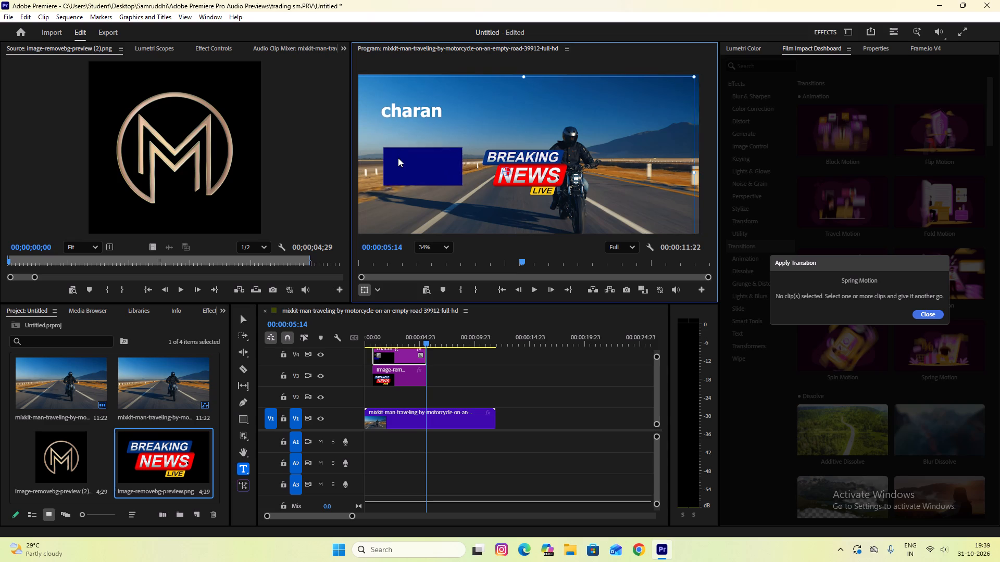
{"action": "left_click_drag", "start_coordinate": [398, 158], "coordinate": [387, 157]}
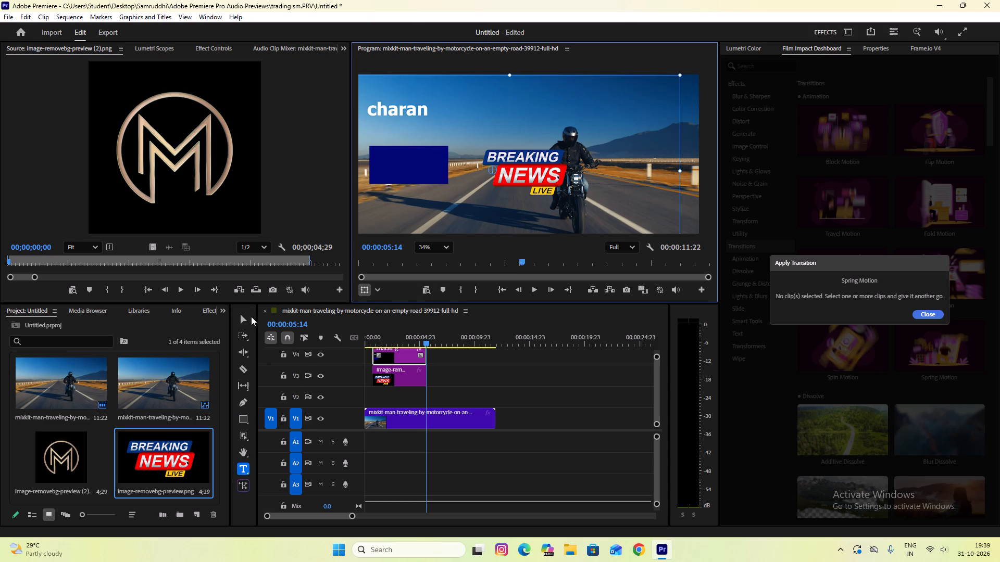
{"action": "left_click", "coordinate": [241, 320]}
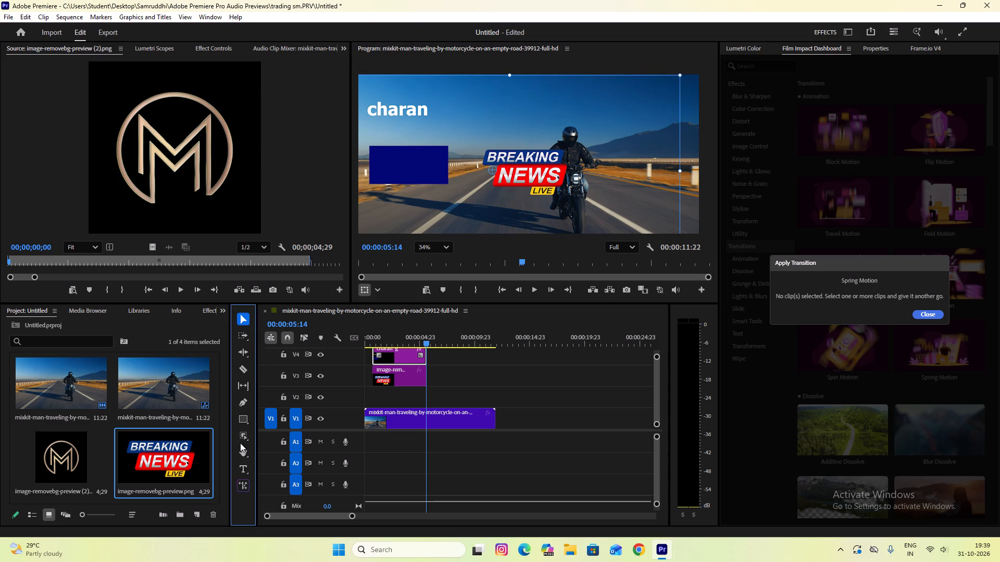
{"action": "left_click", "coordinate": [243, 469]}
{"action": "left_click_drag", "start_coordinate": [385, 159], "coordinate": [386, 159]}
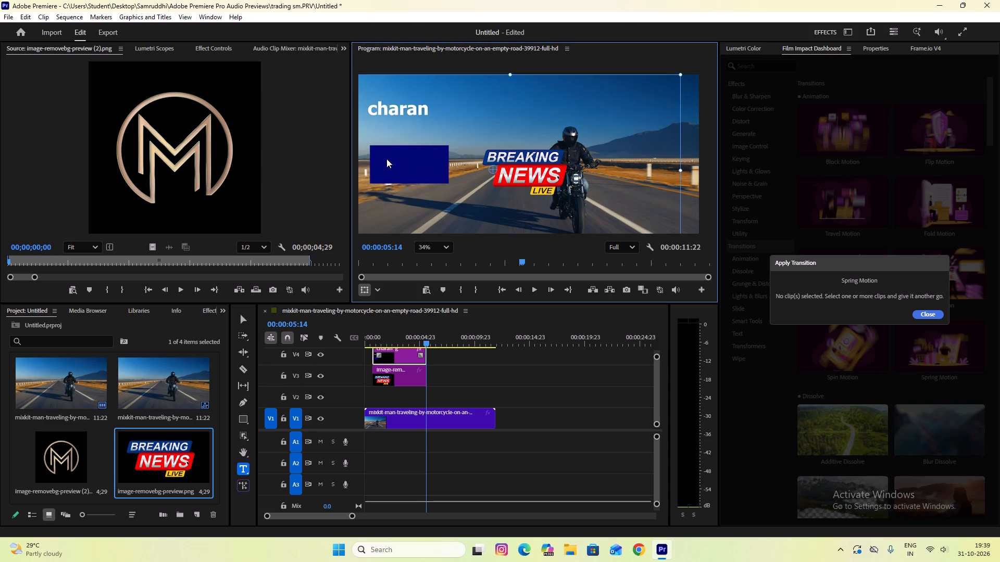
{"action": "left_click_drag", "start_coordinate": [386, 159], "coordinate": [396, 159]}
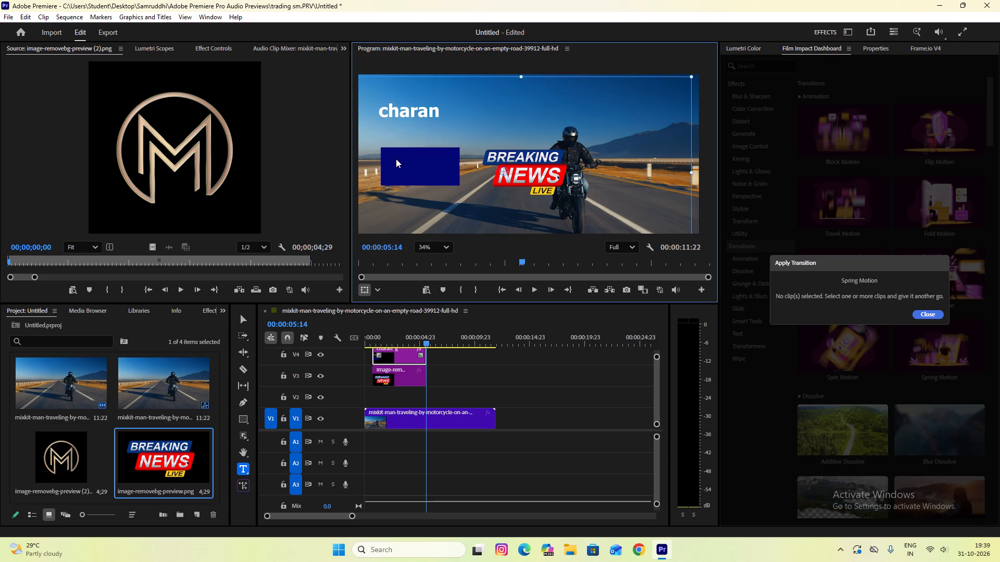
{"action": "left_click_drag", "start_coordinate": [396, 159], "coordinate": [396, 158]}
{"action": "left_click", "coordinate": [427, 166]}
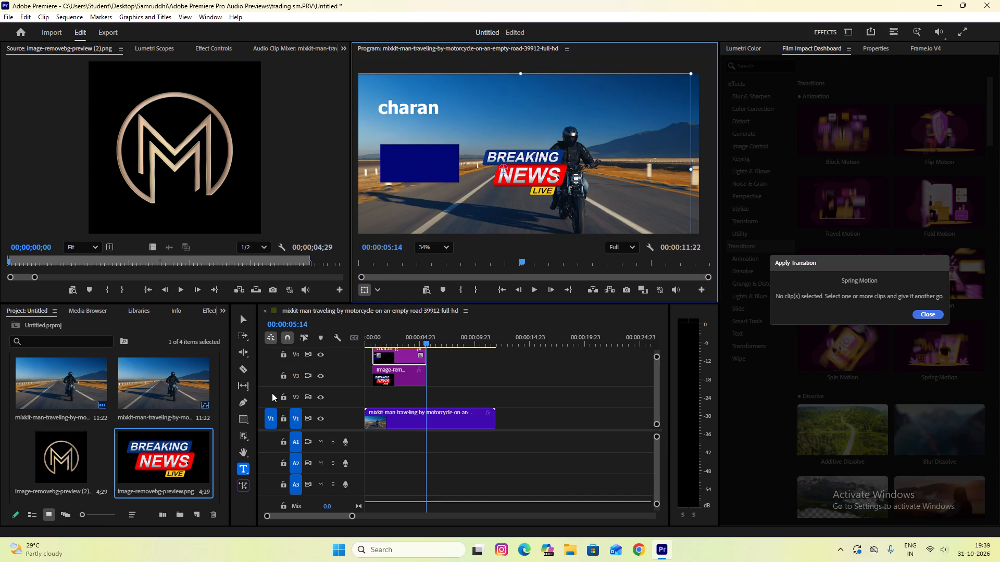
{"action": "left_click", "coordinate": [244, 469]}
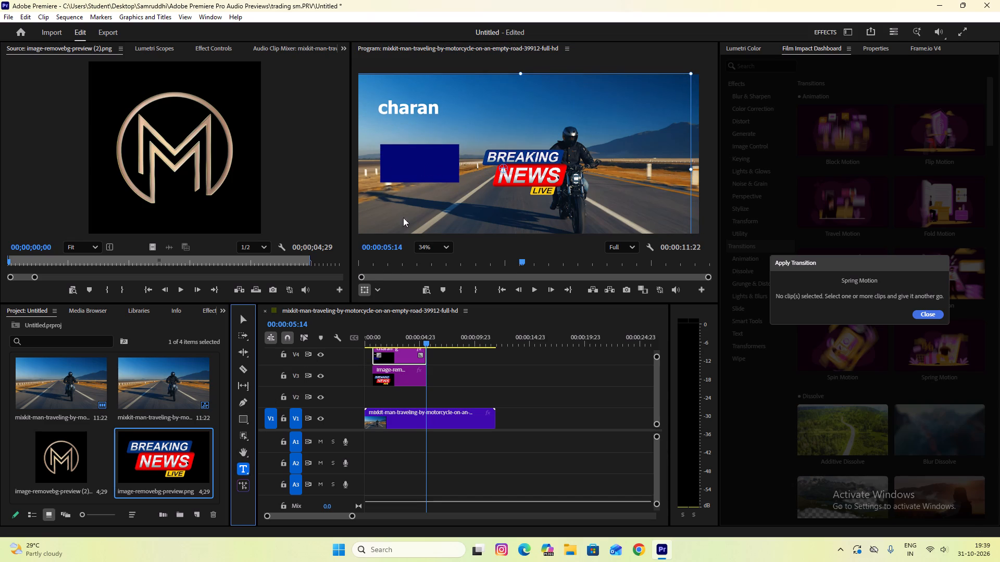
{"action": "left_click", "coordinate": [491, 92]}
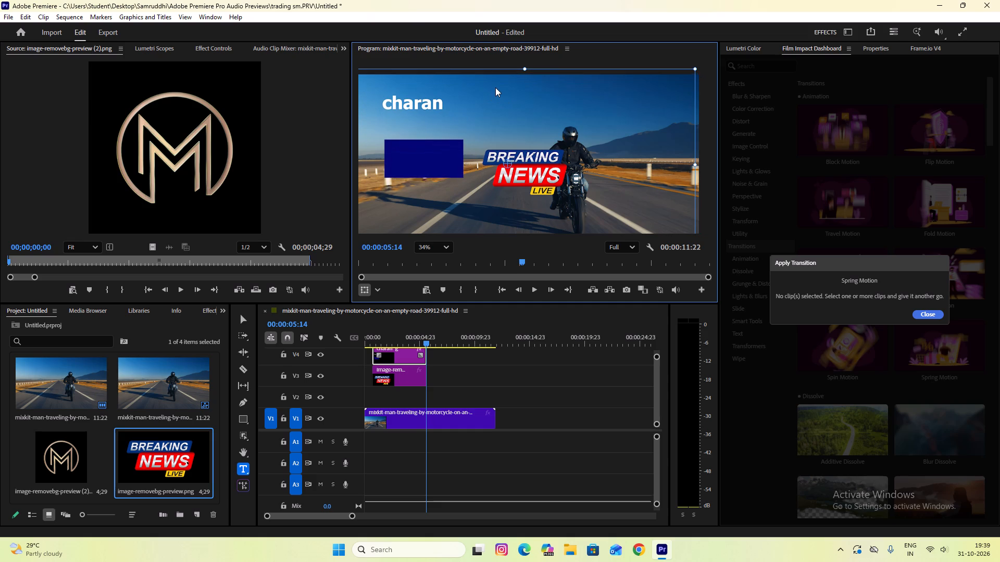
Delete the Breaking News clip from track V3 and the title graphic clip from track V4.
{"action": "left_click", "coordinate": [395, 384]}
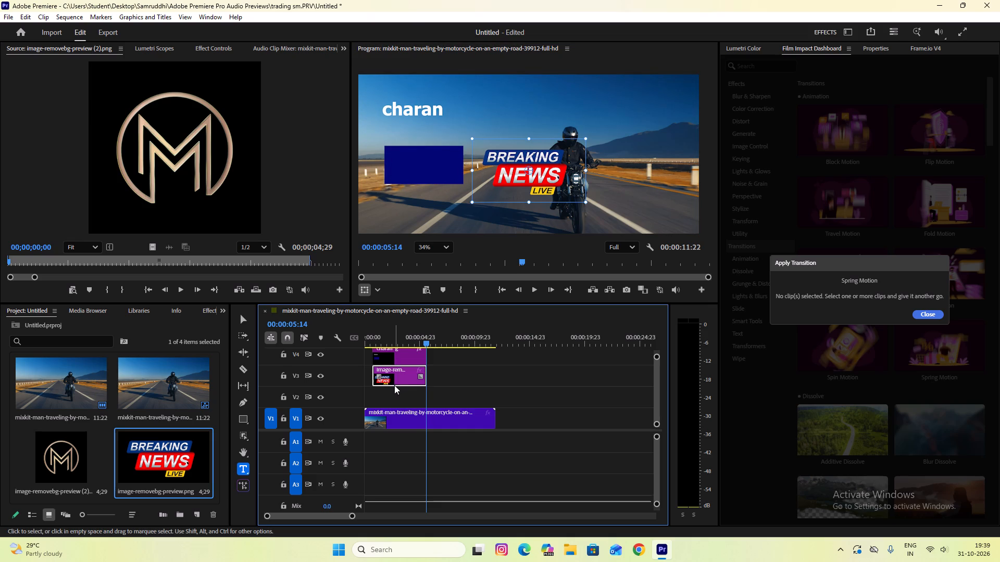
{"action": "key", "text": "Delete"}
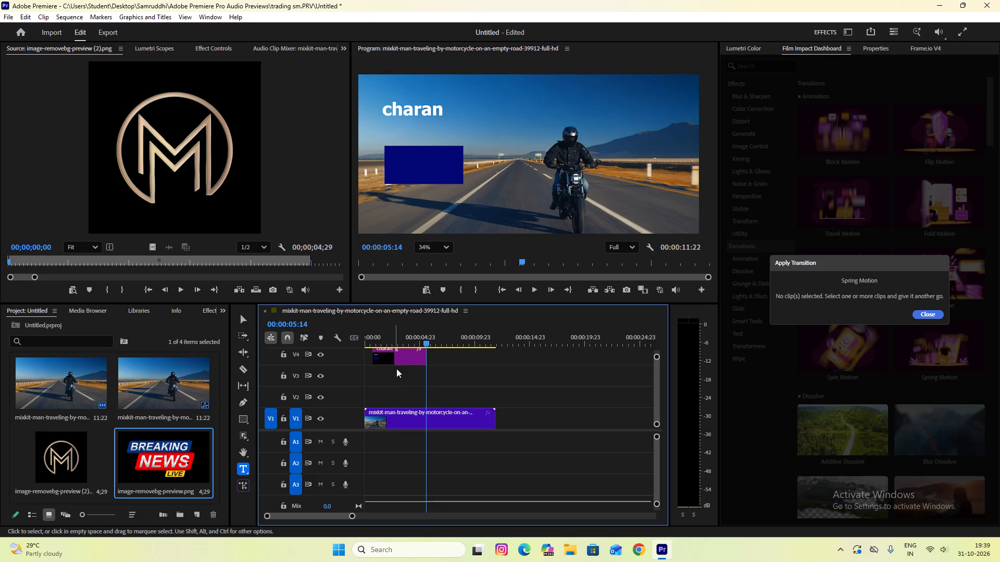
{"action": "left_click", "coordinate": [402, 355]}
{"action": "key", "text": "Delete"}
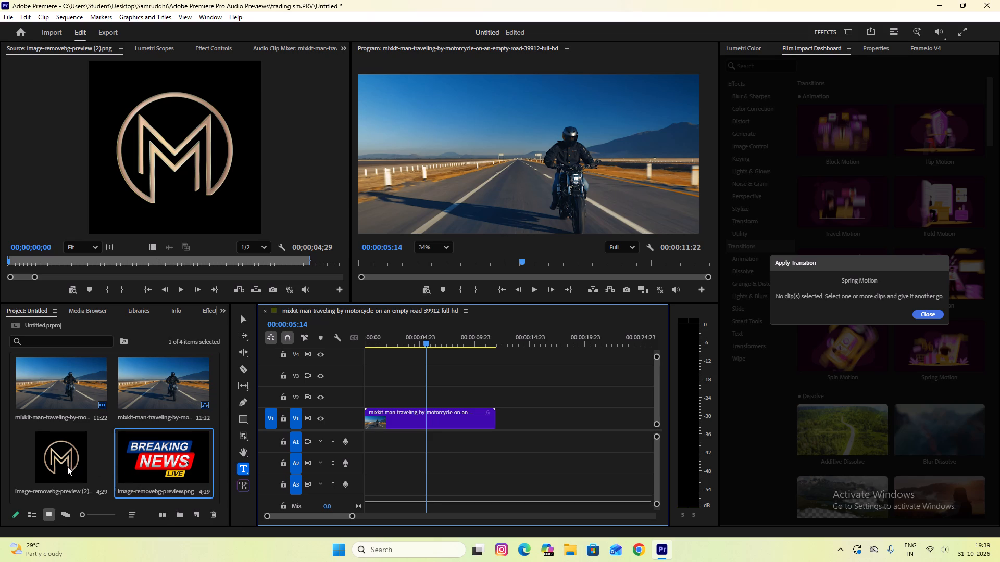
Place the circular M logo image on track V2 at the sequence start, above the motorcycle video, and play it back.
{"action": "left_click_drag", "start_coordinate": [65, 465], "coordinate": [363, 398]}
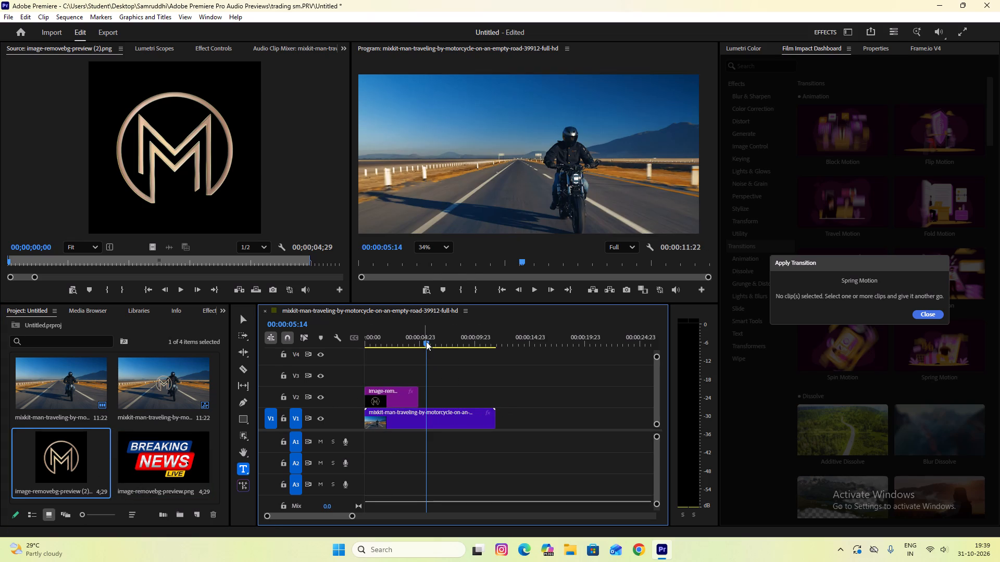
{"action": "left_click_drag", "start_coordinate": [427, 341], "coordinate": [367, 363]}
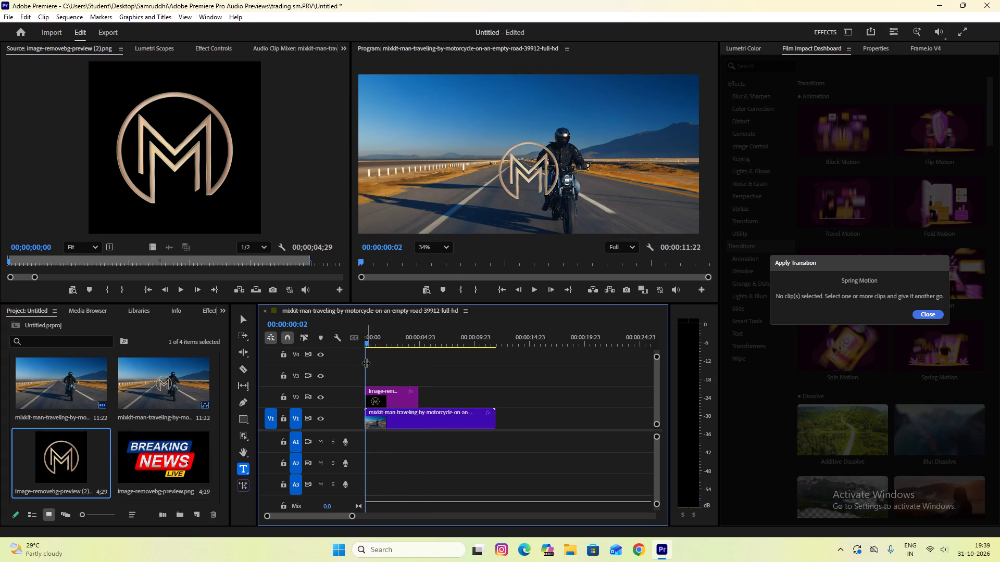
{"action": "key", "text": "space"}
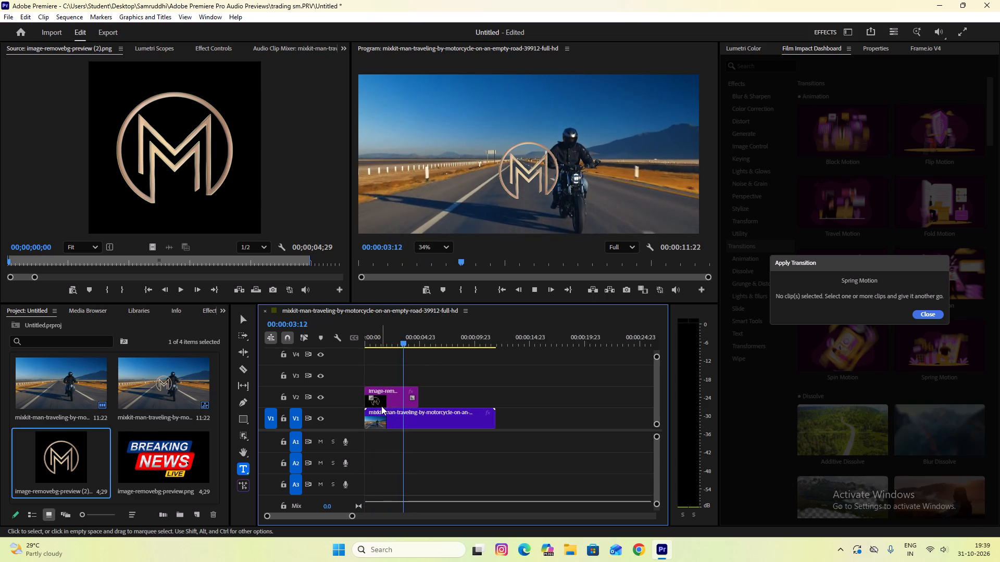
Select the M logo clip on V2 and scale the logo down to less than half its size in the frame.
{"action": "double_click", "coordinate": [392, 391]}
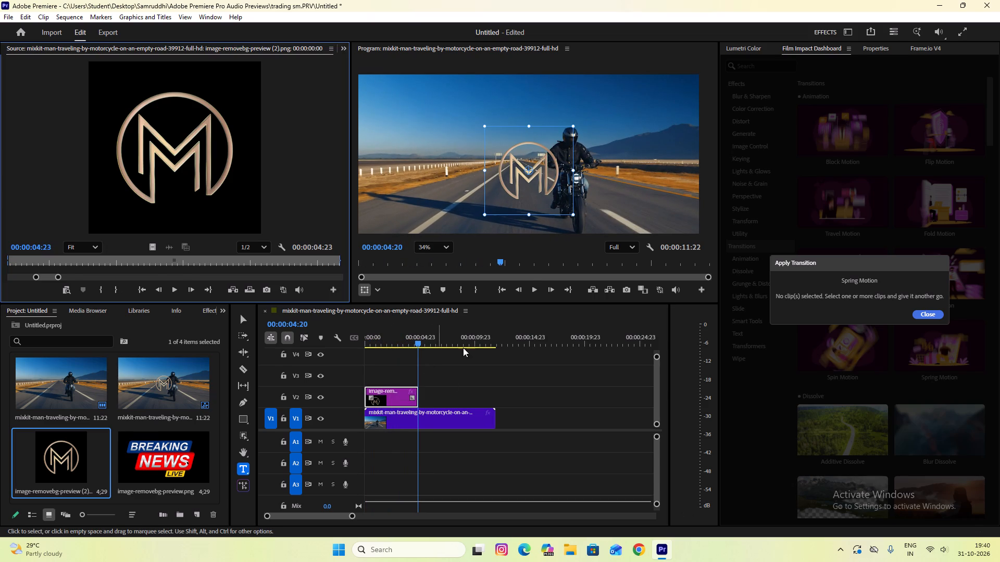
{"action": "left_click", "coordinate": [528, 168]}
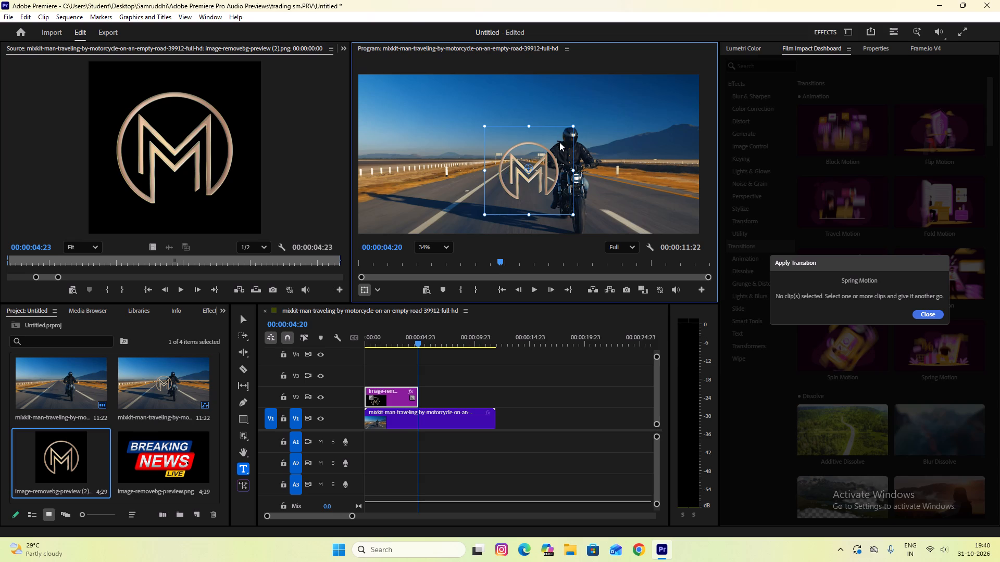
{"action": "left_click_drag", "start_coordinate": [571, 127], "coordinate": [536, 153]}
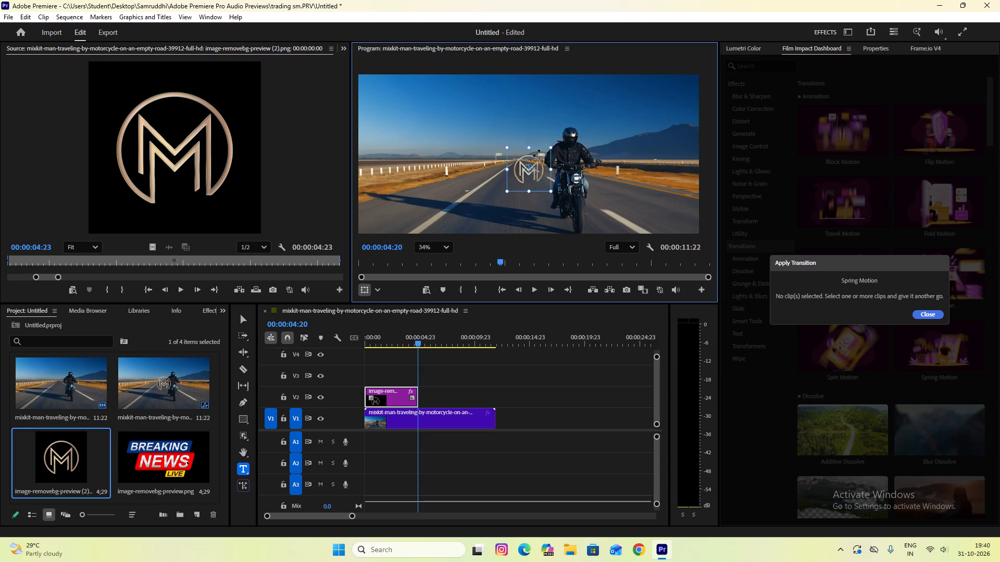
{"action": "left_click_drag", "start_coordinate": [536, 153], "coordinate": [536, 156]}
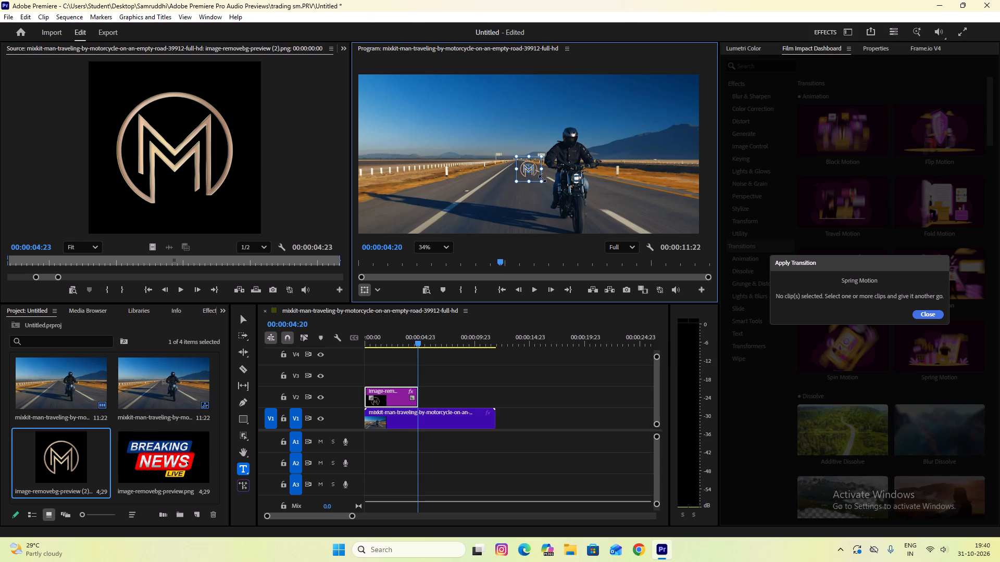
{"action": "left_click_drag", "start_coordinate": [543, 182], "coordinate": [516, 176]}
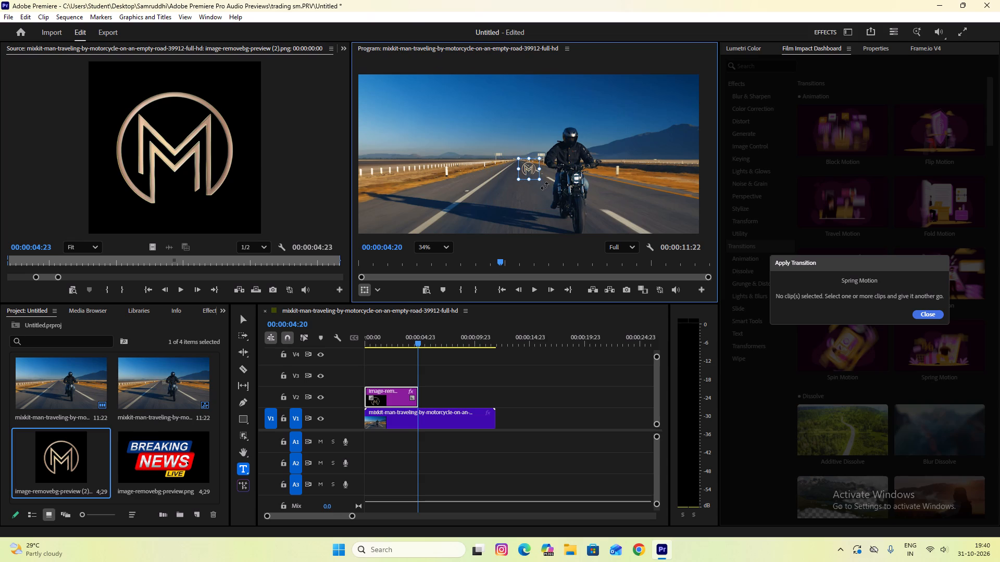
{"action": "scroll", "coordinate": [544, 186], "scroll_direction": "up", "scroll_amount": 2}
{"action": "scroll", "coordinate": [545, 186], "scroll_direction": "down", "scroll_amount": 1}
{"action": "left_click", "coordinate": [529, 171]}
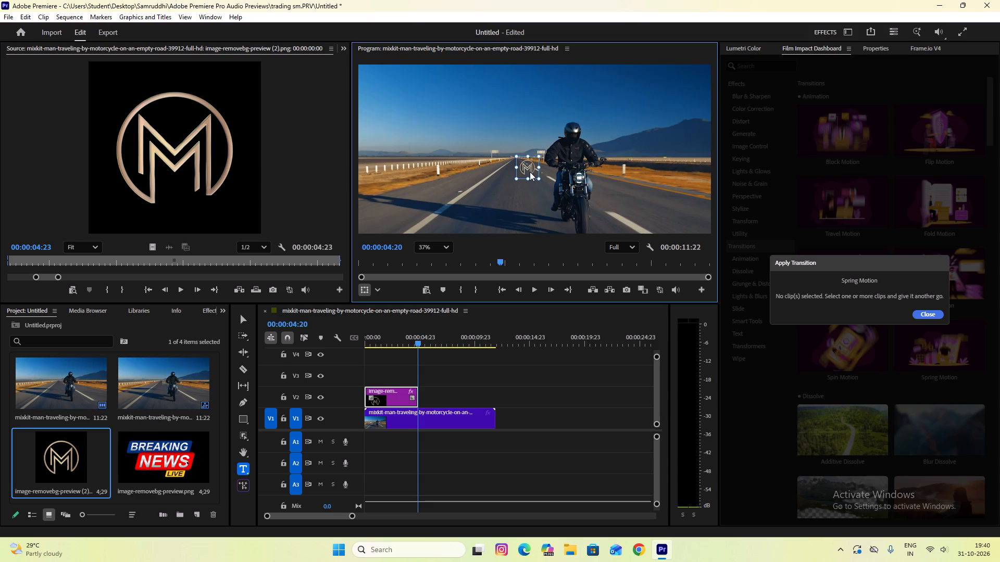
{"action": "left_click_drag", "start_coordinate": [538, 178], "coordinate": [549, 201]}
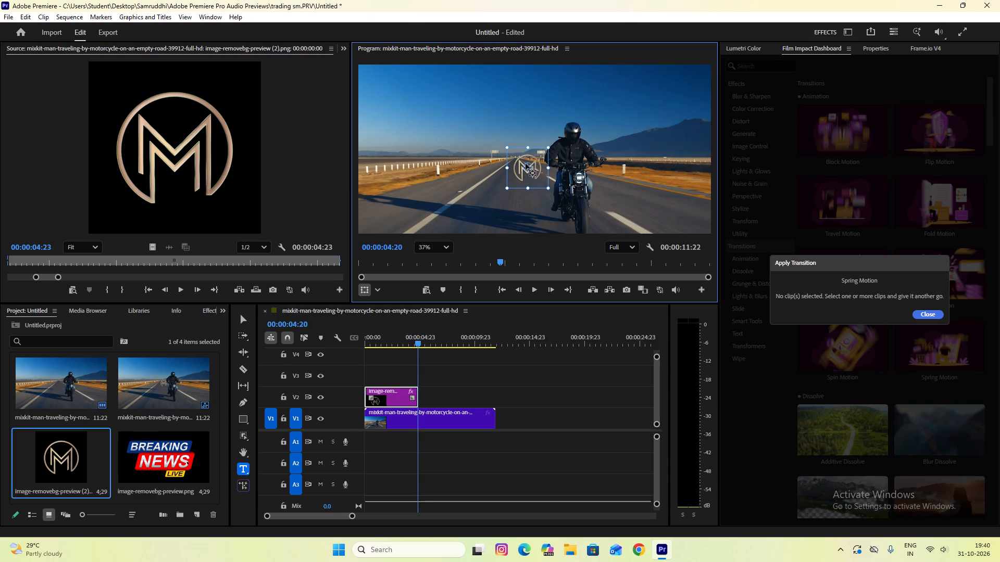
Move the scaled-down M logo from the centre of the video frame to its upper-left corner area, over the sky.
{"action": "left_click_drag", "start_coordinate": [525, 163], "coordinate": [494, 158]}
{"action": "left_click_drag", "start_coordinate": [494, 158], "coordinate": [460, 134]}
{"action": "left_click_drag", "start_coordinate": [526, 167], "coordinate": [461, 140]}
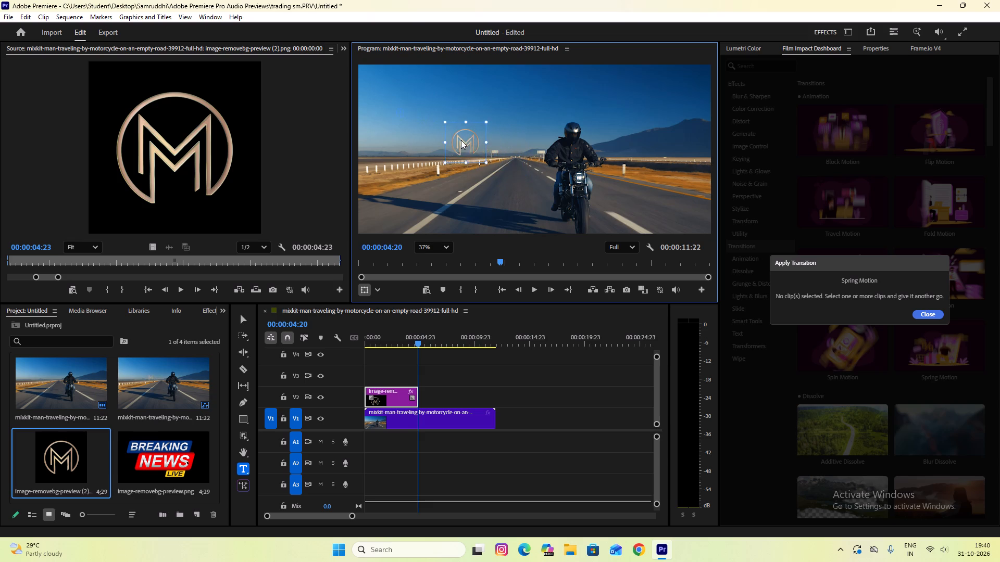
{"action": "left_click_drag", "start_coordinate": [461, 140], "coordinate": [404, 105]}
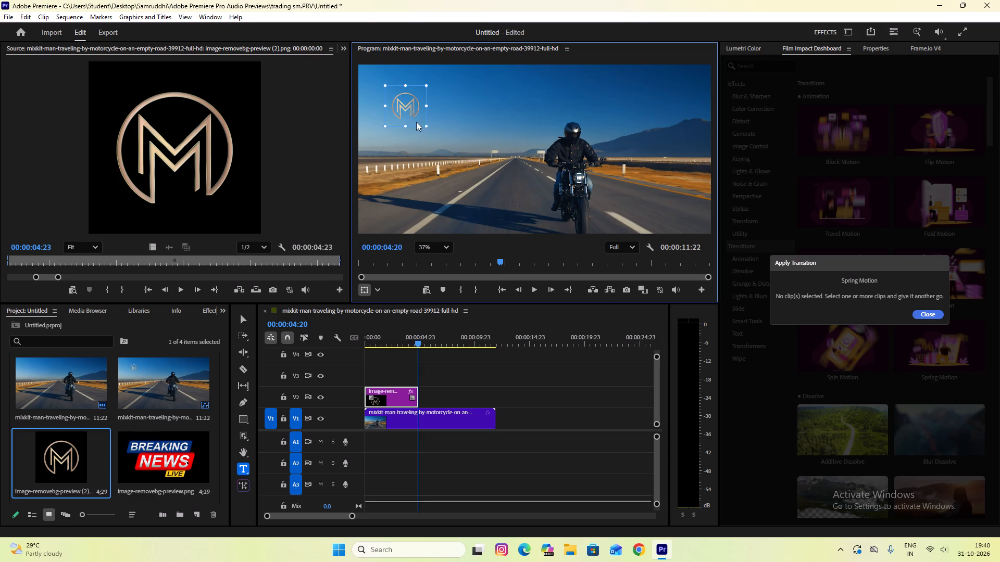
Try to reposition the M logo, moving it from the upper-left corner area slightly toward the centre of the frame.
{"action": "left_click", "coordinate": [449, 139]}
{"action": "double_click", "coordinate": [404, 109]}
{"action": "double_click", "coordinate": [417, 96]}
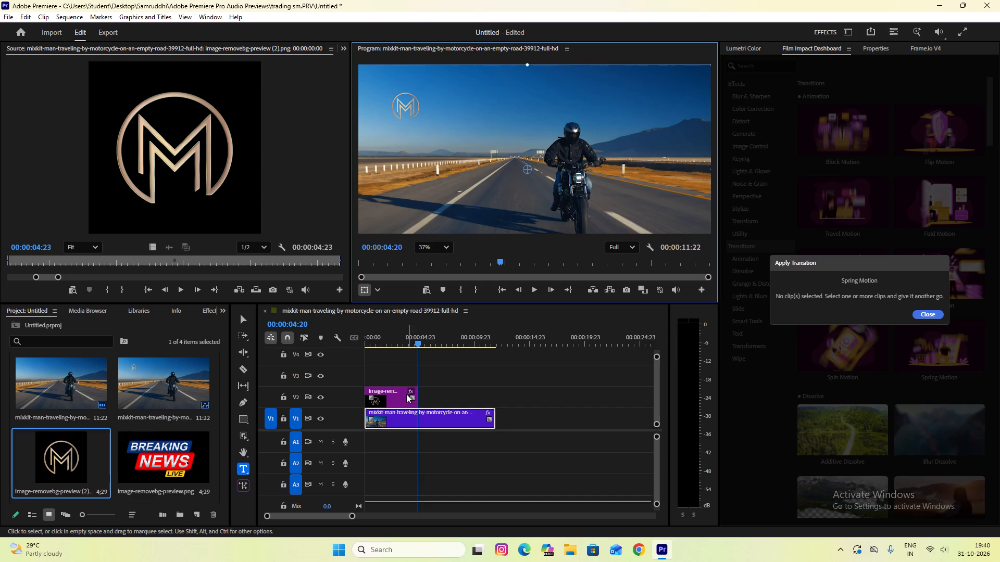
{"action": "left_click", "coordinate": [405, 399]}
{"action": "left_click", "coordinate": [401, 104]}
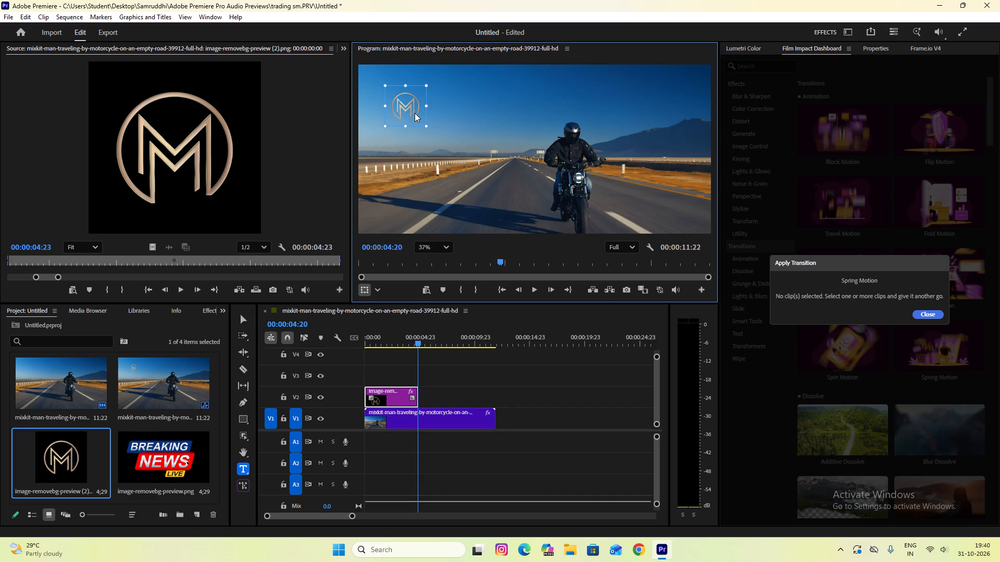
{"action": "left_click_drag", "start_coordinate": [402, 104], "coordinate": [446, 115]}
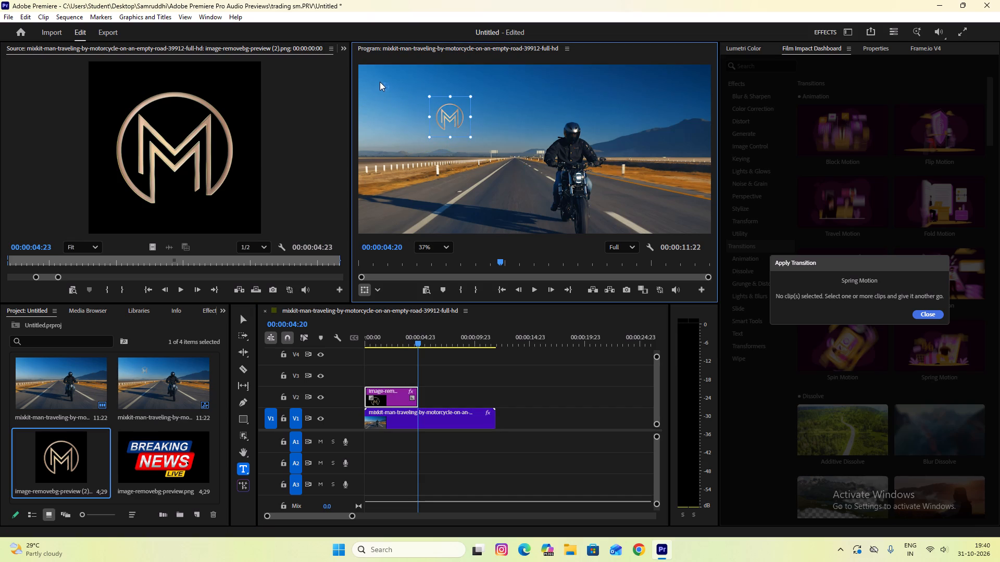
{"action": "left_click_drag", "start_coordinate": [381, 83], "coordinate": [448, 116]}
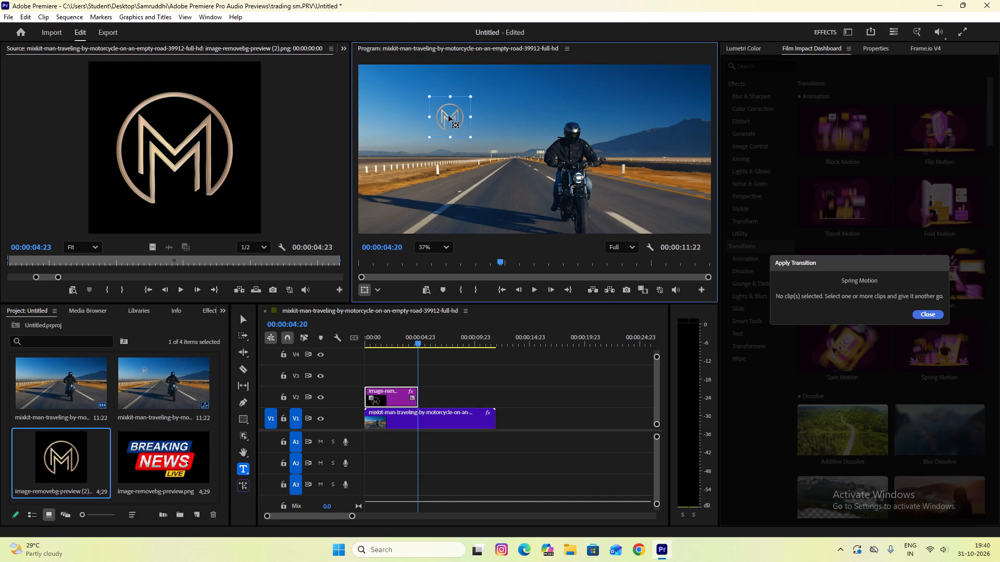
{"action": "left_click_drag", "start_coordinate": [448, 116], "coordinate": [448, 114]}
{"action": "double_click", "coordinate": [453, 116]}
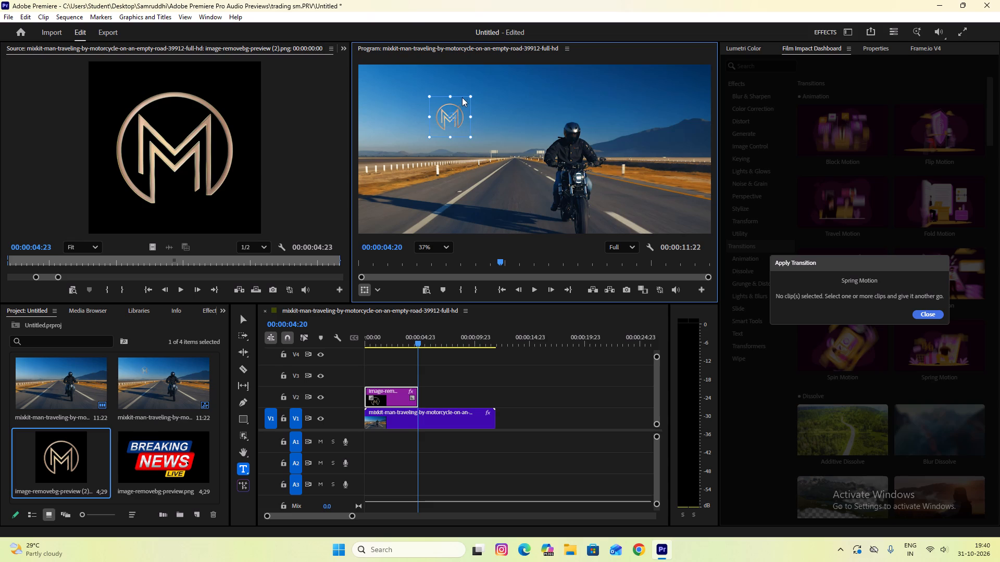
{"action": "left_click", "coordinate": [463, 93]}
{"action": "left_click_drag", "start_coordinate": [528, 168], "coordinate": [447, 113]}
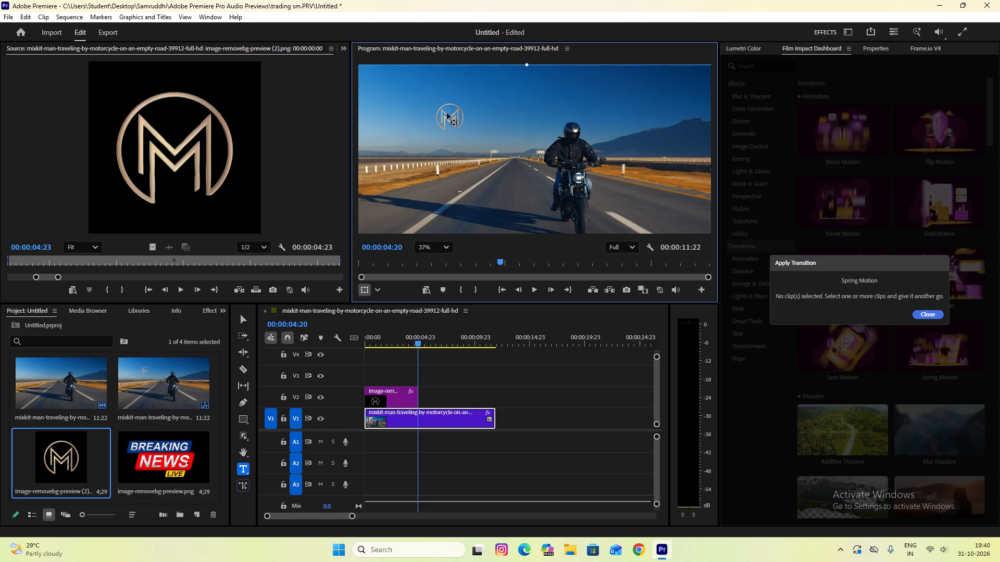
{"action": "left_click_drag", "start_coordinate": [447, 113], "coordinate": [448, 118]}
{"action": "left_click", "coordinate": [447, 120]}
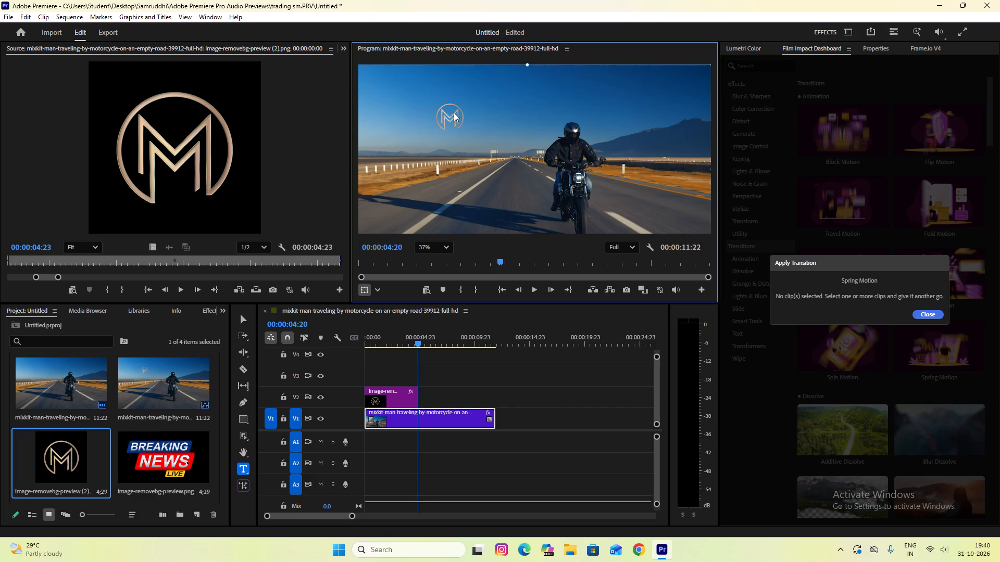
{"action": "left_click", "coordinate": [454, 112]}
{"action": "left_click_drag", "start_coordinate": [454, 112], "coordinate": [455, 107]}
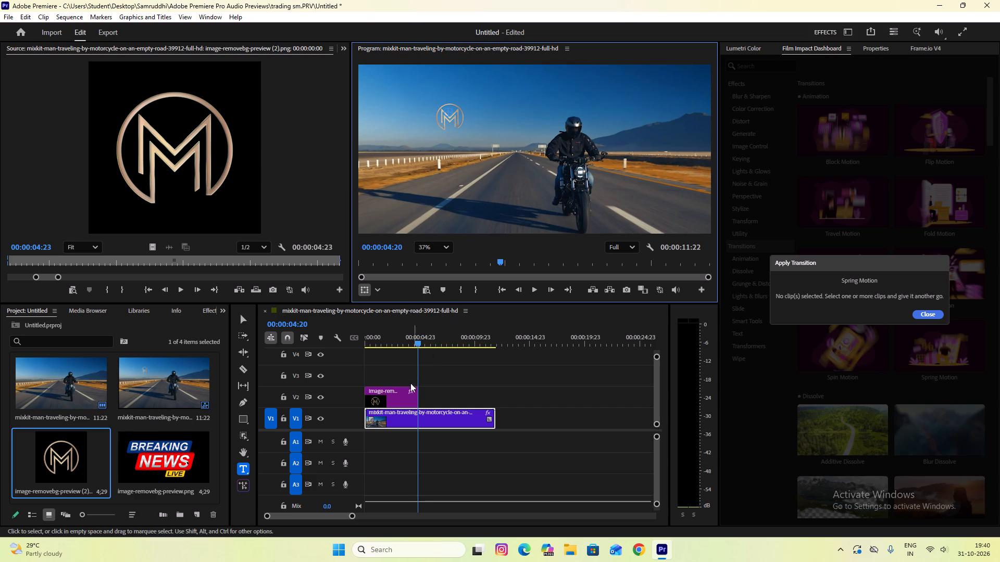
Select the M logo clip on V2 and enlarge the logo to roughly twice its size in the frame.
{"action": "left_click", "coordinate": [405, 392]}
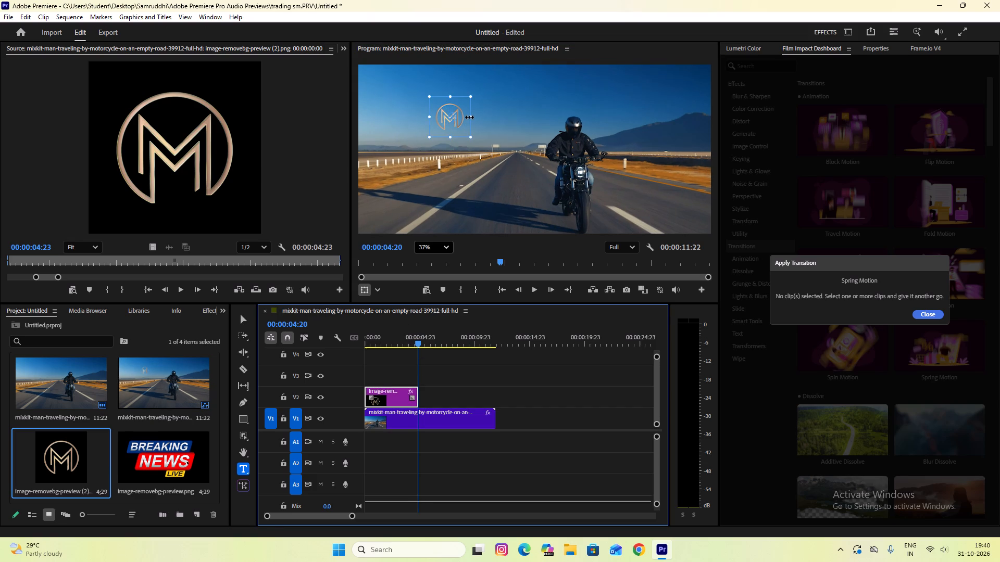
{"action": "left_click_drag", "start_coordinate": [469, 117], "coordinate": [479, 119]}
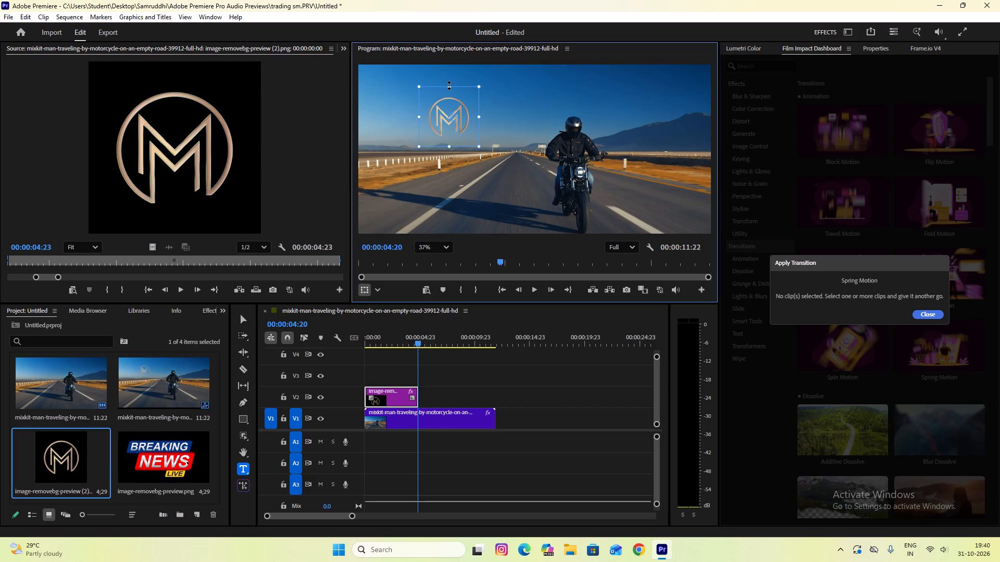
{"action": "left_click_drag", "start_coordinate": [448, 85], "coordinate": [432, 90]}
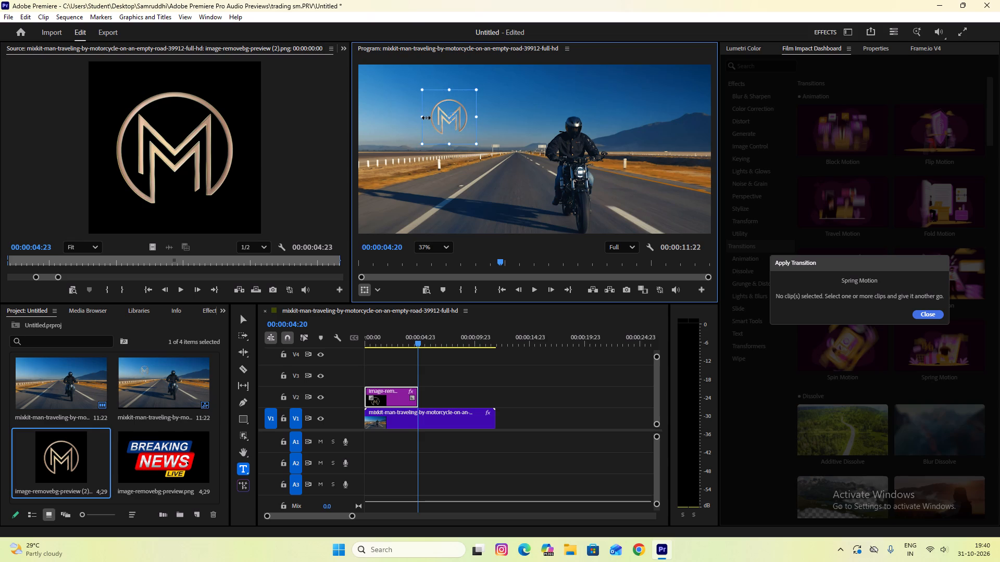
{"action": "left_click_drag", "start_coordinate": [425, 118], "coordinate": [405, 115]}
Move the enlarged M logo into the upper-left corner of the video frame and dismiss the Apply Transition message.
{"action": "left_click", "coordinate": [451, 119]}
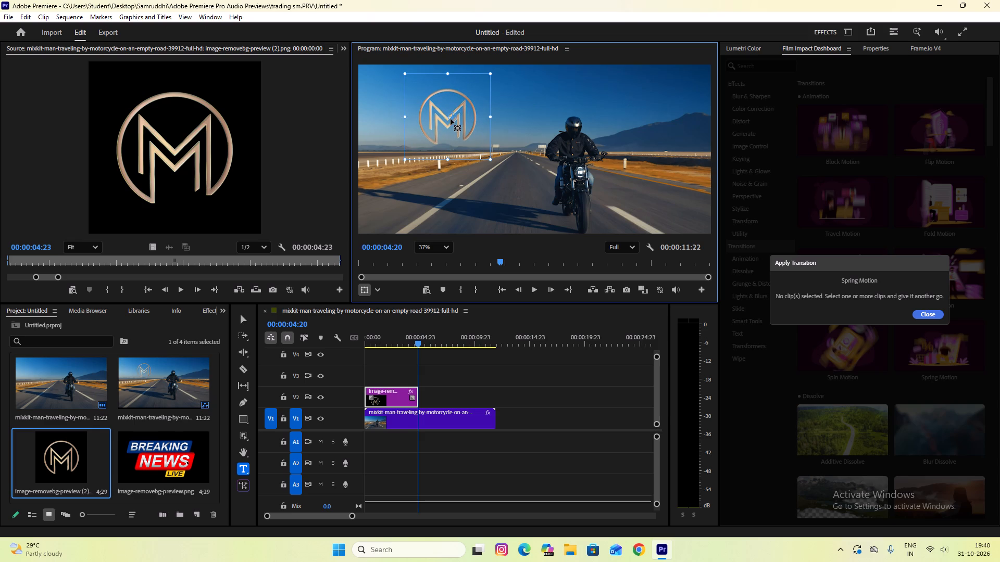
{"action": "triple_click", "coordinate": [442, 117]}
{"action": "left_click_drag", "start_coordinate": [468, 132], "coordinate": [431, 126]}
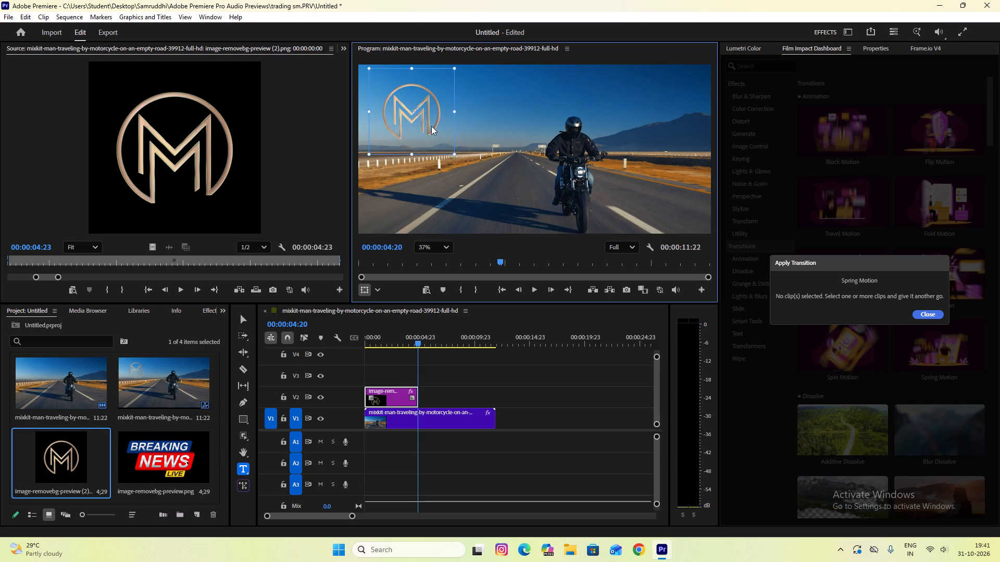
{"action": "left_click_drag", "start_coordinate": [431, 126], "coordinate": [422, 125]}
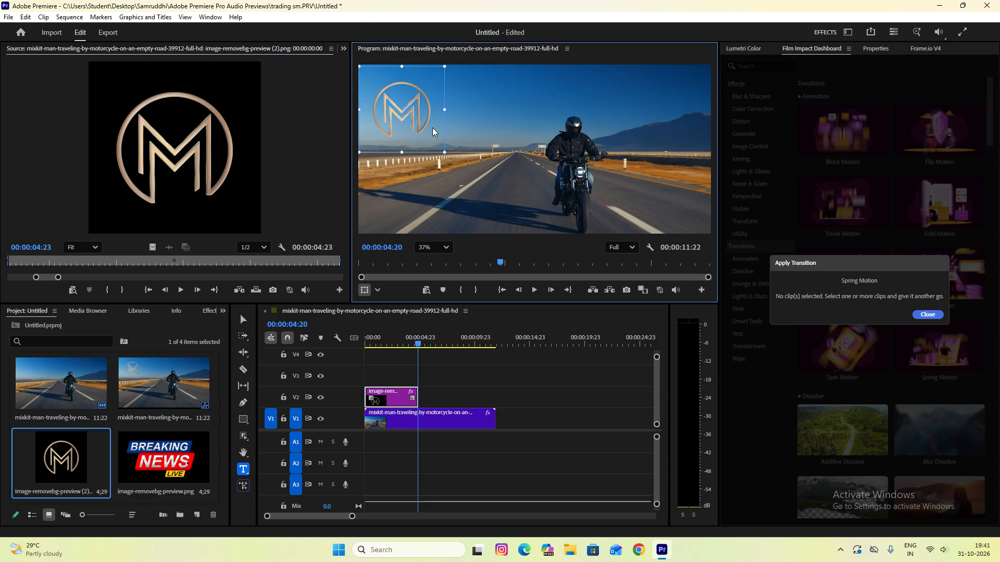
{"action": "left_click", "coordinate": [432, 127]}
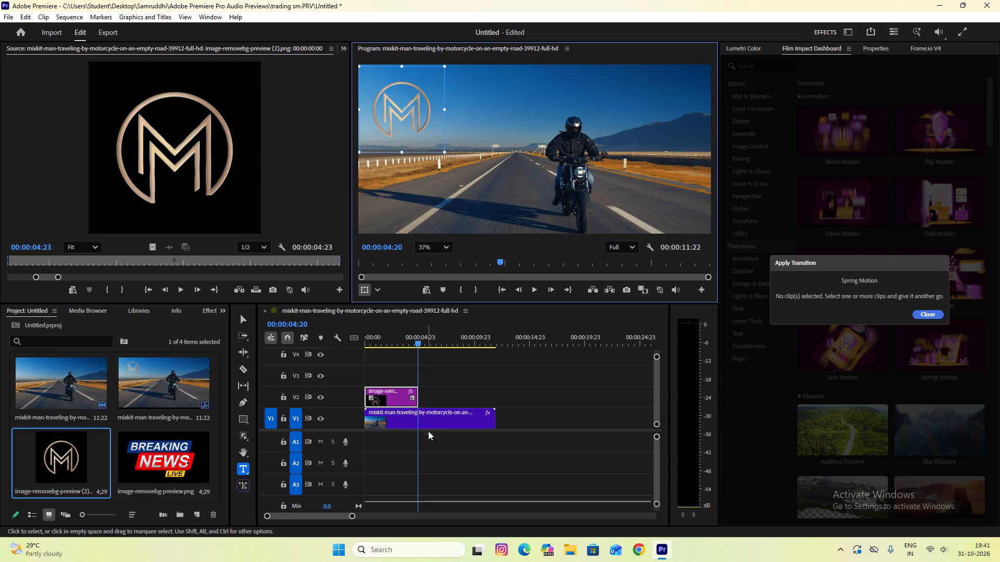
{"action": "left_click", "coordinate": [928, 314]}
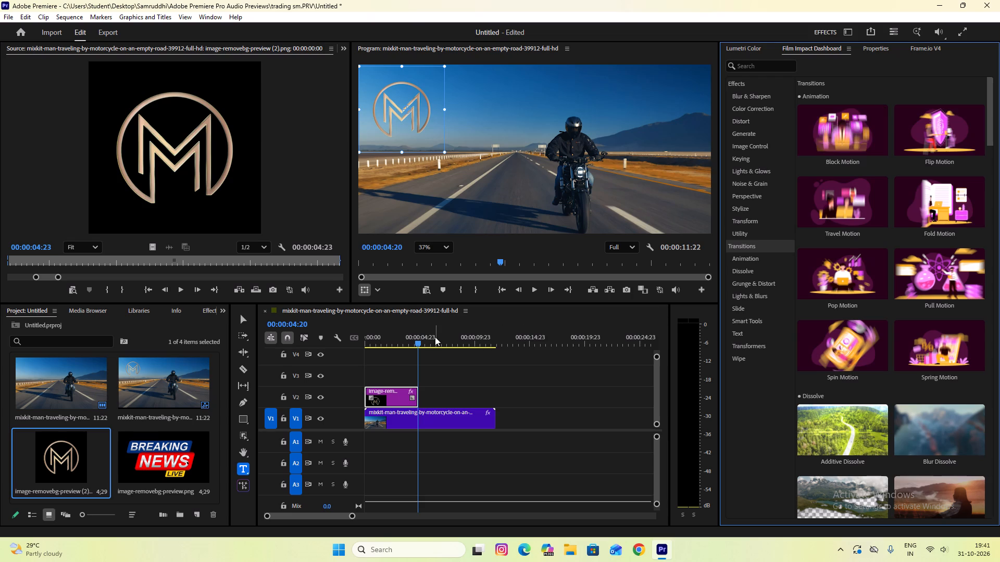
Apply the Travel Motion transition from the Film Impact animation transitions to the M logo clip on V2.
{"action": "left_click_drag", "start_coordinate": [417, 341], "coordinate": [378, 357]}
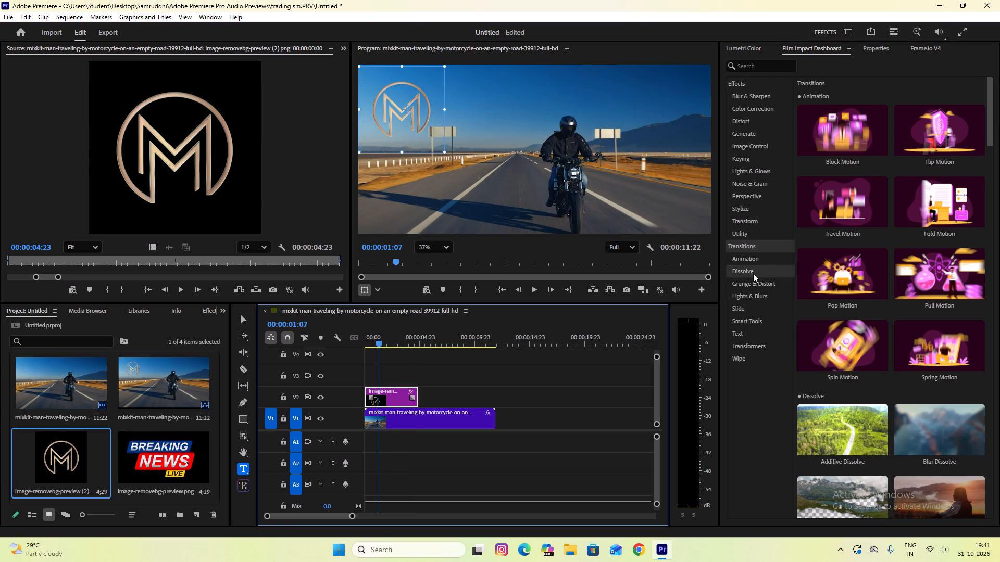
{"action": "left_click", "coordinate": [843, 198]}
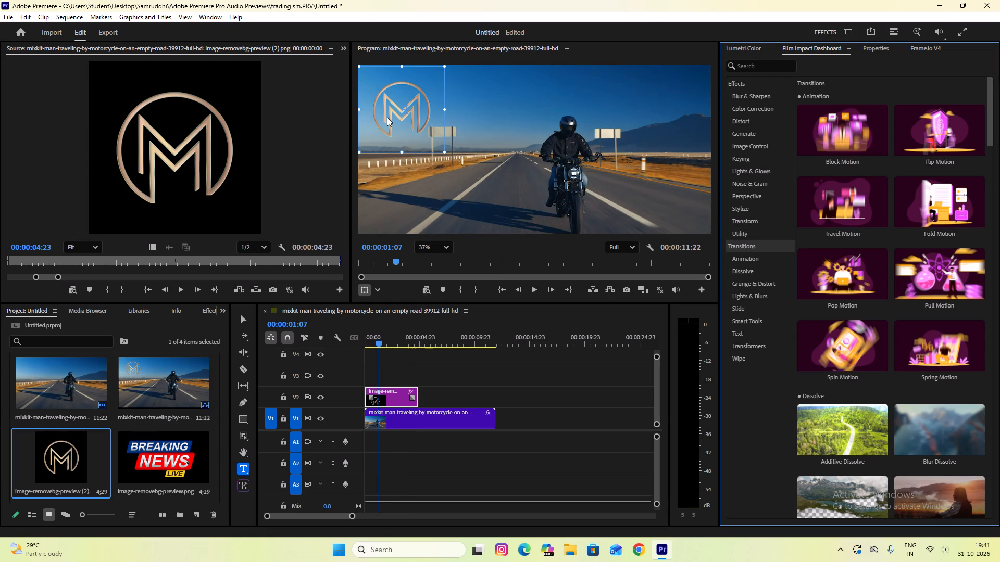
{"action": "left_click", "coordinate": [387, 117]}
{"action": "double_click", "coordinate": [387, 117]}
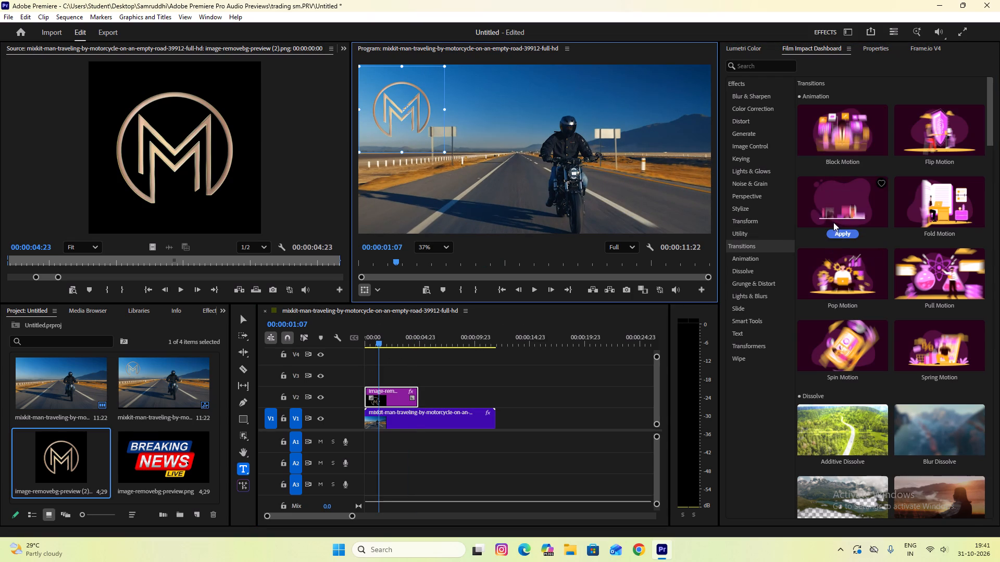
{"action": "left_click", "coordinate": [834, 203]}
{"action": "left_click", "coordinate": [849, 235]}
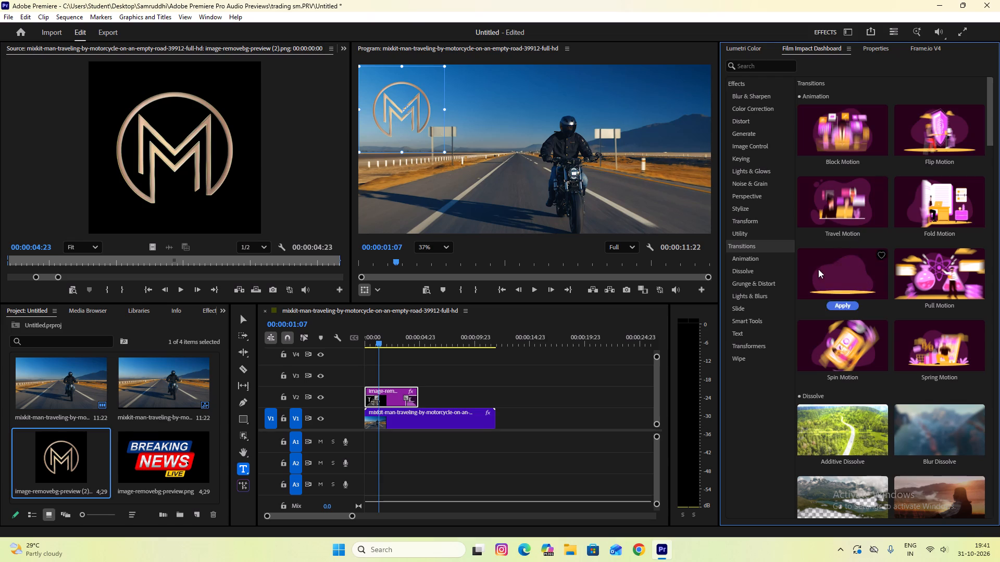
Apply the Film Impact Pop Motion transition to the M logo clip on V2 and play the sequence from the start.
{"action": "left_click", "coordinate": [848, 286]}
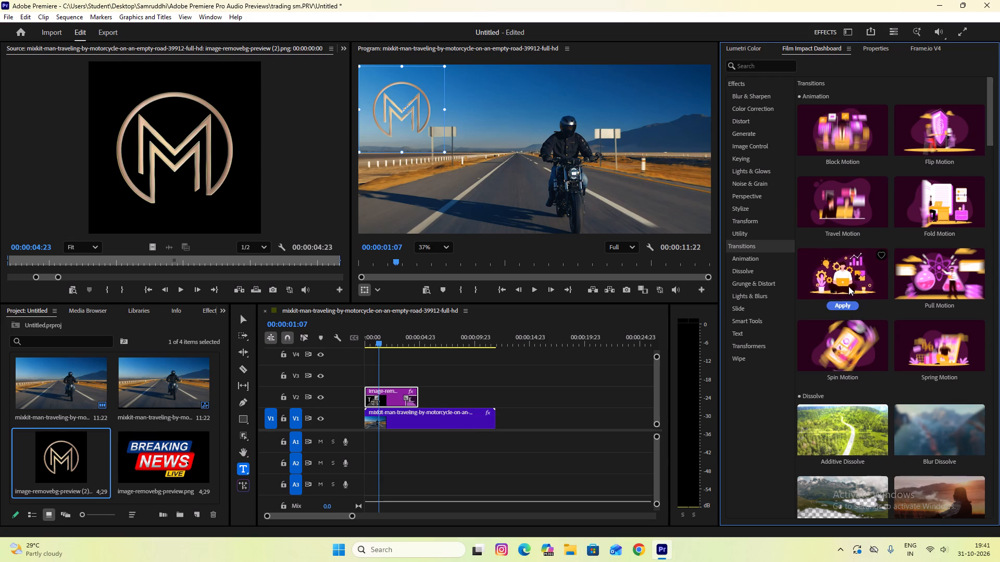
{"action": "left_click", "coordinate": [843, 306]}
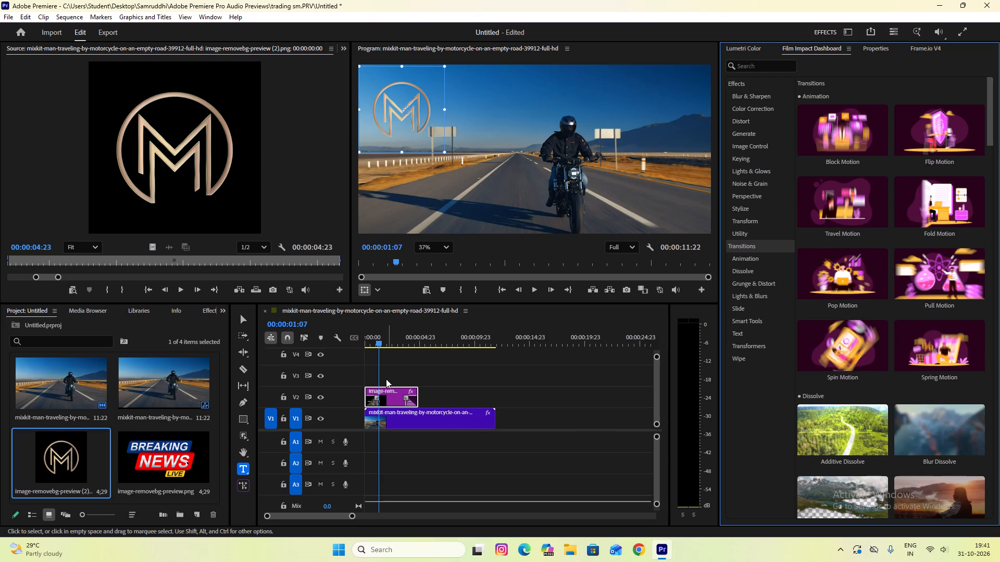
{"action": "left_click_drag", "start_coordinate": [380, 343], "coordinate": [366, 351]}
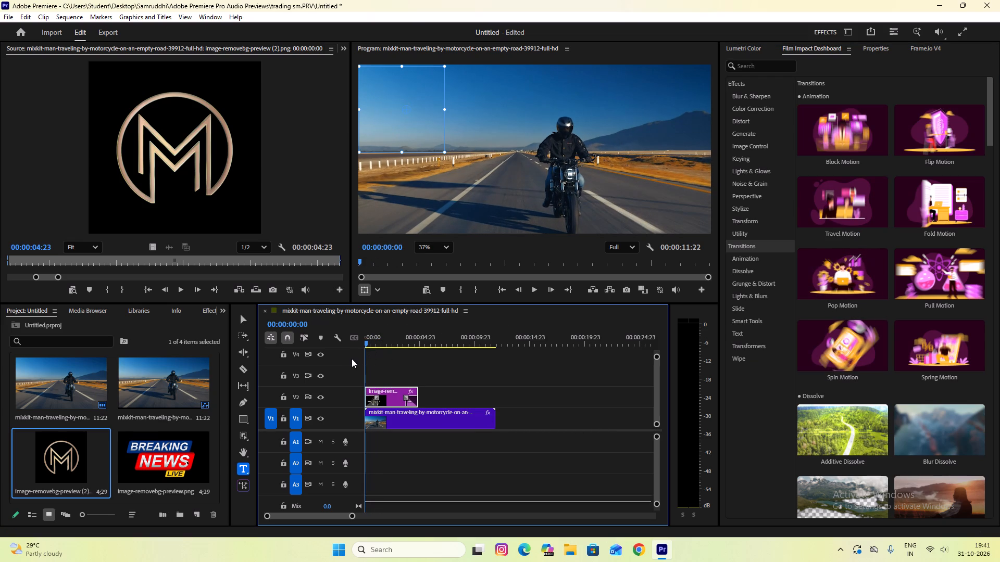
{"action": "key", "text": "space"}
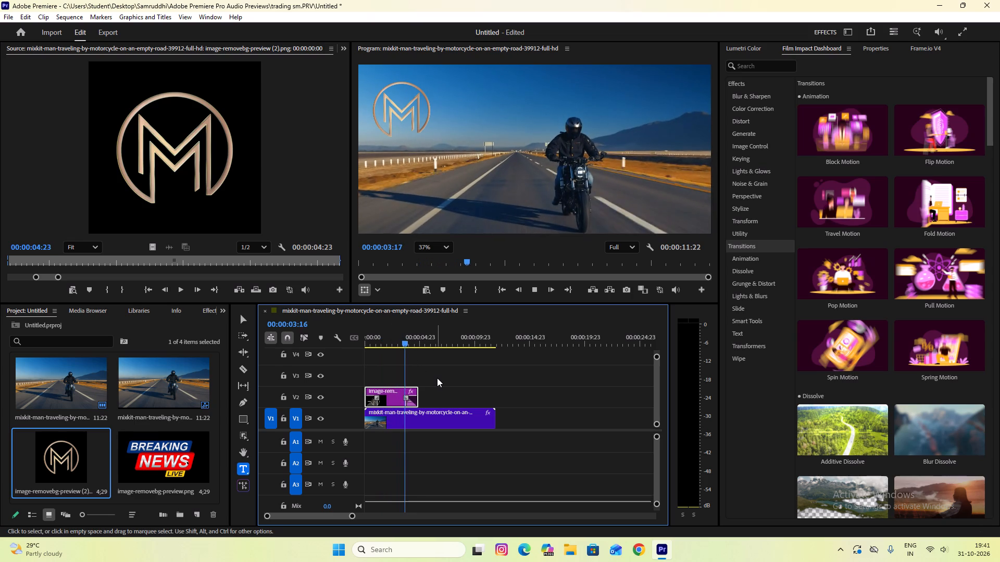
{"action": "left_click_drag", "start_coordinate": [418, 342], "coordinate": [355, 349]}
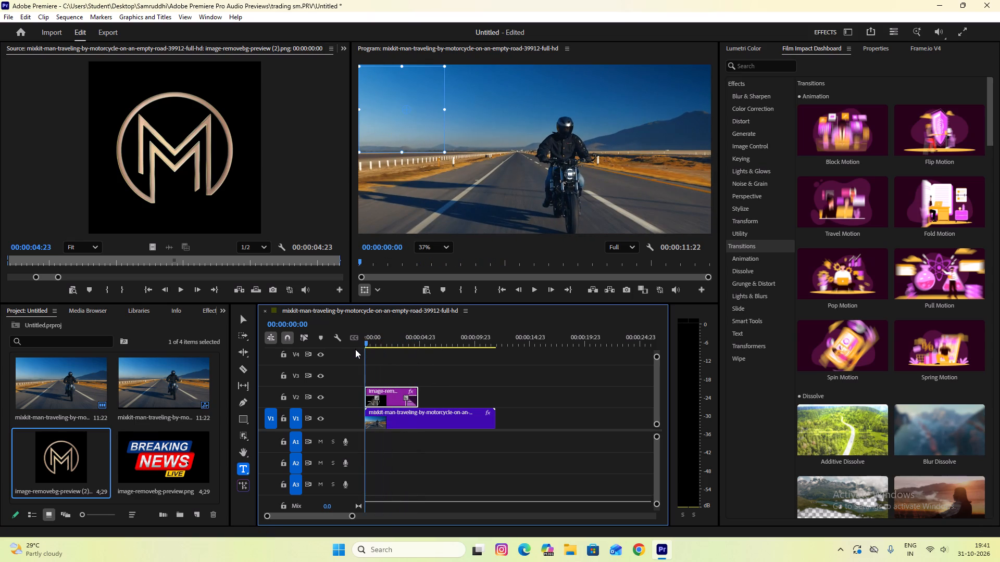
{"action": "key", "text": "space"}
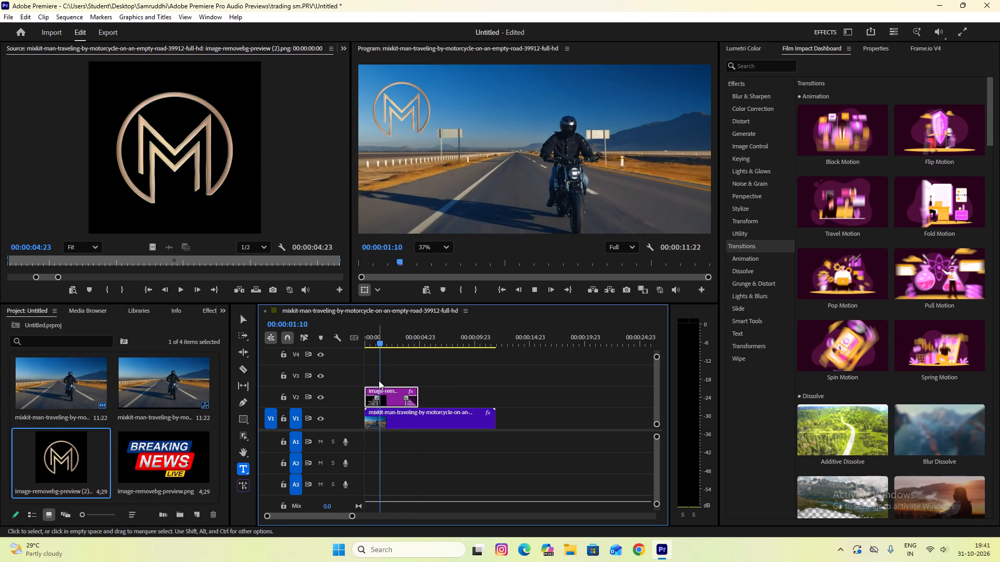
{"action": "left_click", "coordinate": [511, 432]}
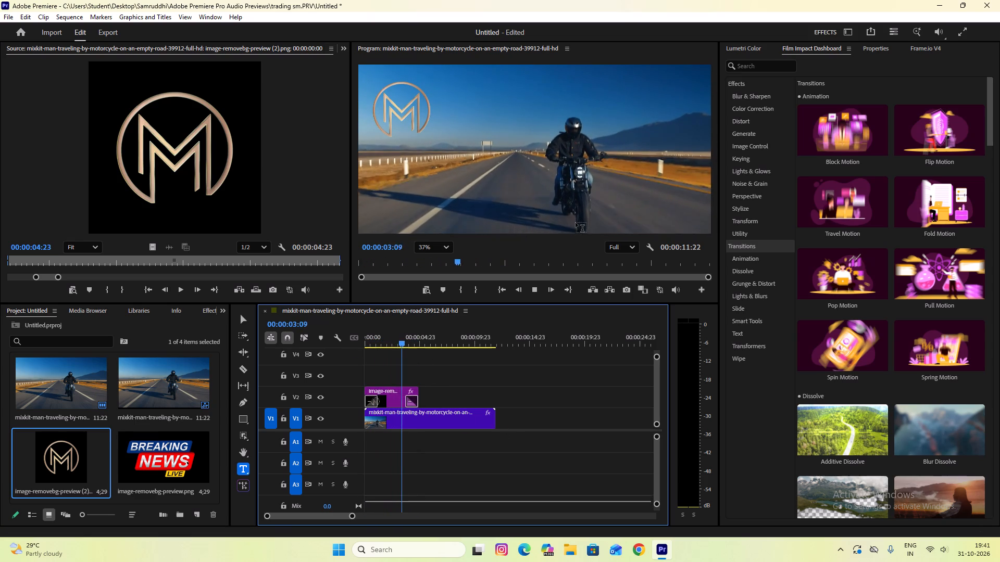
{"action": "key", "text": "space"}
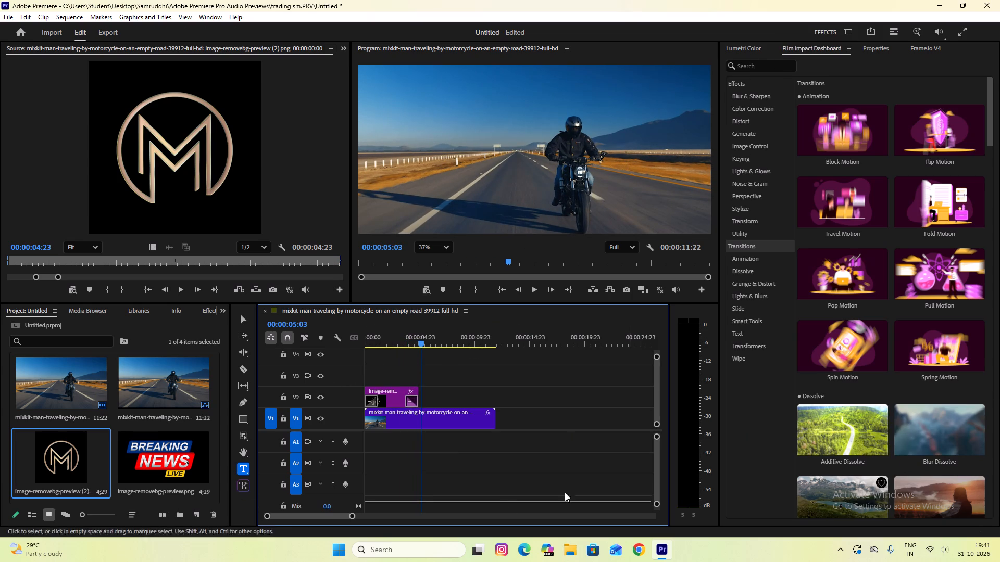
Place the Breaking News image on track V3 at the sequence start, above the logo clip, and play it back.
{"action": "left_click_drag", "start_coordinate": [160, 465], "coordinate": [361, 379]}
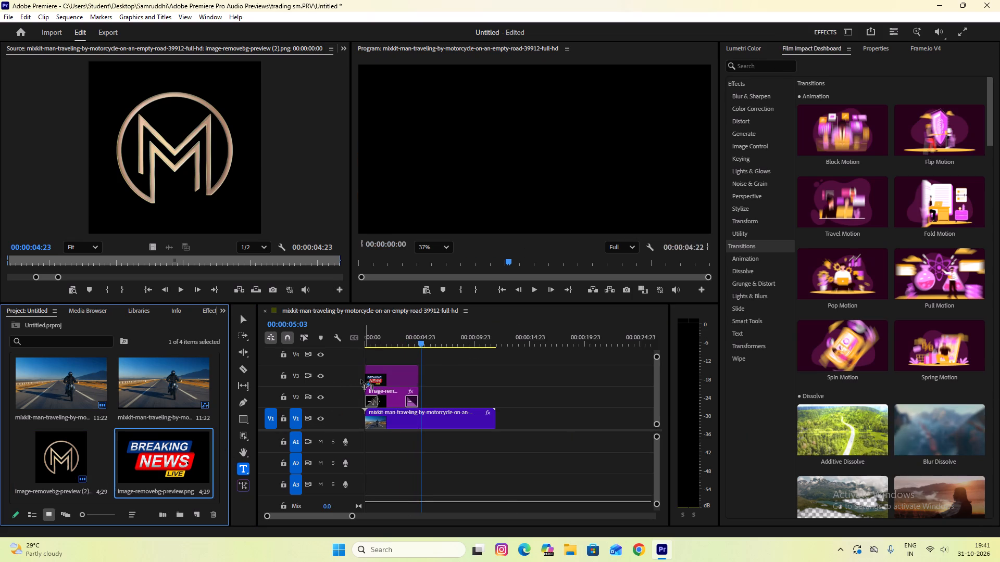
{"action": "left_click_drag", "start_coordinate": [361, 379], "coordinate": [365, 375]}
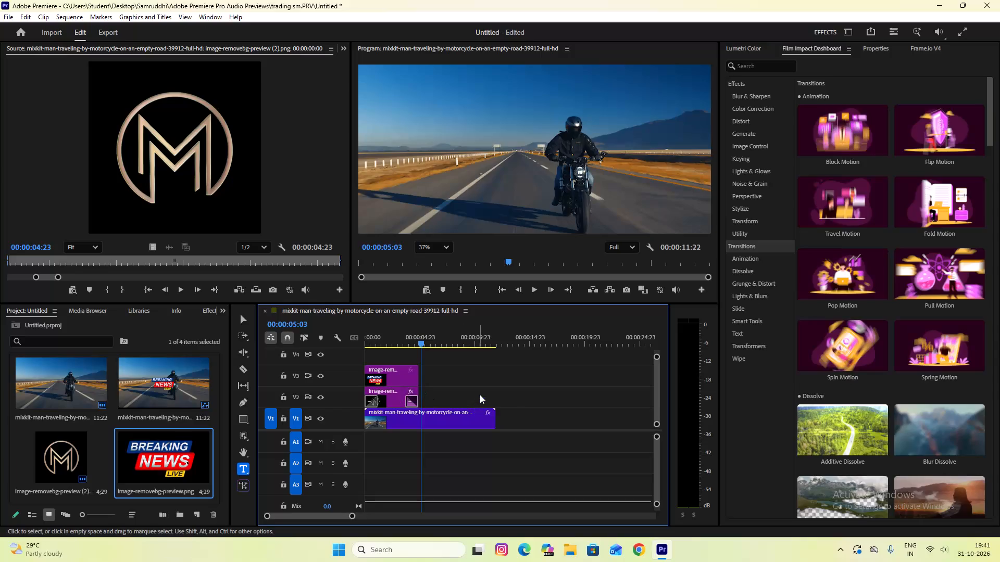
{"action": "left_click", "coordinate": [391, 380]}
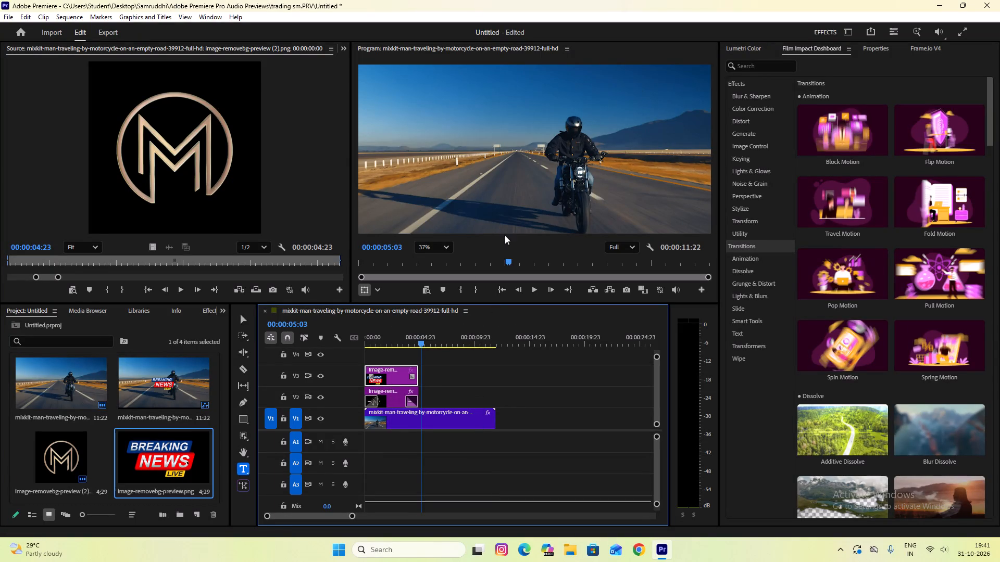
{"action": "left_click_drag", "start_coordinate": [423, 344], "coordinate": [365, 361]}
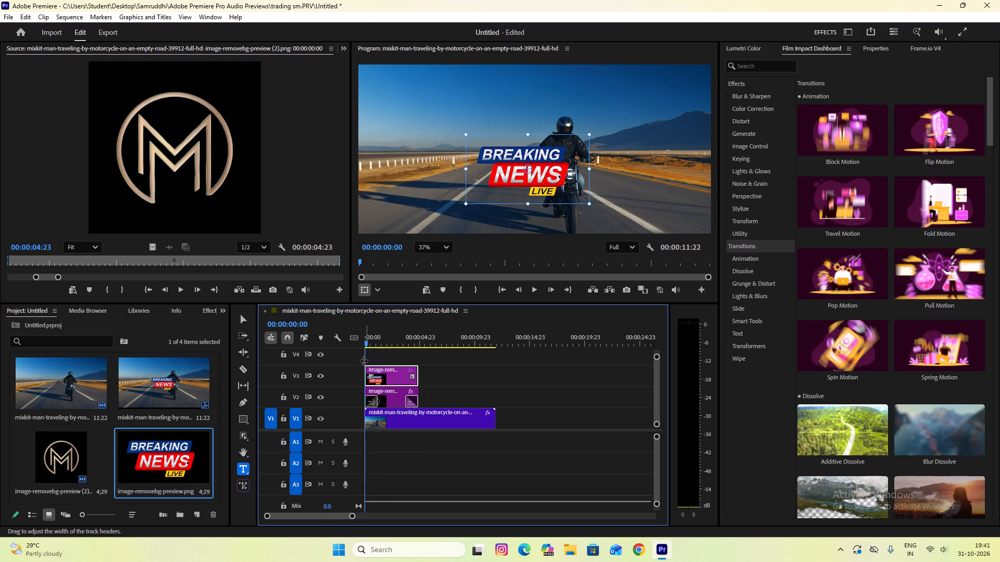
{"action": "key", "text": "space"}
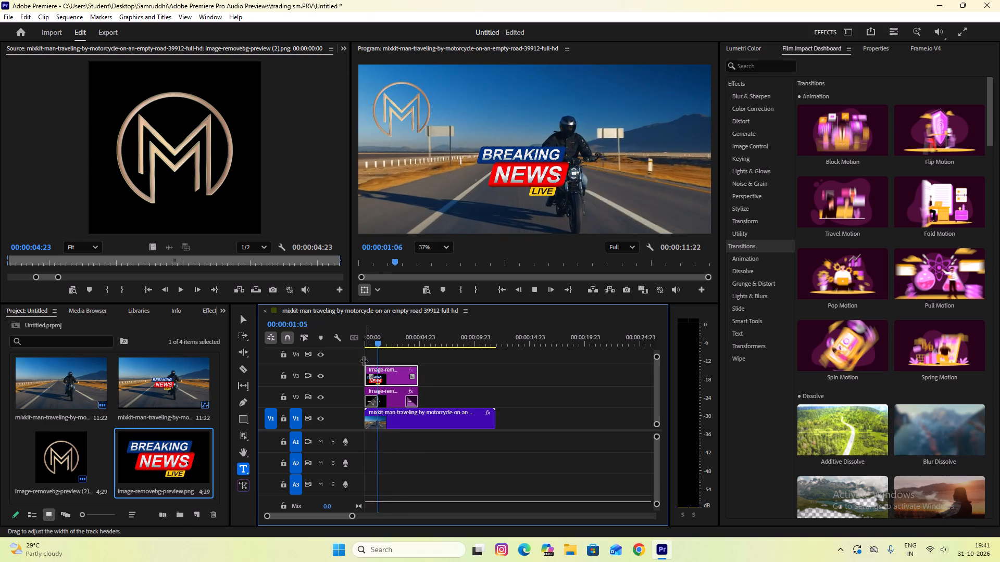
Move the Breaking News graphic on V3 from the centre into the upper-right area of the video frame.
{"action": "left_click", "coordinate": [395, 376]}
{"action": "double_click", "coordinate": [395, 376]}
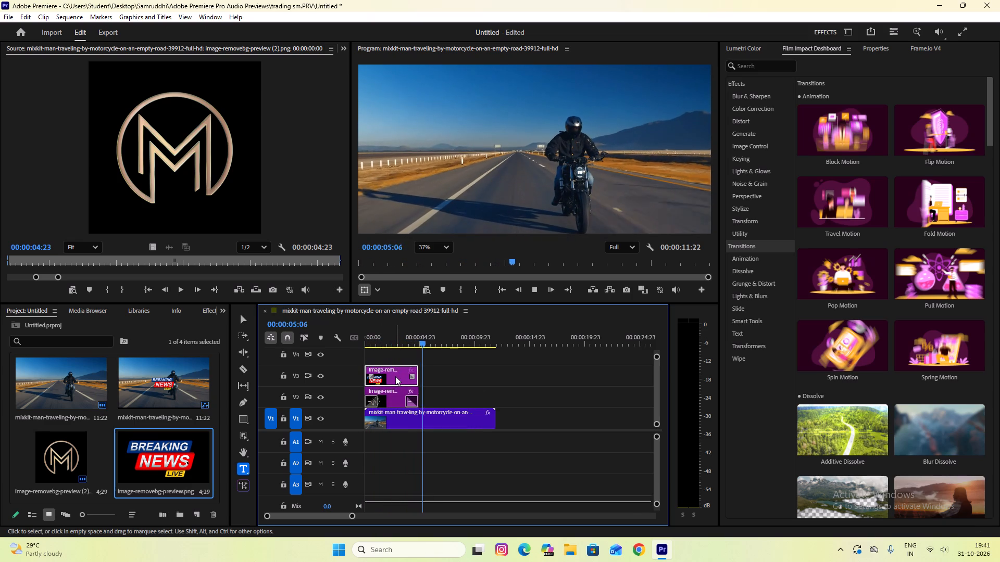
{"action": "left_click", "coordinate": [395, 376]}
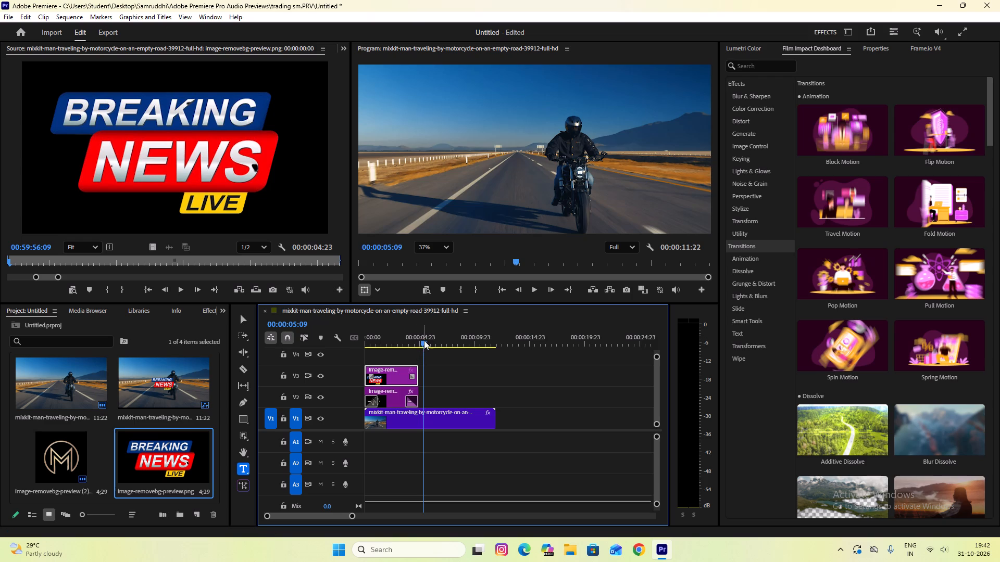
{"action": "left_click_drag", "start_coordinate": [424, 340], "coordinate": [392, 358]}
{"action": "left_click", "coordinate": [396, 378]}
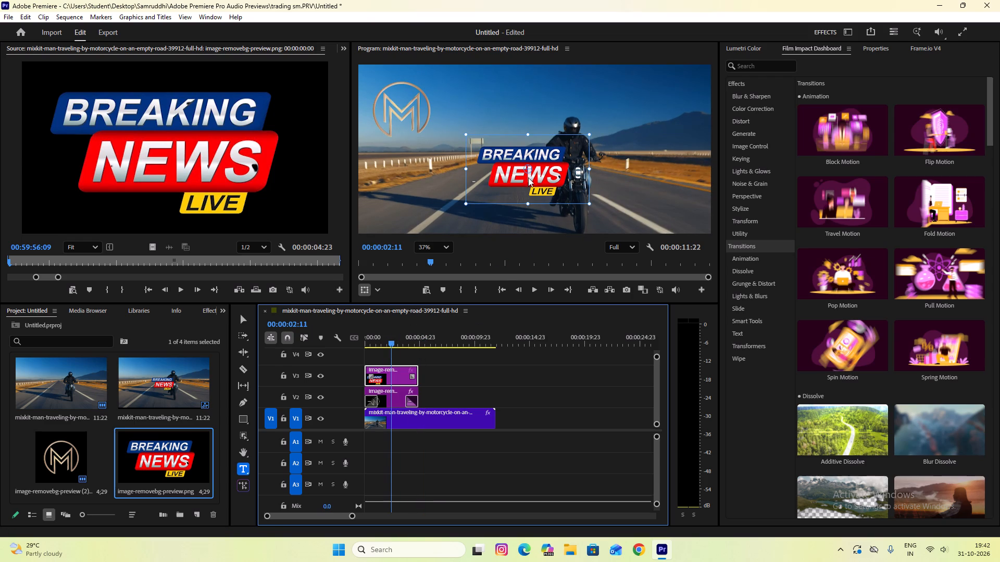
{"action": "left_click_drag", "start_coordinate": [528, 168], "coordinate": [546, 164]}
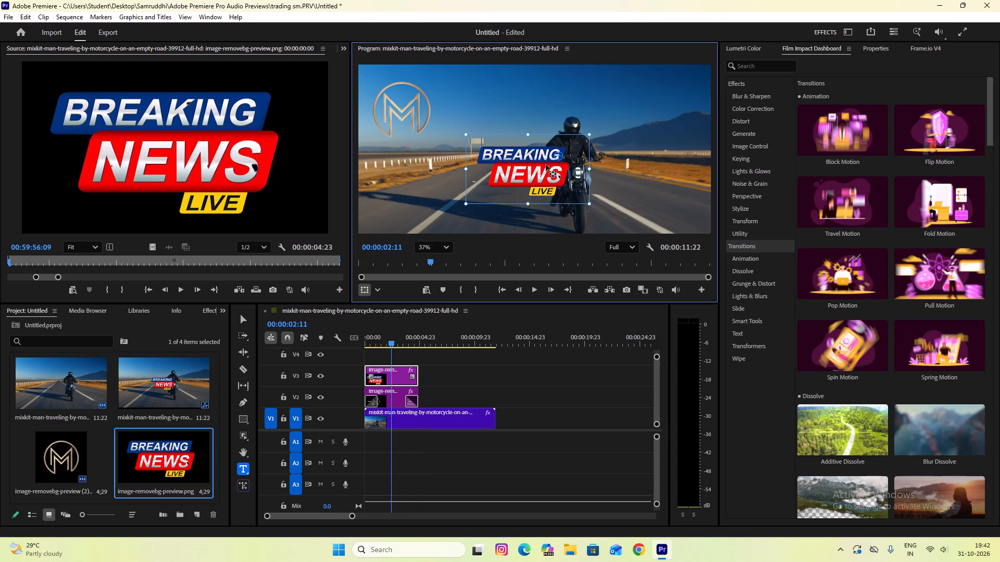
{"action": "left_click_drag", "start_coordinate": [546, 164], "coordinate": [520, 169]}
{"action": "left_click", "coordinate": [523, 171]}
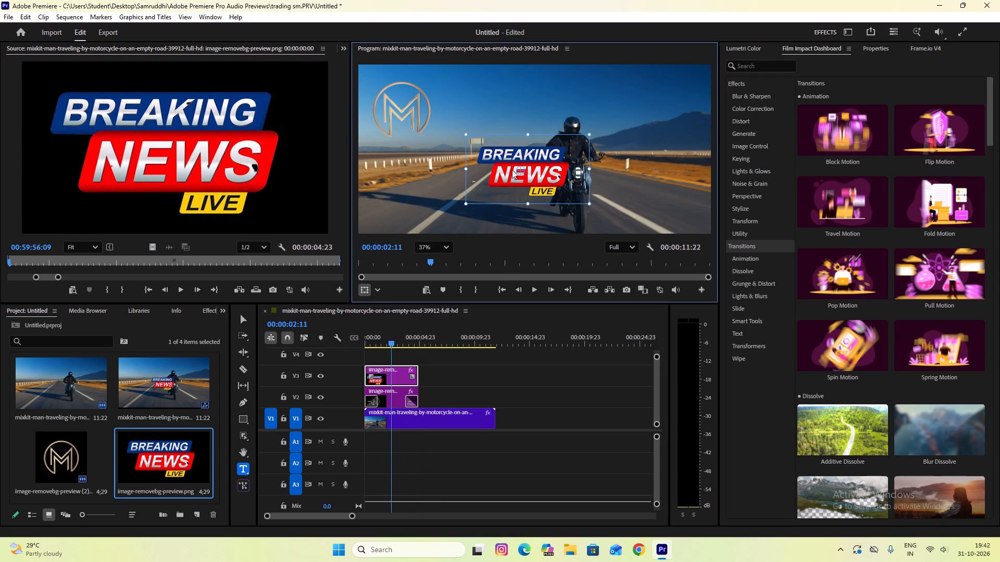
{"action": "left_click", "coordinate": [518, 165]}
{"action": "left_click_drag", "start_coordinate": [564, 160], "coordinate": [673, 99]}
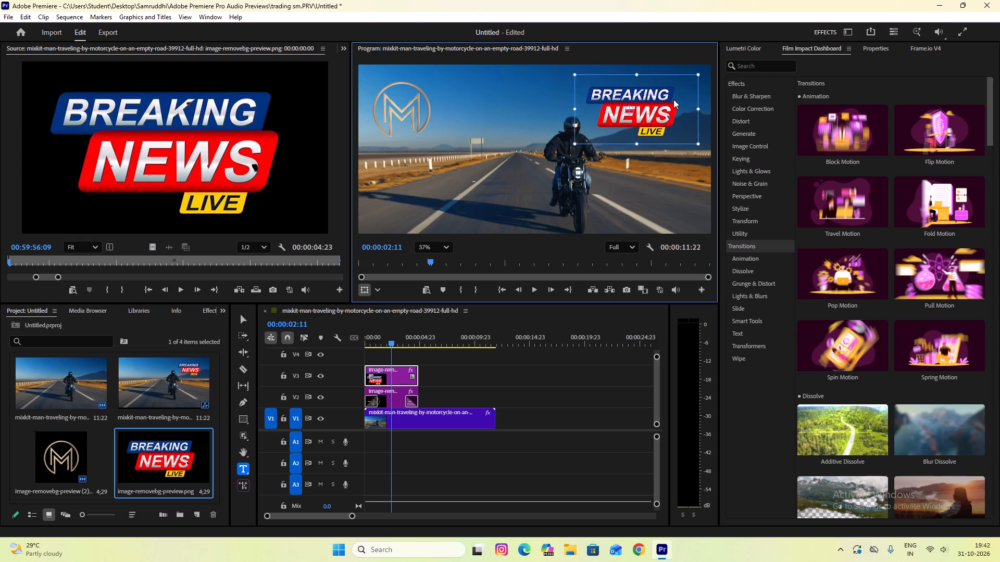
{"action": "left_click_drag", "start_coordinate": [673, 99], "coordinate": [681, 95]}
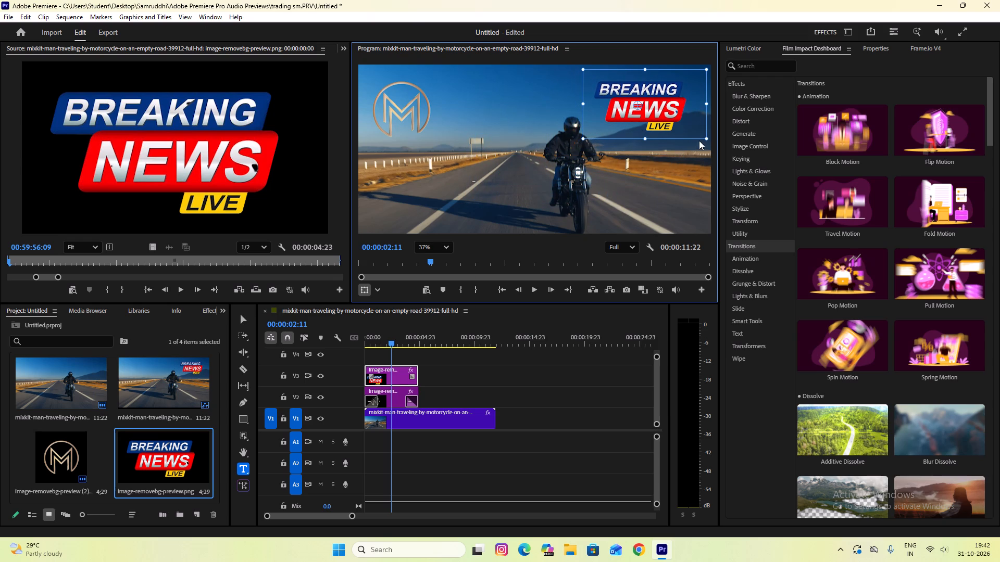
Scale down the Breaking News graphic and fit it into the upper-right corner of the video frame.
{"action": "left_click_drag", "start_coordinate": [703, 137], "coordinate": [670, 114]}
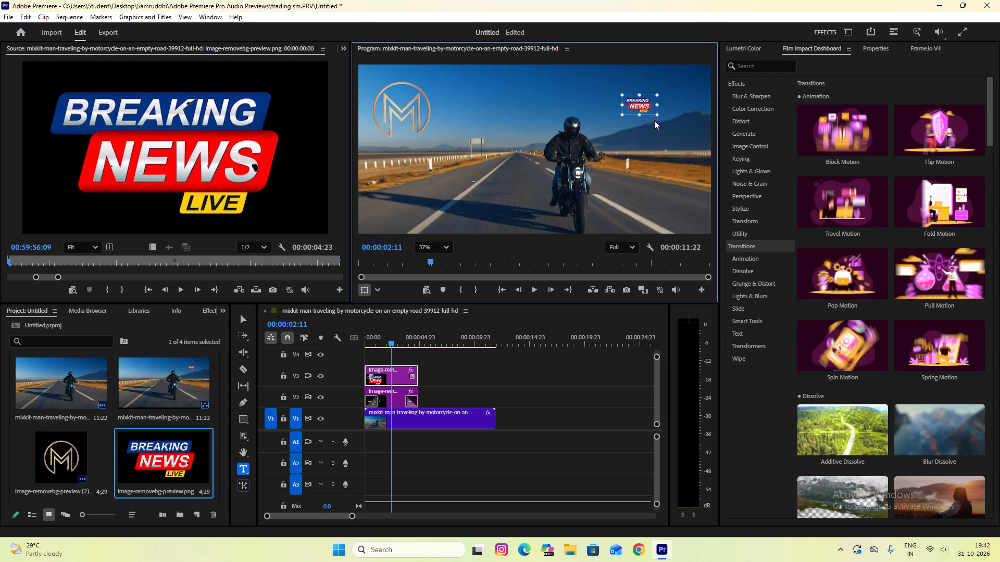
{"action": "left_click_drag", "start_coordinate": [641, 106], "coordinate": [664, 95]}
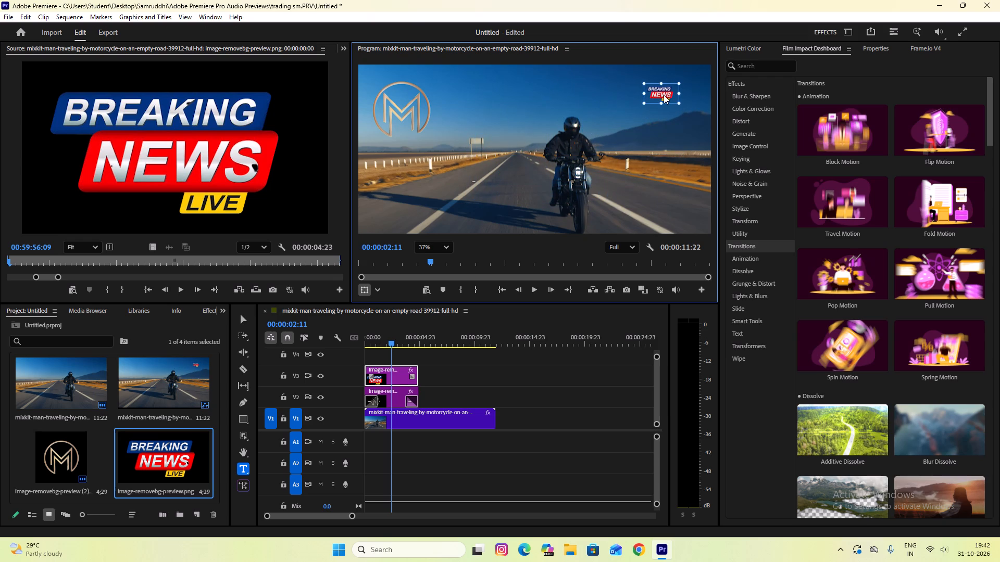
{"action": "left_click_drag", "start_coordinate": [664, 95], "coordinate": [682, 81]}
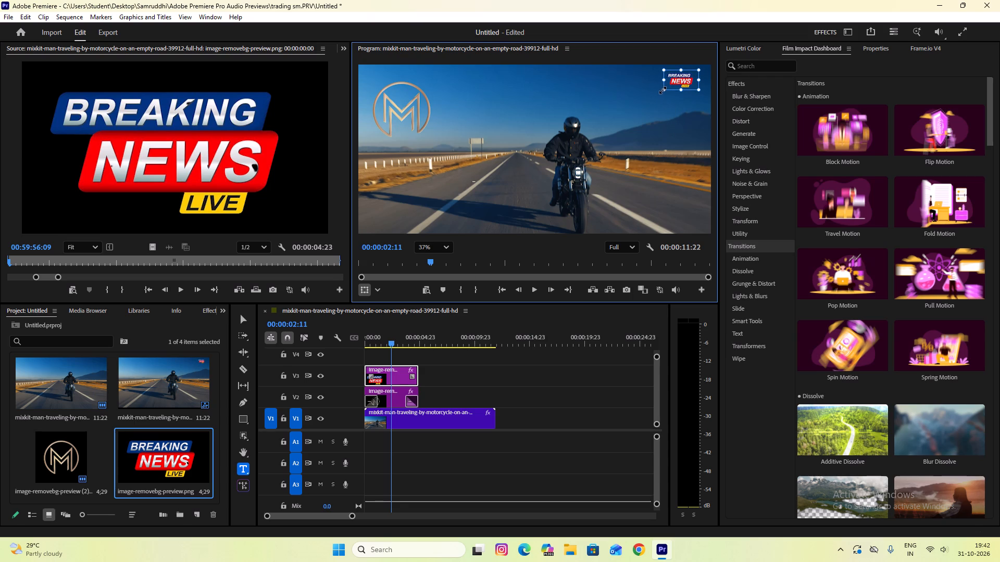
{"action": "left_click_drag", "start_coordinate": [666, 90], "coordinate": [650, 105]}
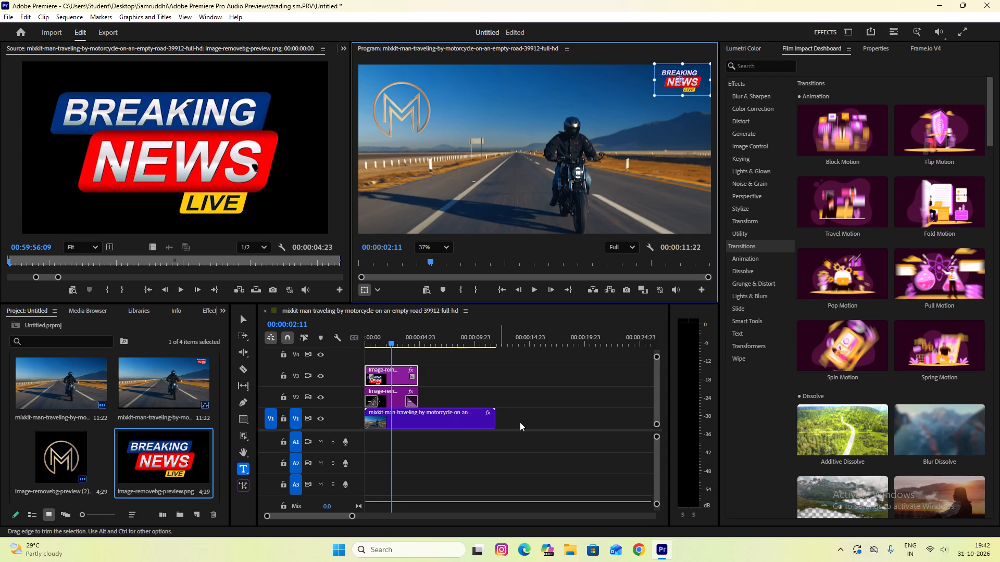
{"action": "left_click", "coordinate": [543, 410]}
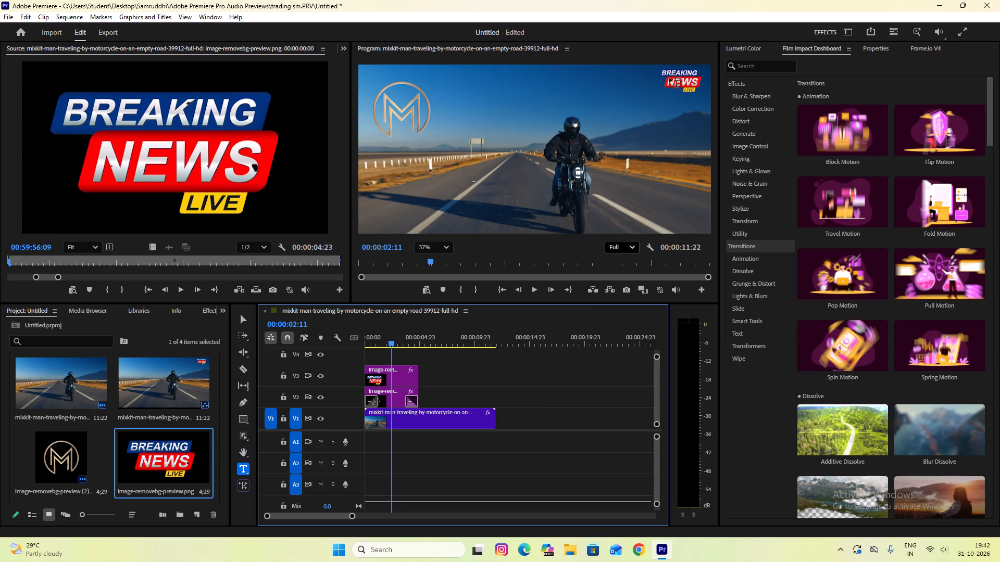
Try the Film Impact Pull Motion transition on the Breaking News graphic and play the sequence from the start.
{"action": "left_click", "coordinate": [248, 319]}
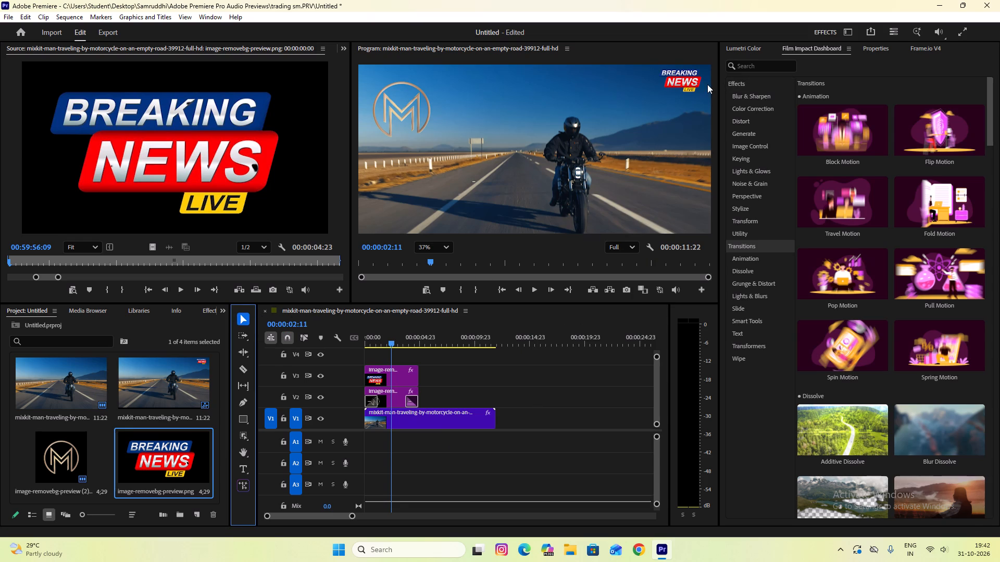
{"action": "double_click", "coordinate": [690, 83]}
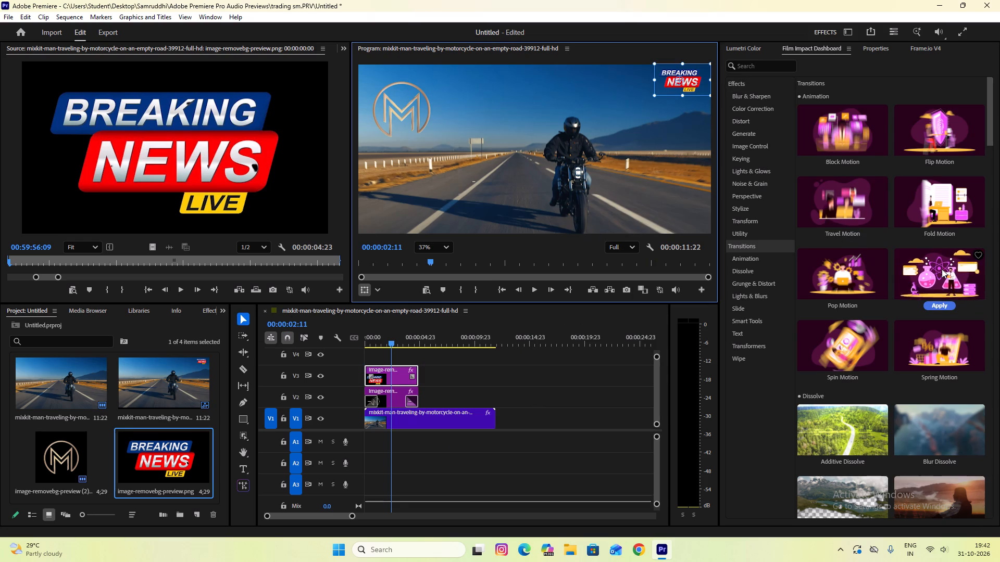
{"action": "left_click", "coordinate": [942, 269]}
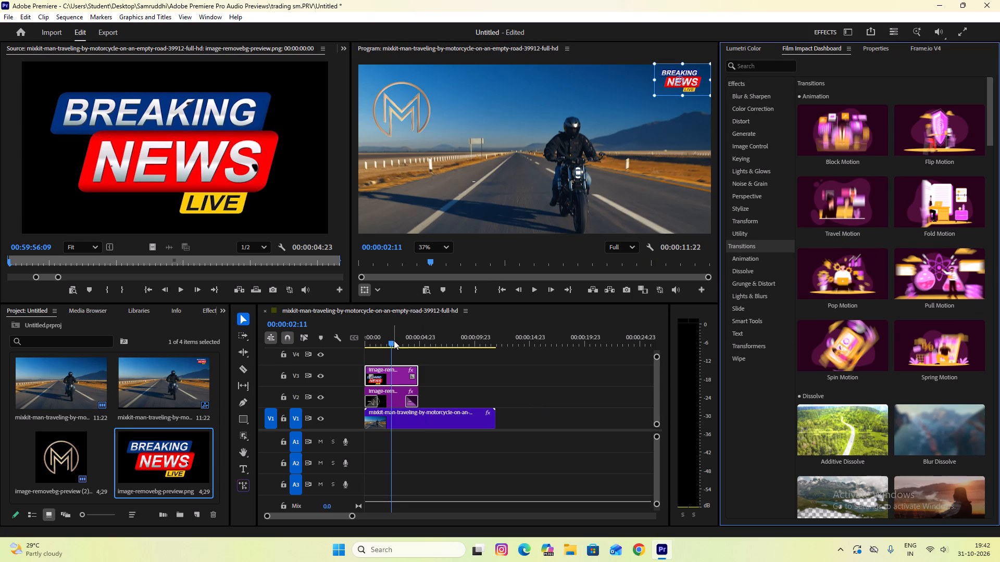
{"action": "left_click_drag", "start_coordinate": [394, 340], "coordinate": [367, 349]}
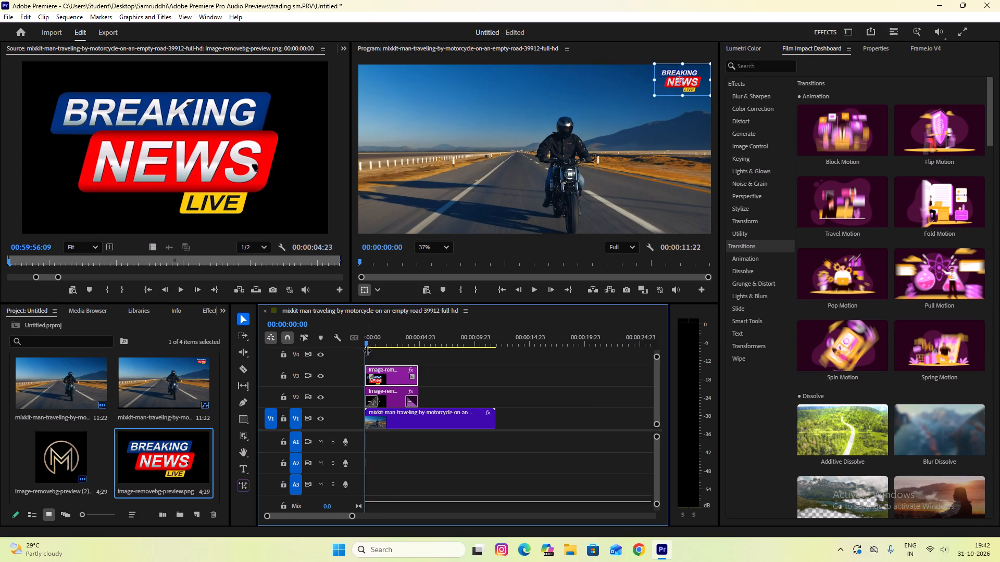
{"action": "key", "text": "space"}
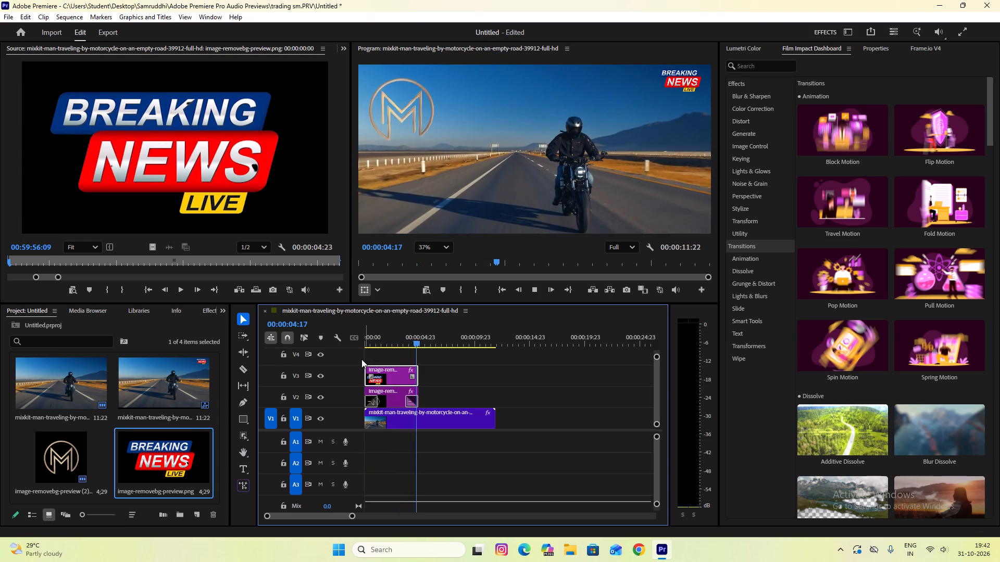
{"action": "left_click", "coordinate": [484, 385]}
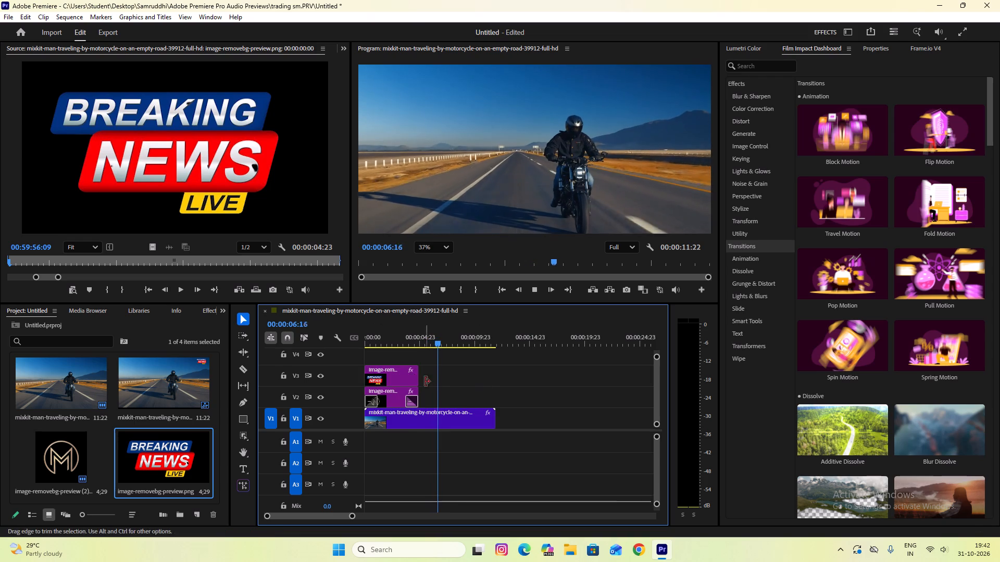
Apply the Film Impact Spring Motion transition to the Breaking News clip on V3 and play the sequence from the start.
{"action": "left_click_drag", "start_coordinate": [447, 341], "coordinate": [377, 354]}
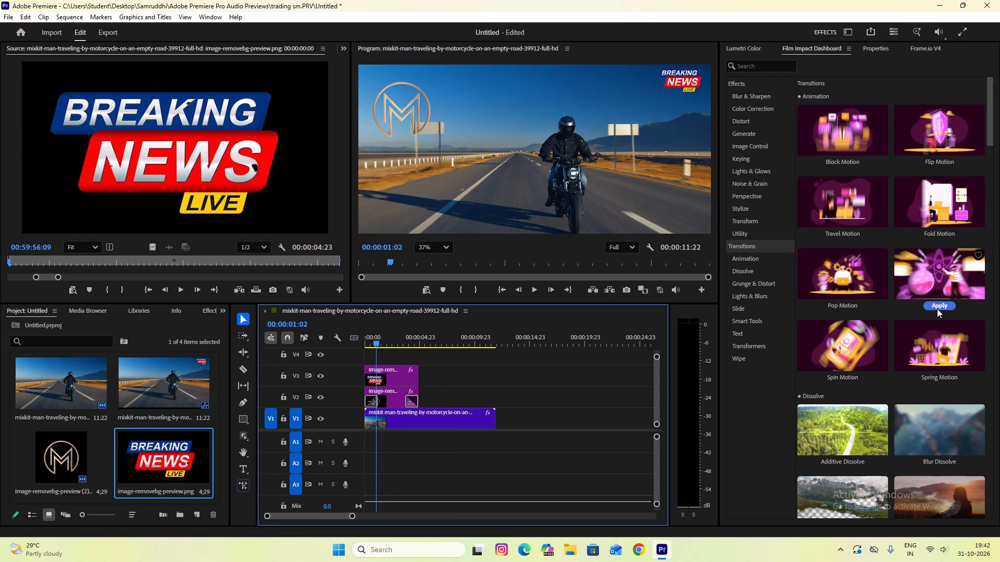
{"action": "left_click", "coordinate": [681, 83]}
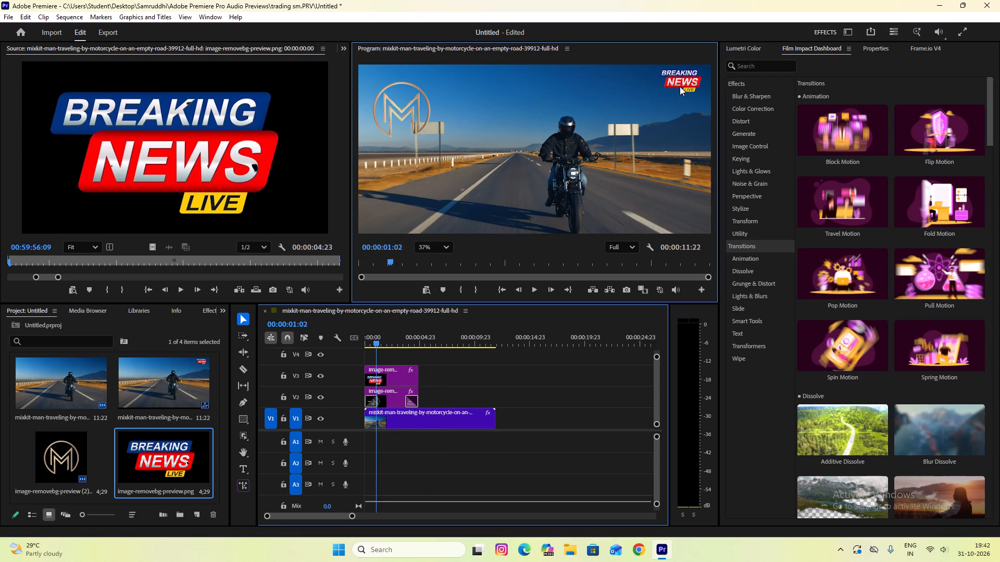
{"action": "left_click", "coordinate": [680, 86]}
{"action": "double_click", "coordinate": [681, 82]}
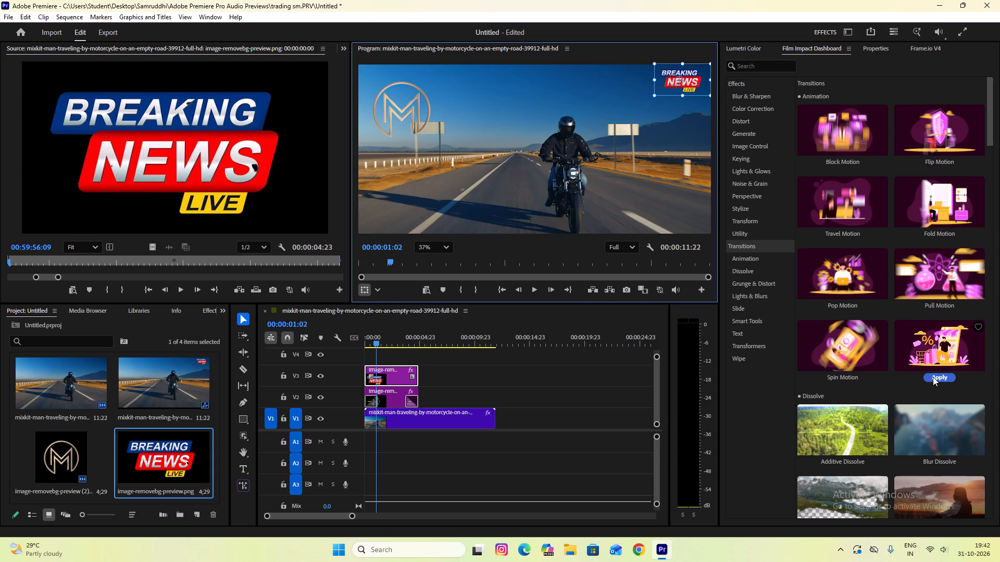
{"action": "left_click", "coordinate": [933, 377]}
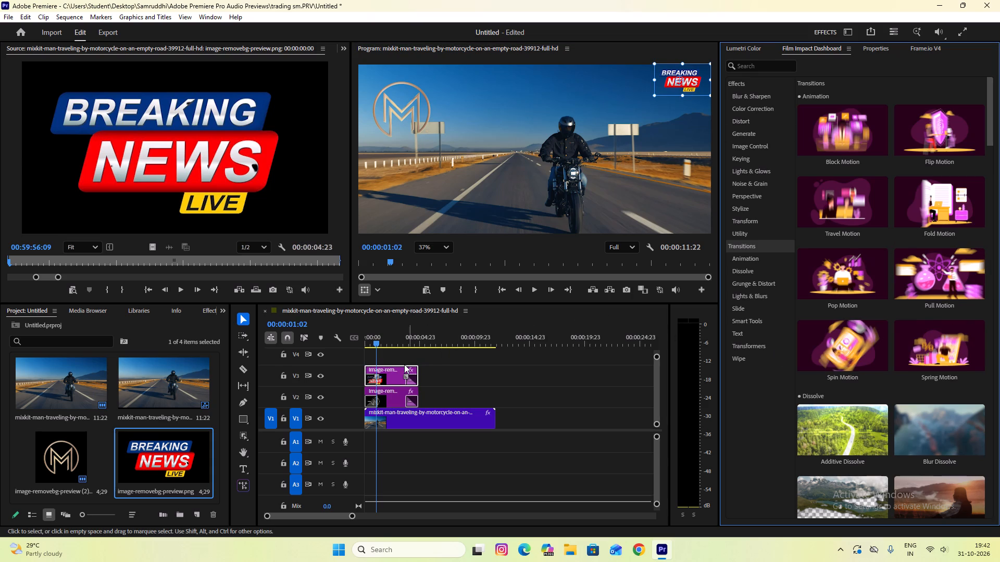
{"action": "left_click_drag", "start_coordinate": [378, 341], "coordinate": [377, 342]}
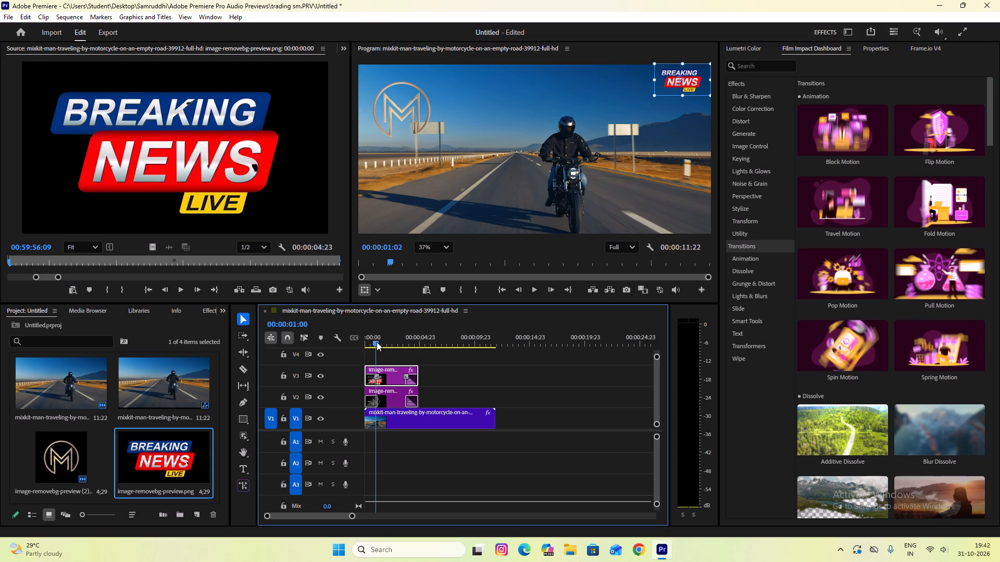
{"action": "left_click_drag", "start_coordinate": [377, 342], "coordinate": [366, 344]}
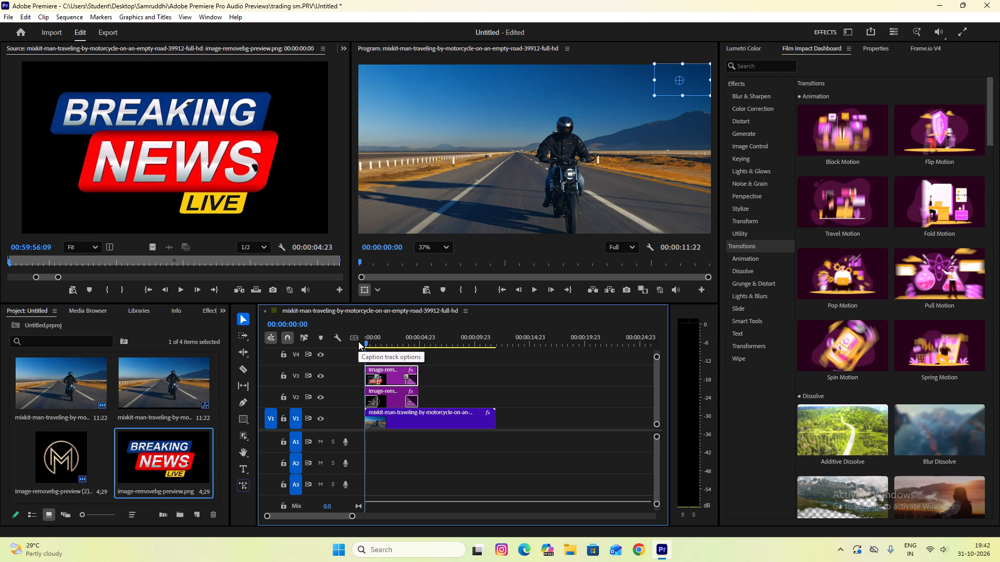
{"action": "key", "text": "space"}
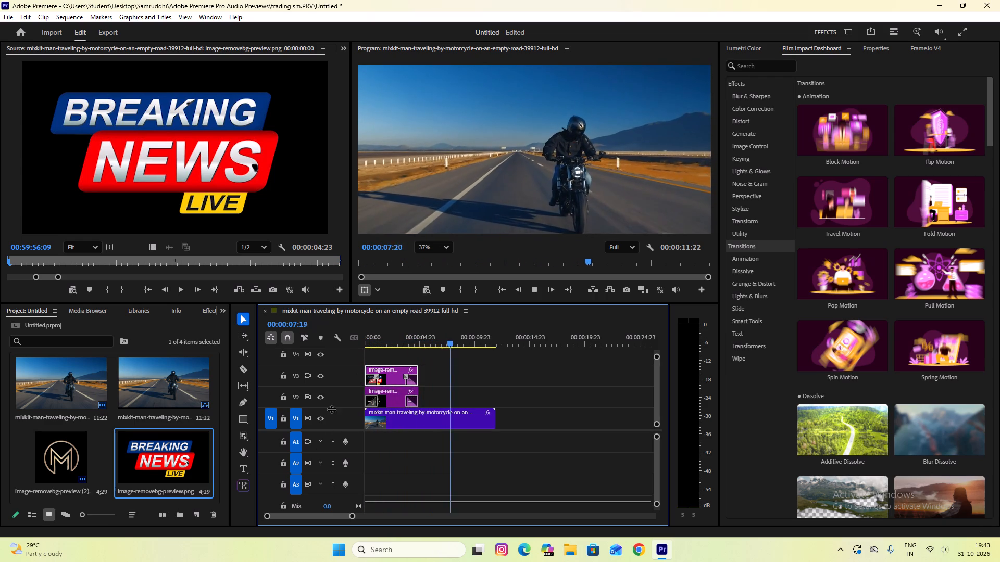
{"action": "left_click", "coordinate": [538, 463]}
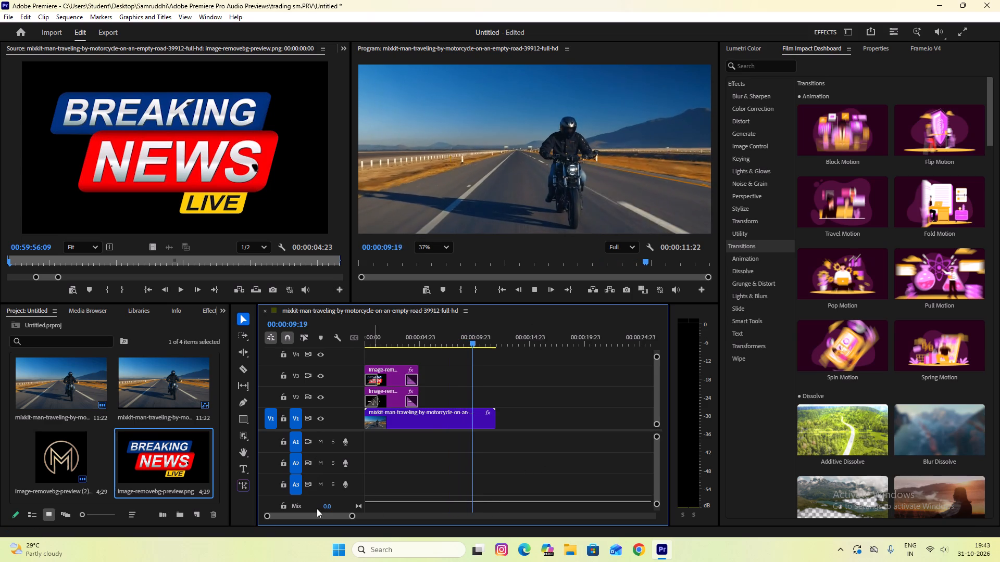
Extend the Breaking News clip on V3 and the M logo clip on V2 to the motorcycle video's end, and play from the start.
{"action": "scroll", "coordinate": [289, 503], "scroll_direction": "down", "scroll_amount": 1}
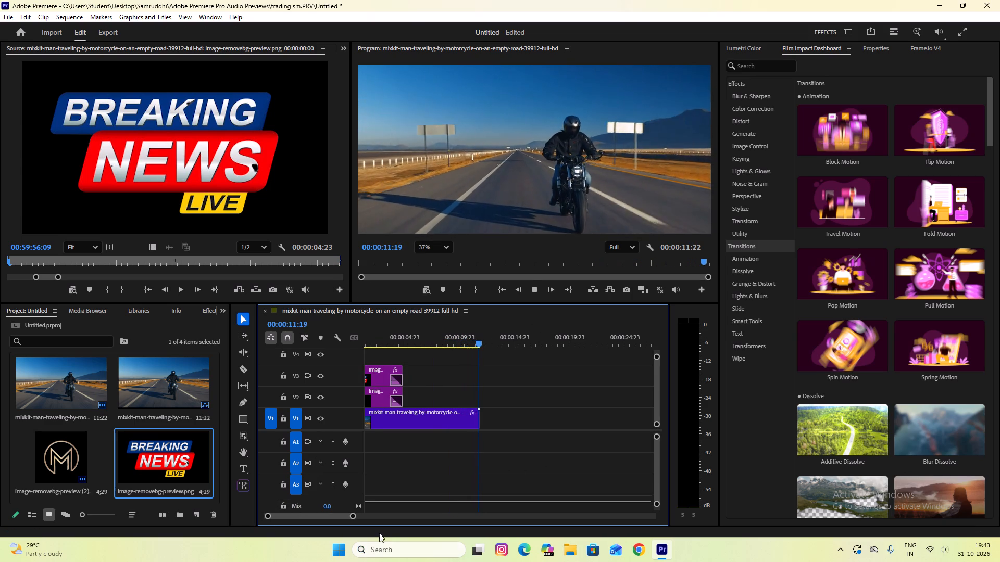
{"action": "scroll", "coordinate": [381, 519], "scroll_direction": "up", "scroll_amount": 7}
{"action": "scroll", "coordinate": [380, 518], "scroll_direction": "down", "scroll_amount": 1}
{"action": "scroll", "coordinate": [380, 518], "scroll_direction": "up", "scroll_amount": 1}
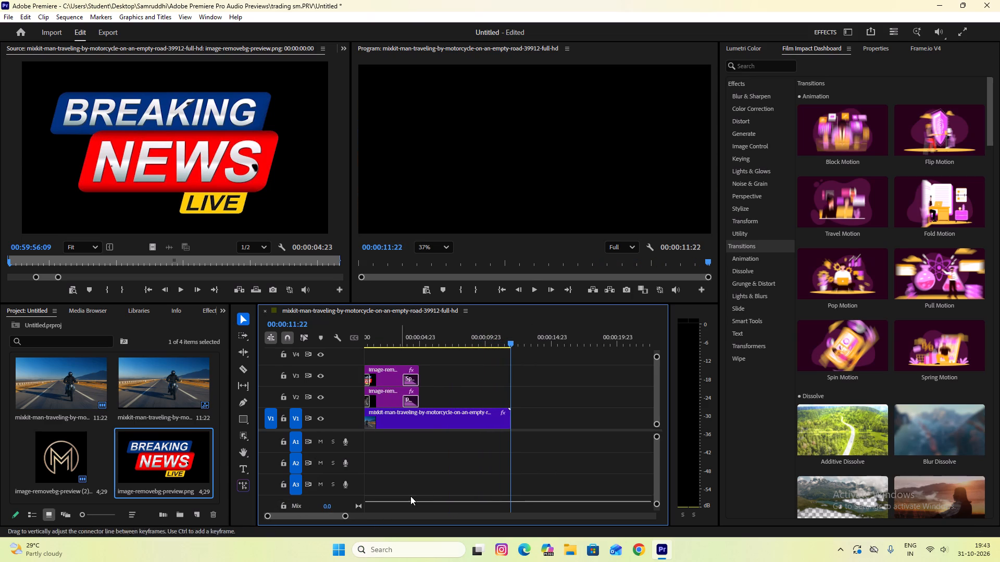
{"action": "left_click", "coordinate": [431, 353]}
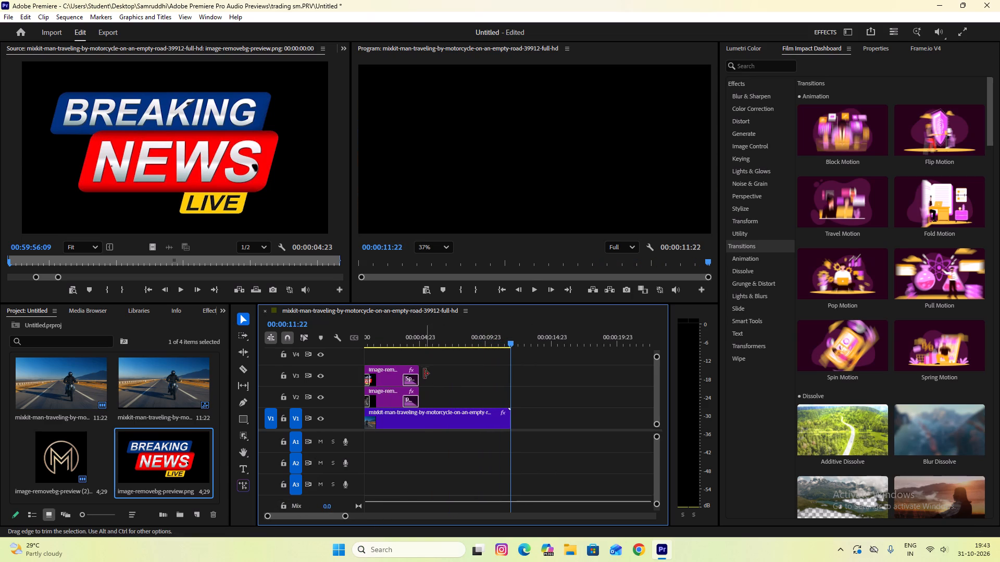
{"action": "left_click_drag", "start_coordinate": [417, 377], "coordinate": [495, 385]}
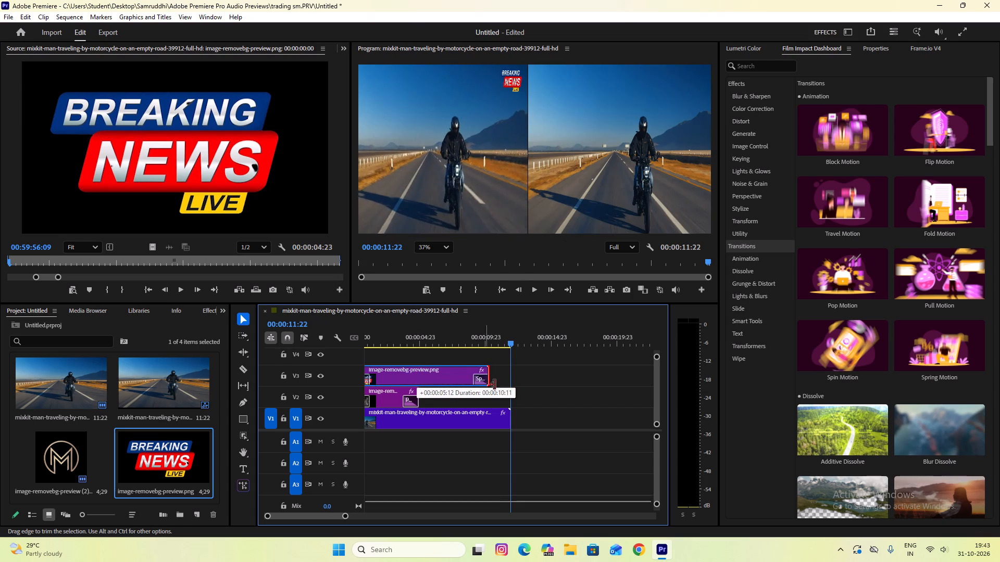
{"action": "left_click_drag", "start_coordinate": [495, 385], "coordinate": [517, 388]}
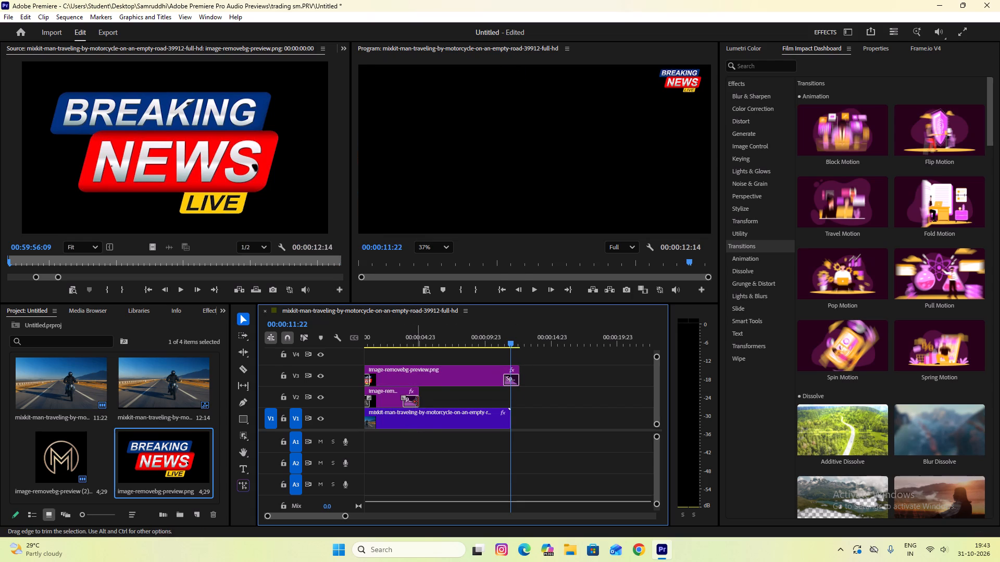
{"action": "left_click_drag", "start_coordinate": [418, 402], "coordinate": [507, 403]}
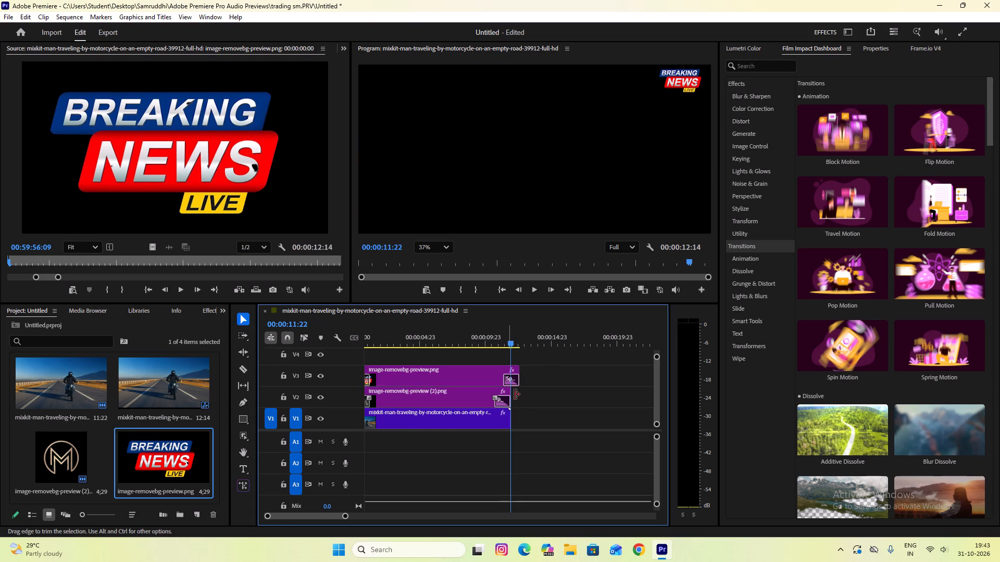
{"action": "left_click_drag", "start_coordinate": [519, 374], "coordinate": [509, 380]}
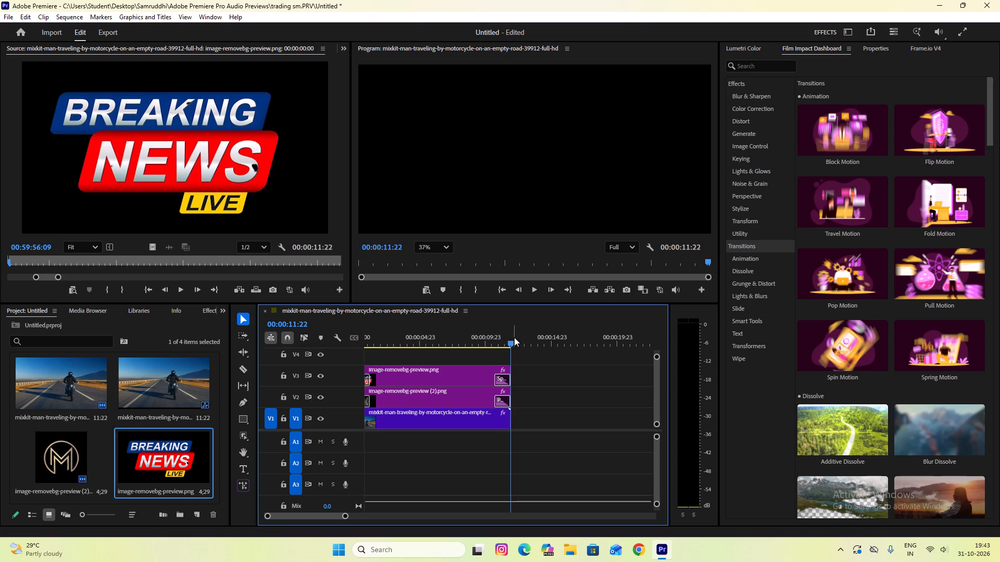
{"action": "left_click_drag", "start_coordinate": [510, 344], "coordinate": [360, 377]}
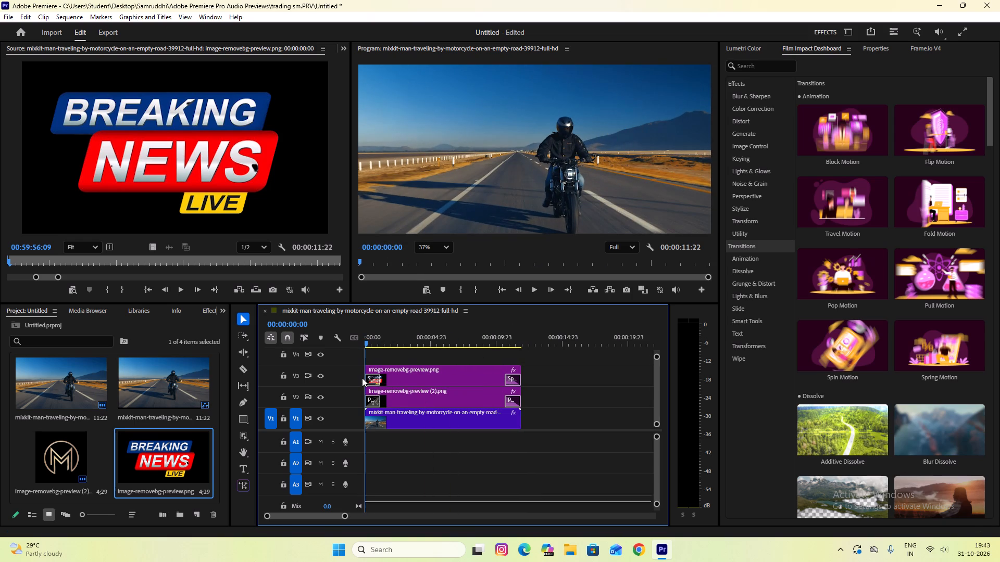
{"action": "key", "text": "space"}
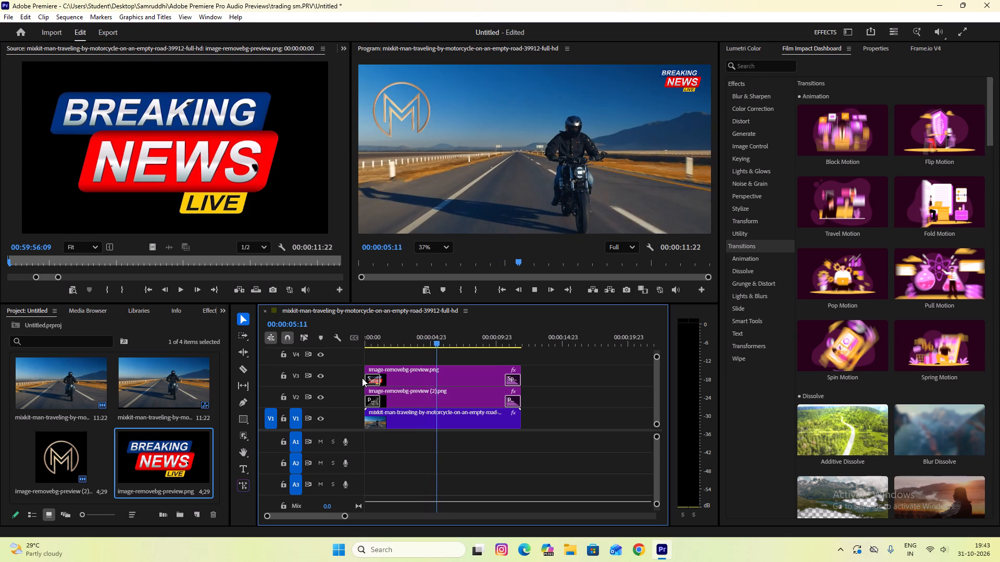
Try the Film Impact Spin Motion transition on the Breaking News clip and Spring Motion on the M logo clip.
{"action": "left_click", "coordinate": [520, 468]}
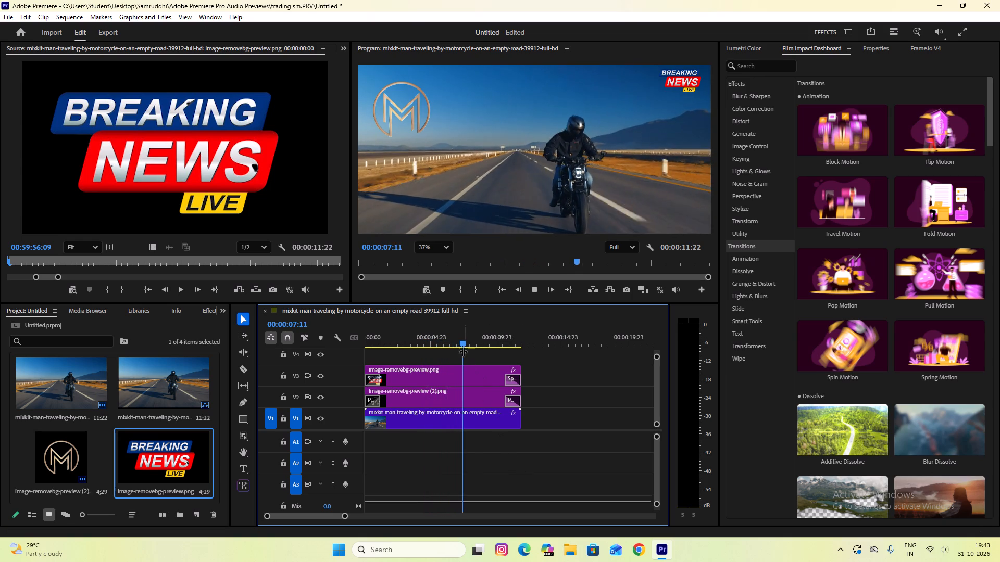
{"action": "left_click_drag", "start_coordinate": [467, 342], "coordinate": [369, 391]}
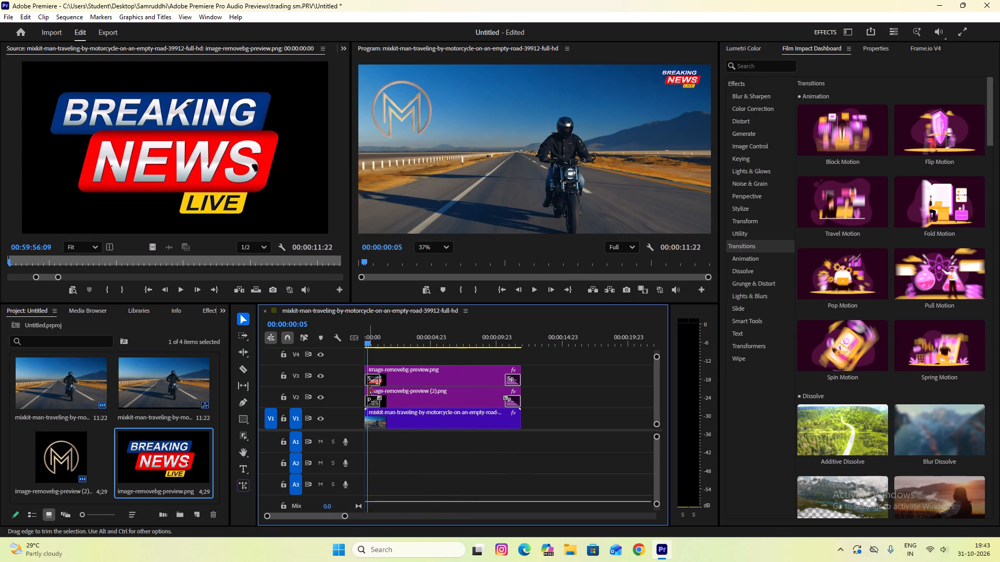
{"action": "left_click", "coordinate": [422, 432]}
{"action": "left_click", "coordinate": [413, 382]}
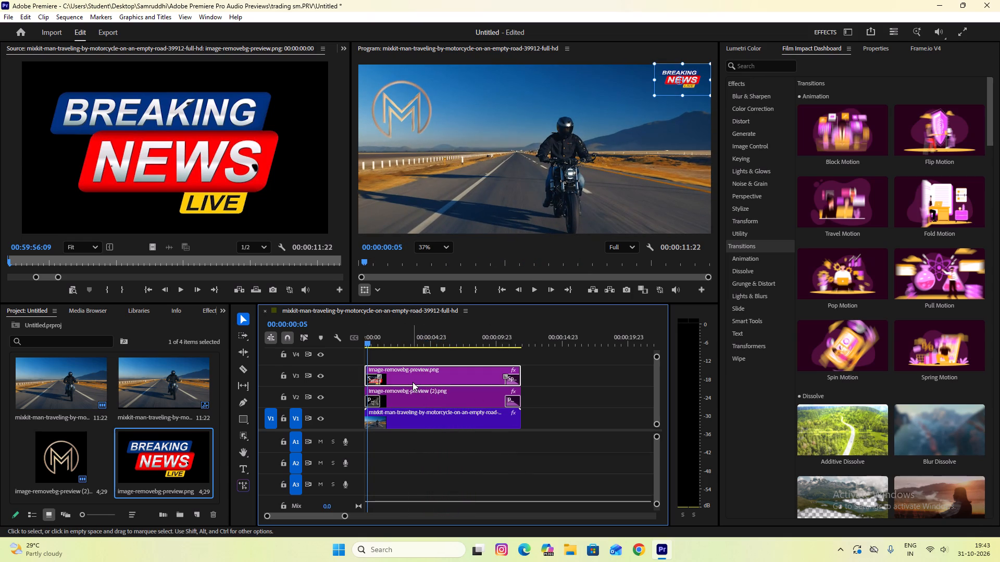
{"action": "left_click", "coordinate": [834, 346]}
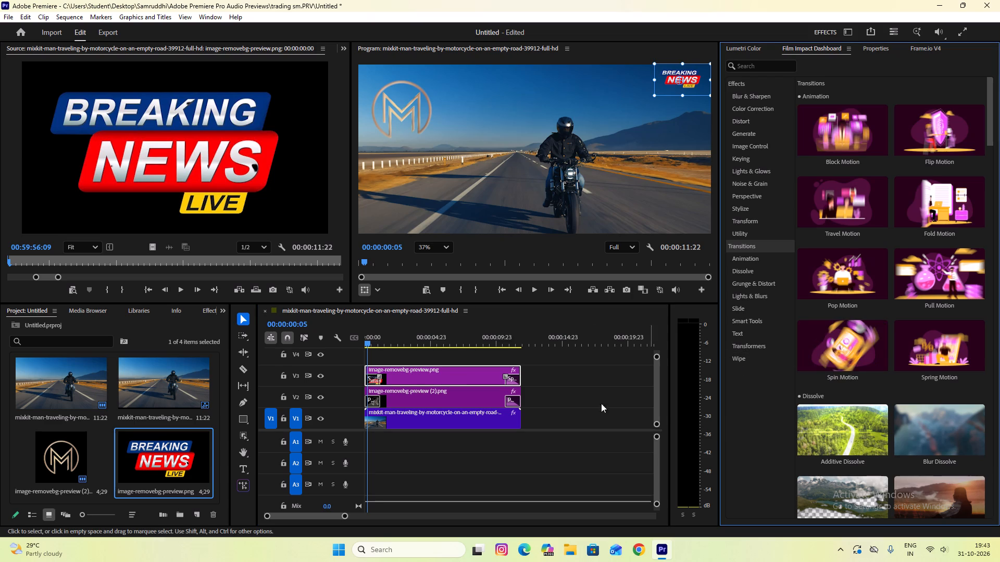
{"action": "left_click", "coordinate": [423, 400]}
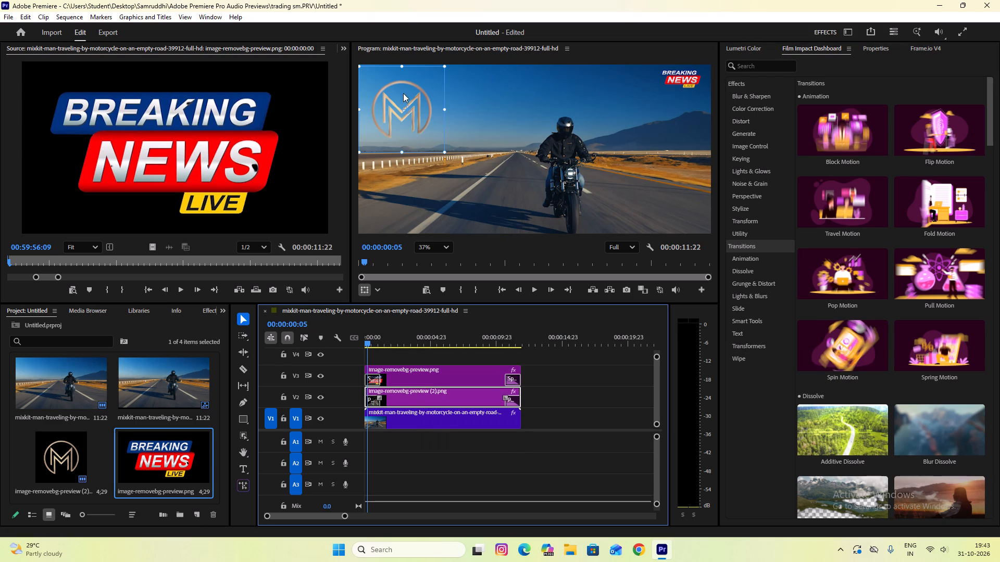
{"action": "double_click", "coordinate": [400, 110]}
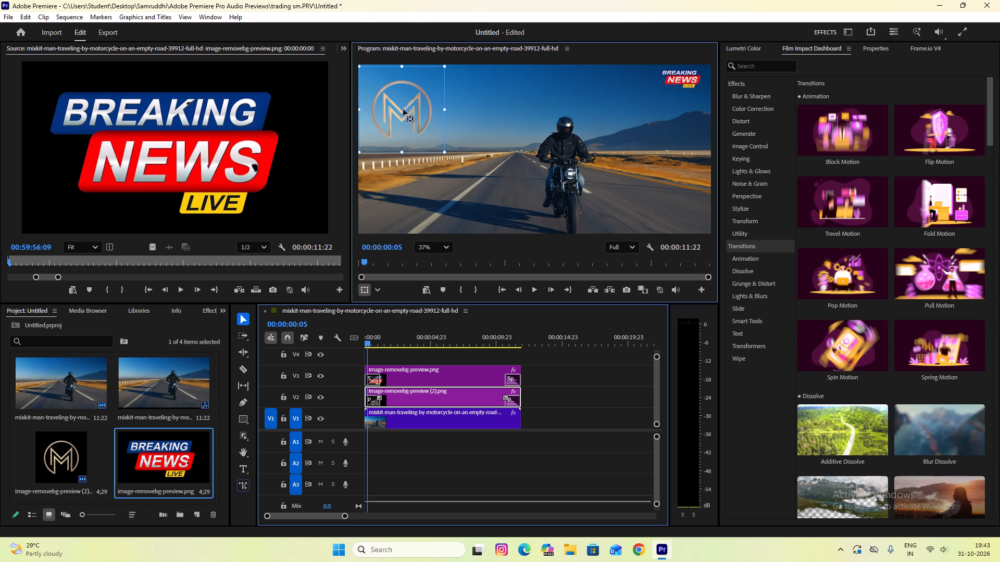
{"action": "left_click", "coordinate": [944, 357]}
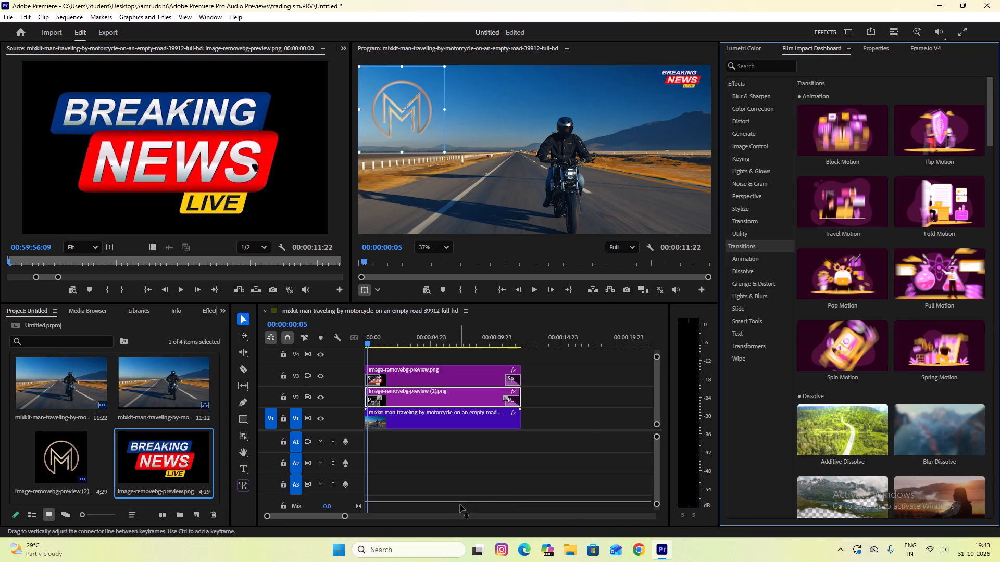
Play the sequence from the start to review how both overlays animate in.
{"action": "left_click", "coordinate": [584, 401]}
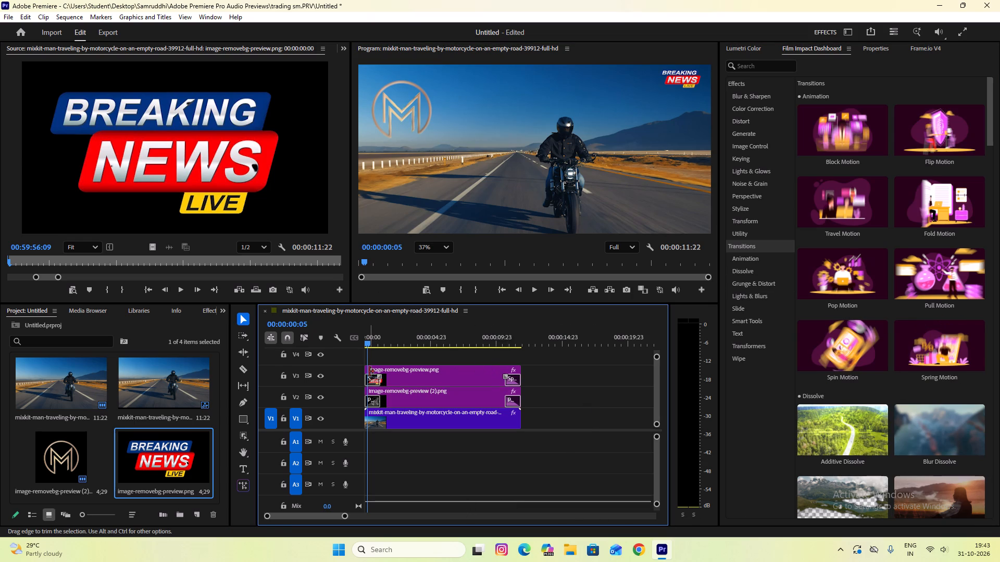
{"action": "left_click_drag", "start_coordinate": [368, 344], "coordinate": [365, 352]}
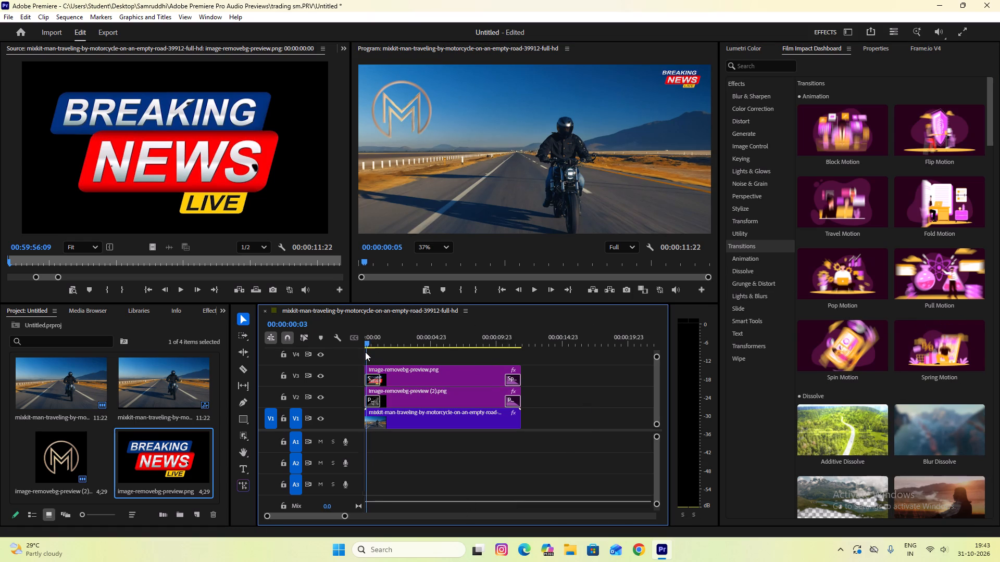
{"action": "left_click_drag", "start_coordinate": [365, 352], "coordinate": [364, 353]}
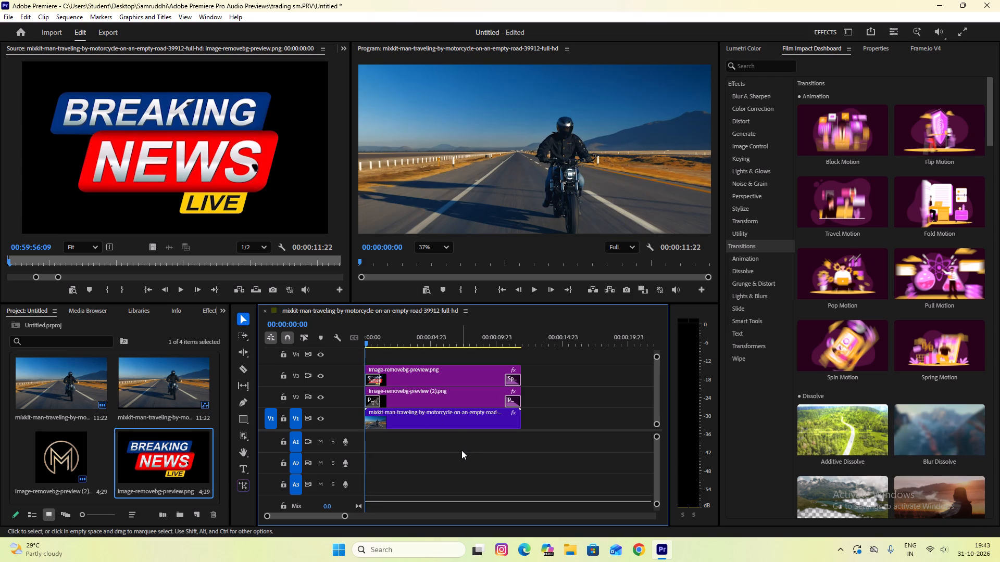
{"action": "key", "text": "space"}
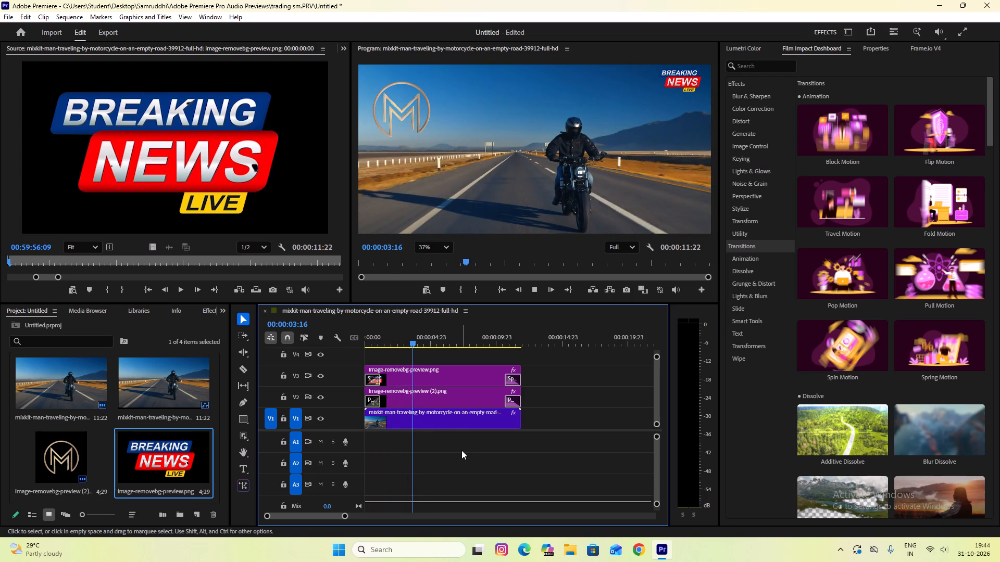
{"action": "left_click", "coordinate": [461, 354]}
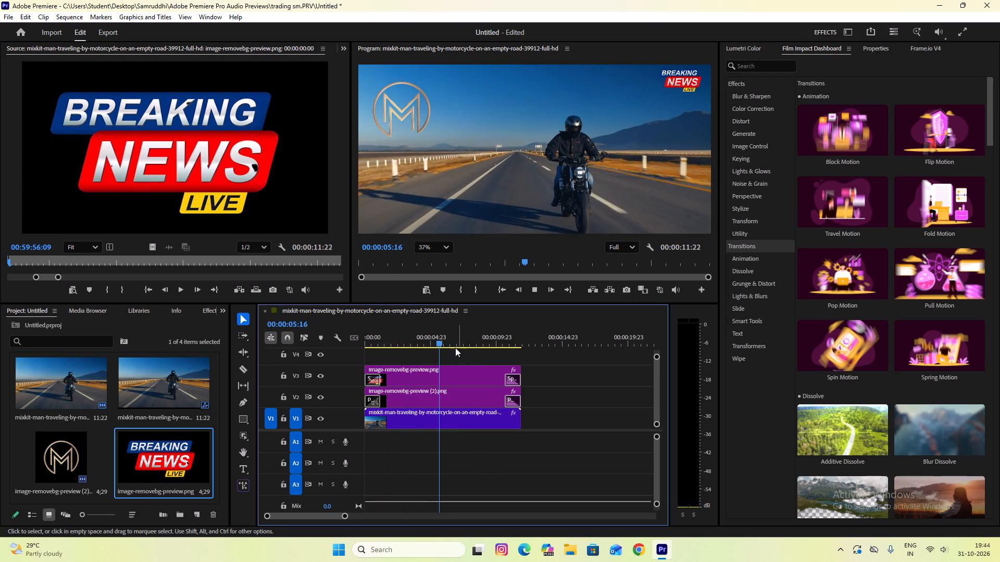
{"action": "left_click_drag", "start_coordinate": [447, 342], "coordinate": [400, 370]}
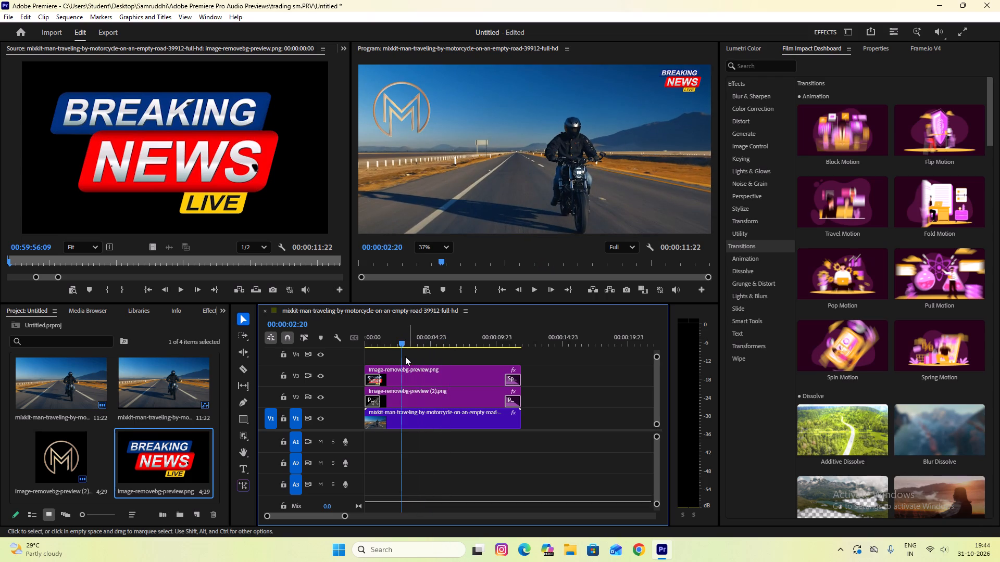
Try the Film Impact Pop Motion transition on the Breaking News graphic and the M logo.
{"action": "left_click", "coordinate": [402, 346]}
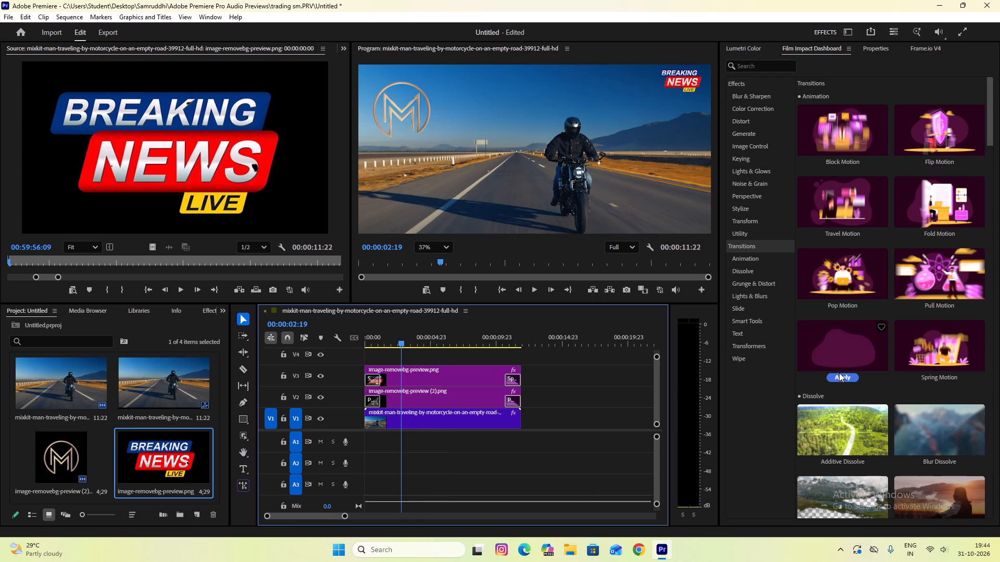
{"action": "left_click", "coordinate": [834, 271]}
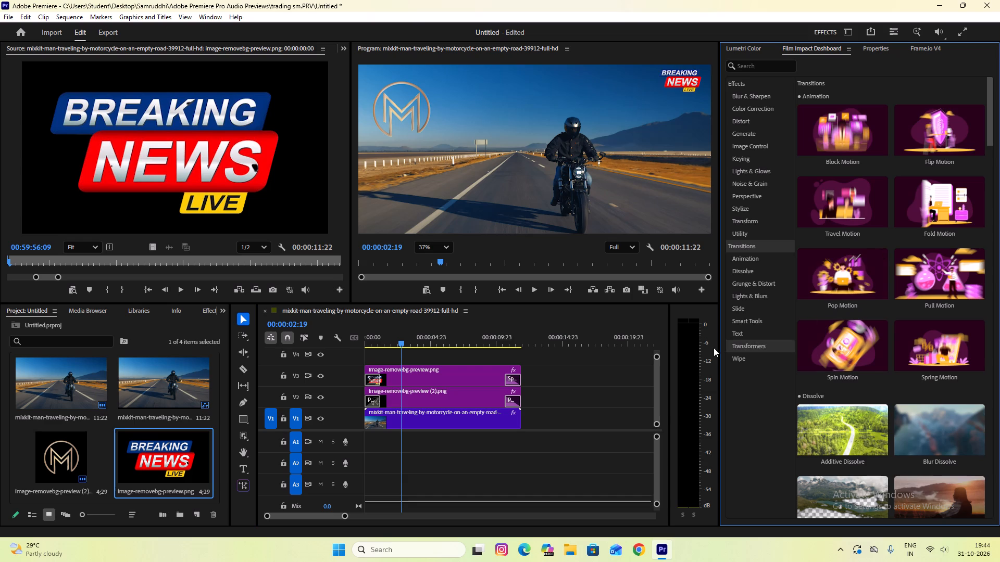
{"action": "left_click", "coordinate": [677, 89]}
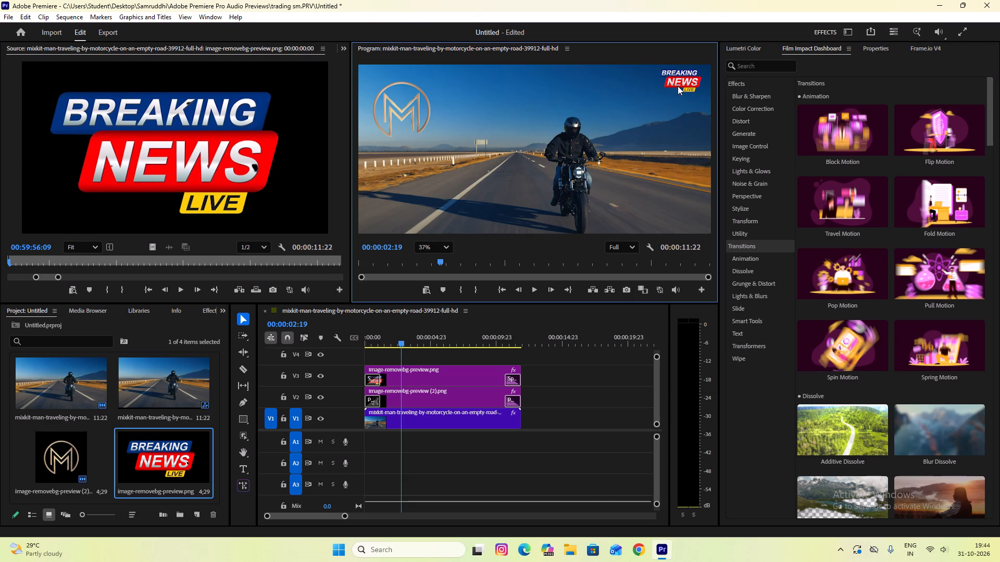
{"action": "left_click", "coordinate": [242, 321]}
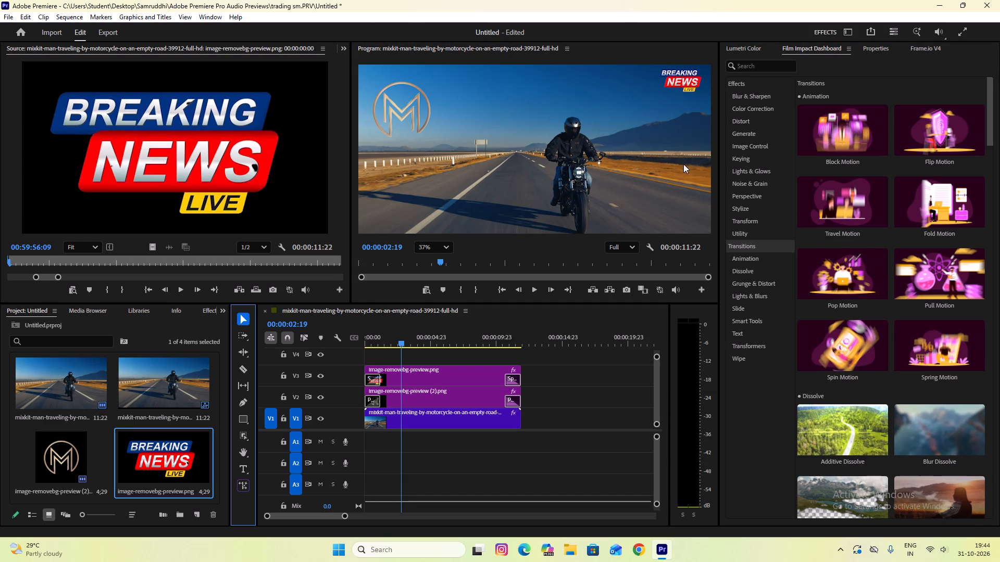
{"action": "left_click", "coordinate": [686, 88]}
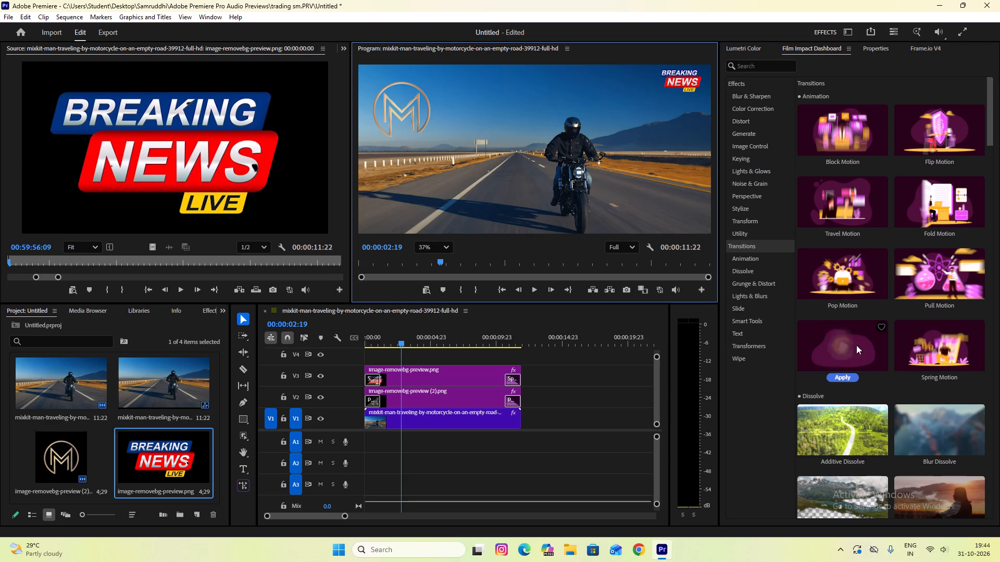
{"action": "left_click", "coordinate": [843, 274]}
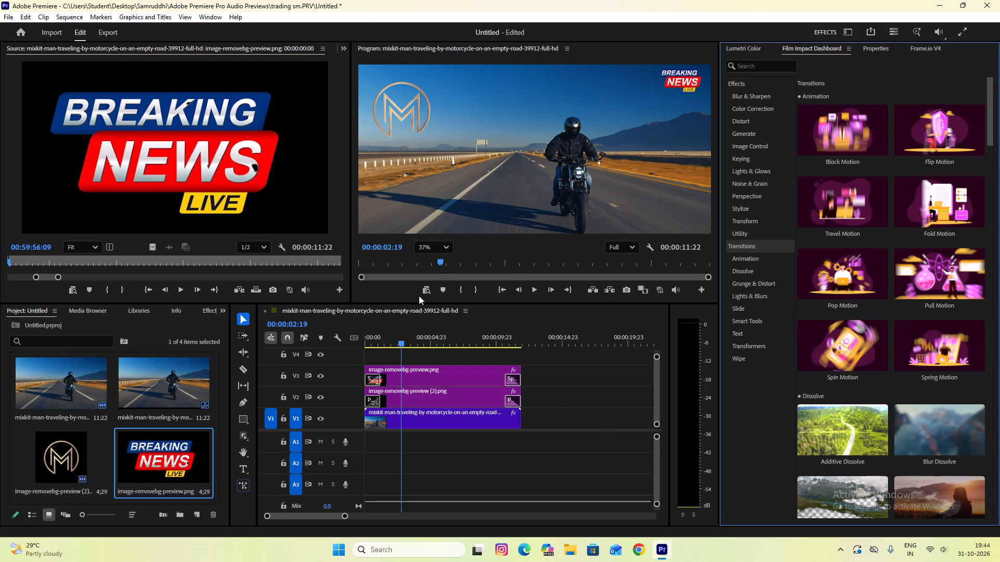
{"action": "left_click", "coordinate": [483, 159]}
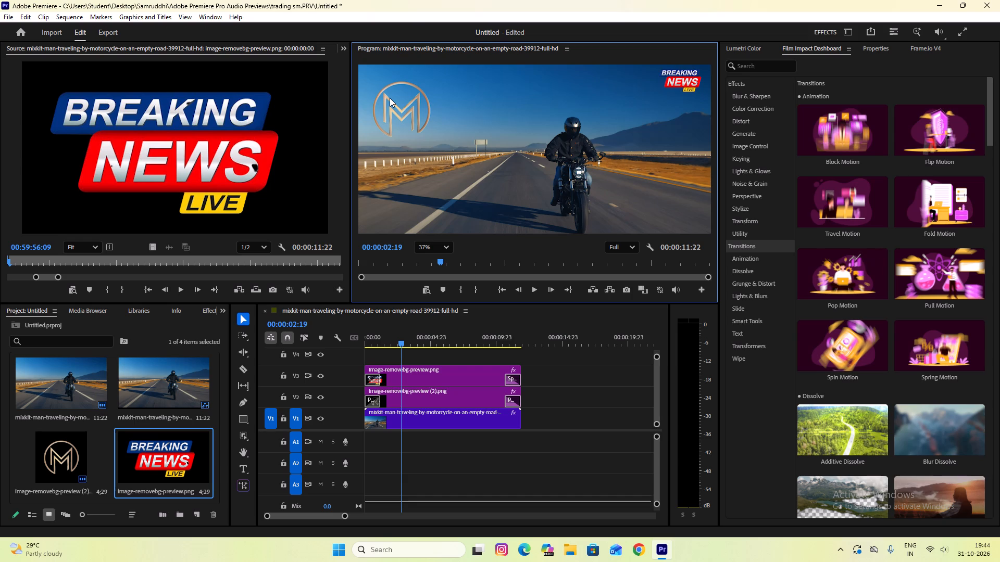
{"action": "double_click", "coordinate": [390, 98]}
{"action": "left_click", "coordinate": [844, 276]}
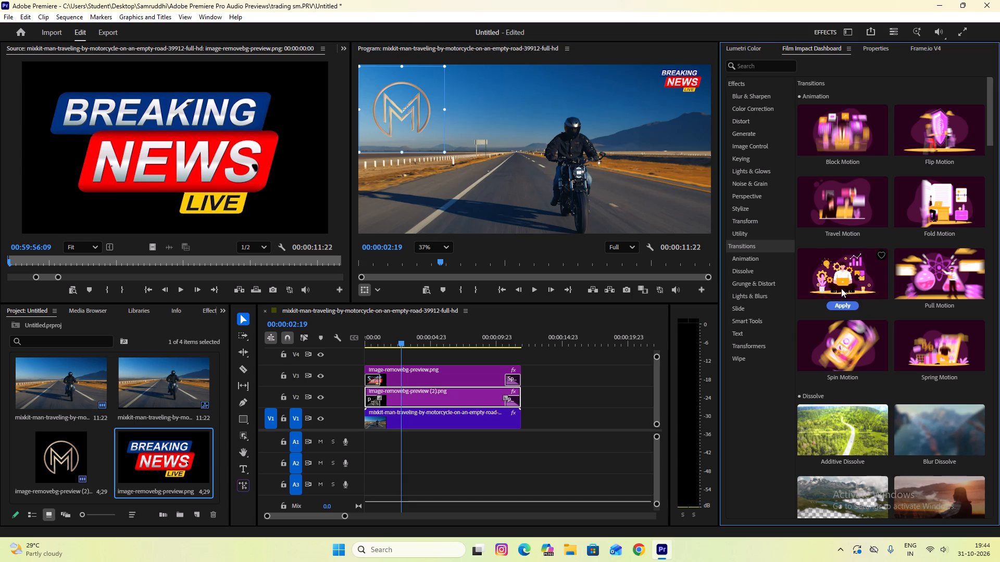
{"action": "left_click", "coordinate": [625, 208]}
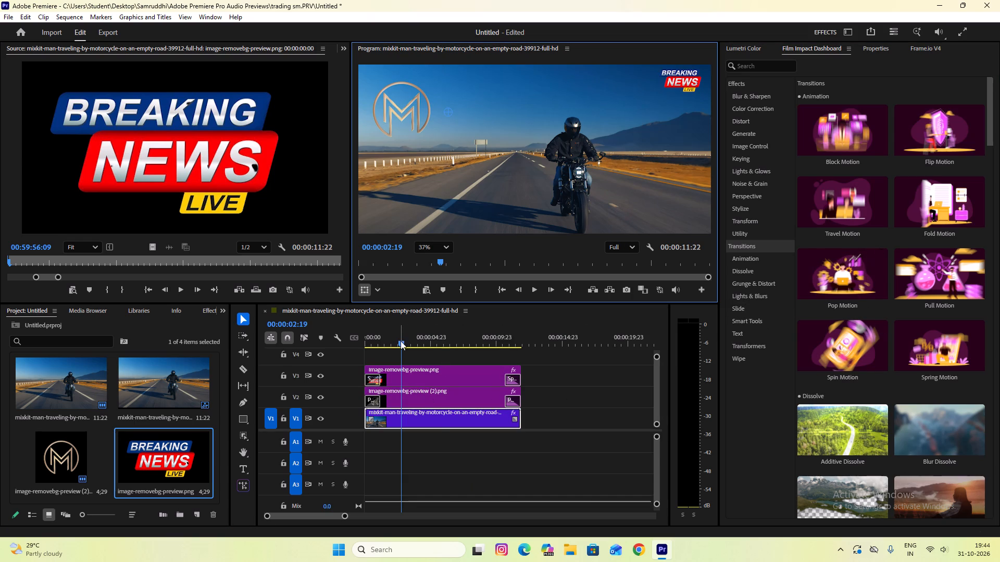
Play the sequence from the start through to its end to review the opening and closing overlay transitions.
{"action": "left_click_drag", "start_coordinate": [401, 341], "coordinate": [349, 353]}
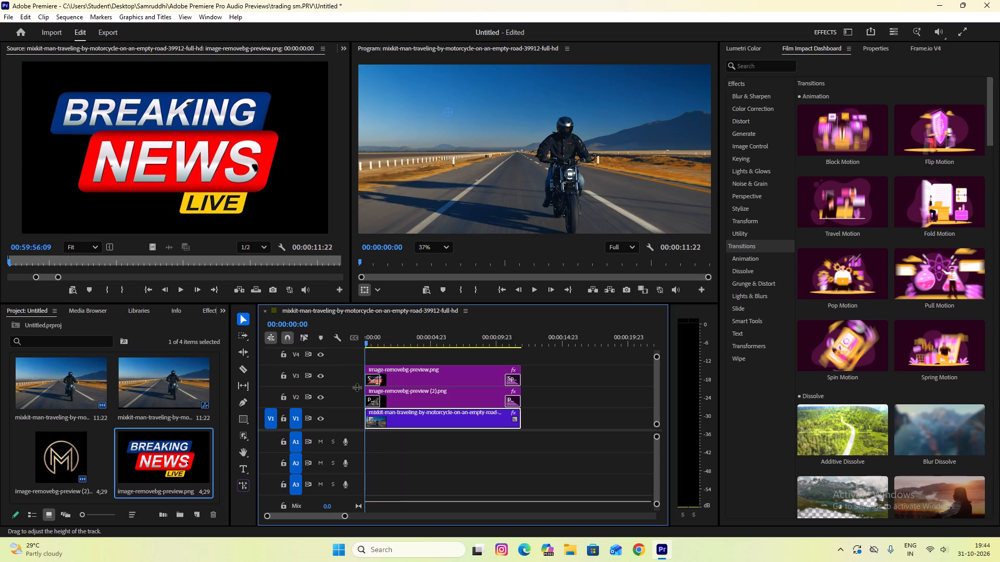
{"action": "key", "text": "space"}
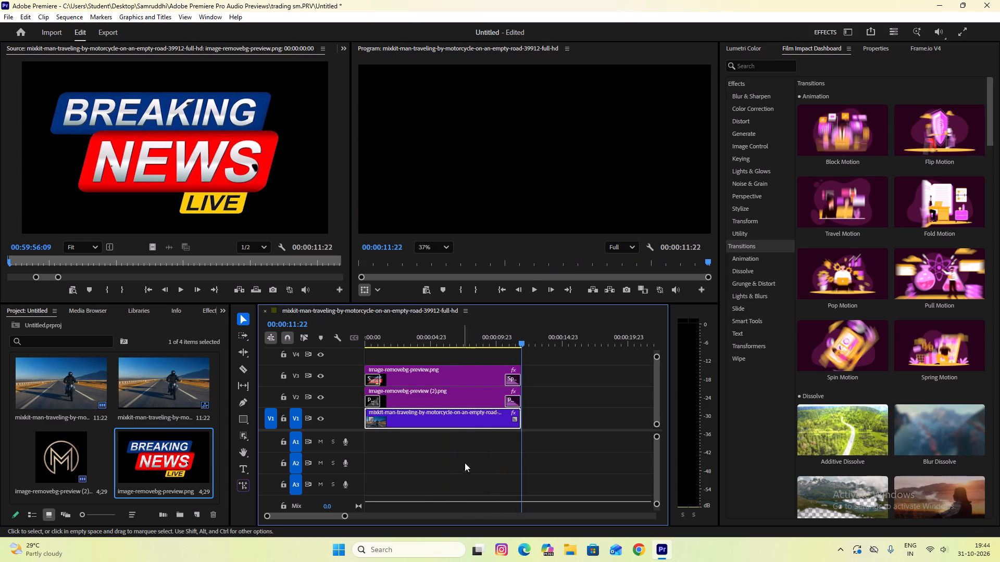
{"action": "left_click", "coordinate": [537, 442]}
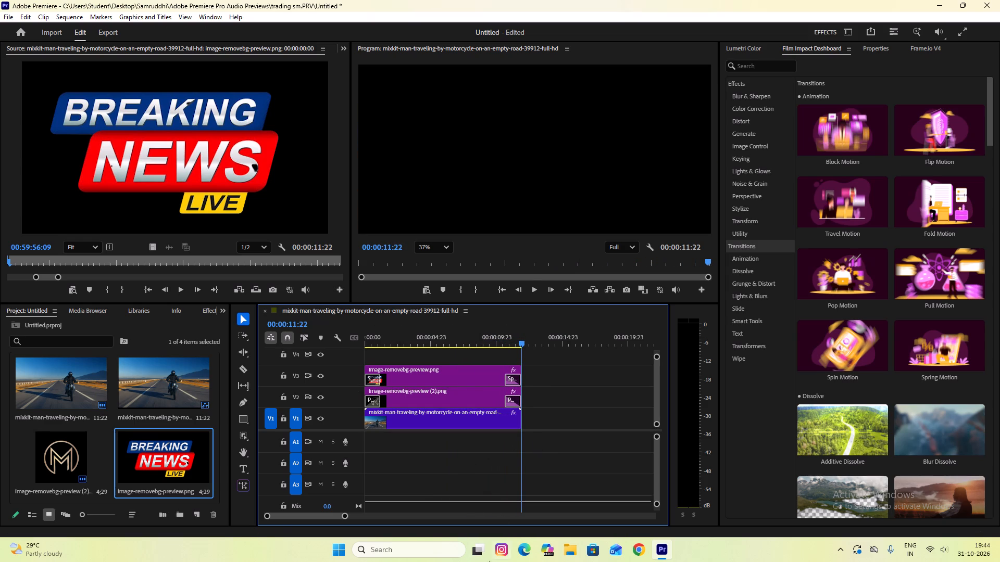
Add a text box reading "charan" in the lower-left area of the video frame, starting at 00:00:01:06.
{"action": "left_click", "coordinate": [381, 357]}
{"action": "left_click", "coordinate": [542, 401]}
{"action": "left_click_drag", "start_coordinate": [523, 342], "coordinate": [383, 372]}
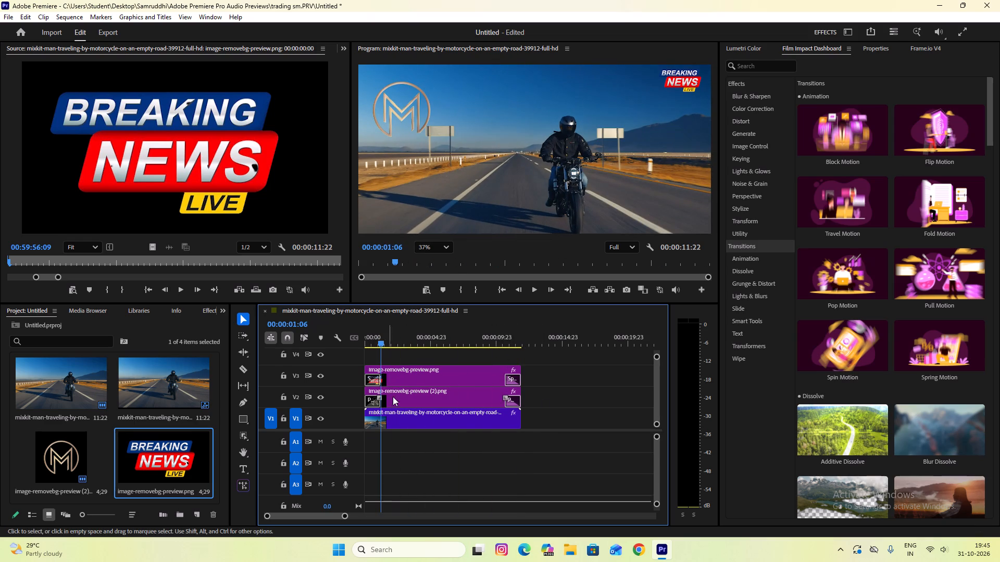
{"action": "left_click", "coordinate": [450, 205]}
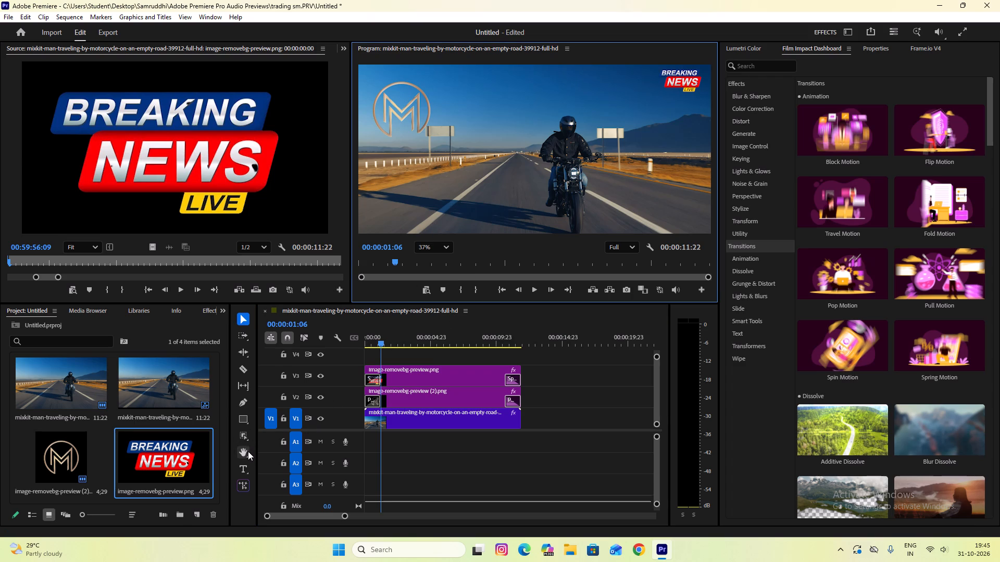
{"action": "left_click", "coordinate": [245, 468]}
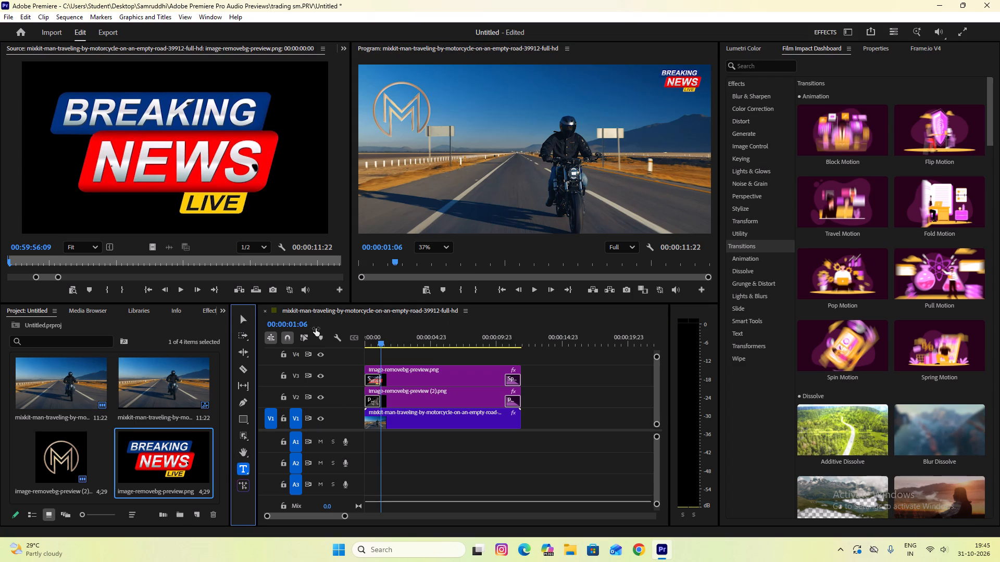
{"action": "left_click_drag", "start_coordinate": [377, 187], "coordinate": [443, 197]}
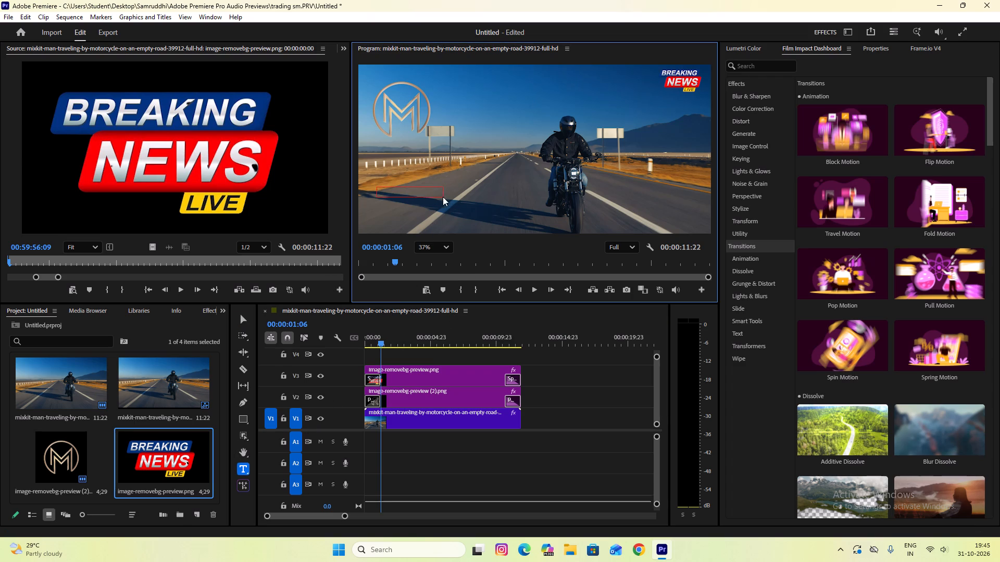
{"action": "left_click_drag", "start_coordinate": [443, 197], "coordinate": [476, 210]}
{"action": "left_click", "coordinate": [407, 200]}
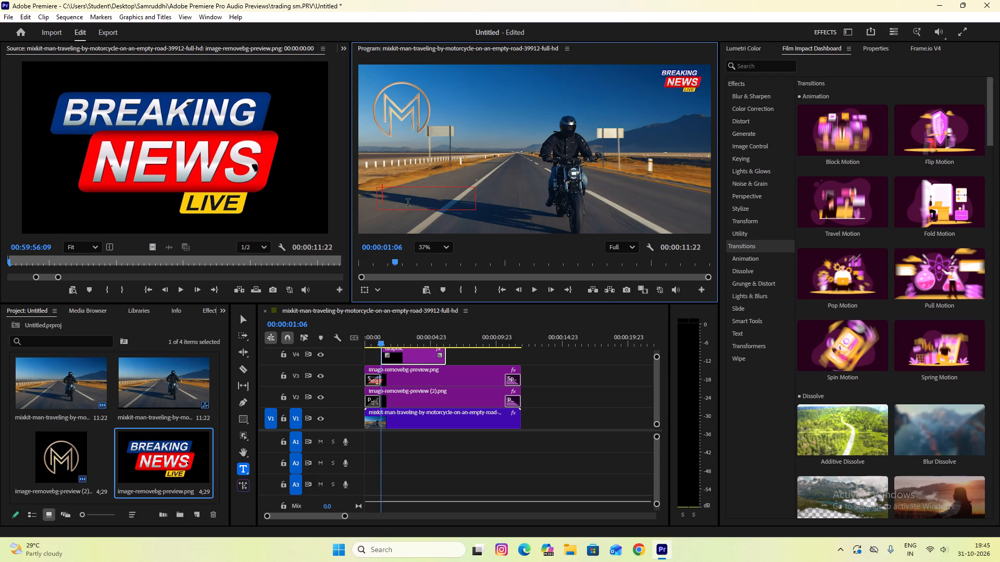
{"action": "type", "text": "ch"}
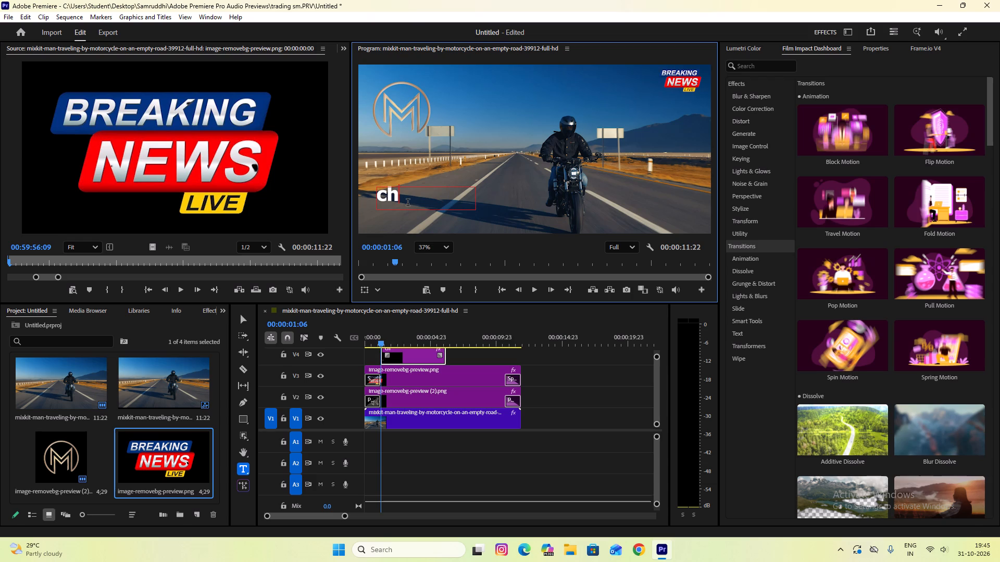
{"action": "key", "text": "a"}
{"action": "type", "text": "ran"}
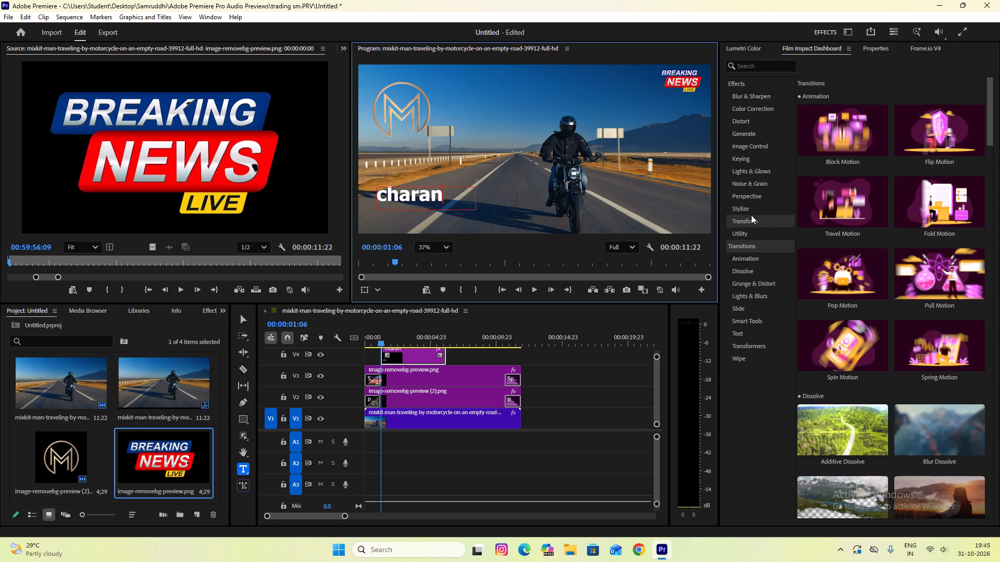
Apply the Film Impact Text Animator transition to both ends of the "charan" text clip.
{"action": "left_click", "coordinate": [772, 246]}
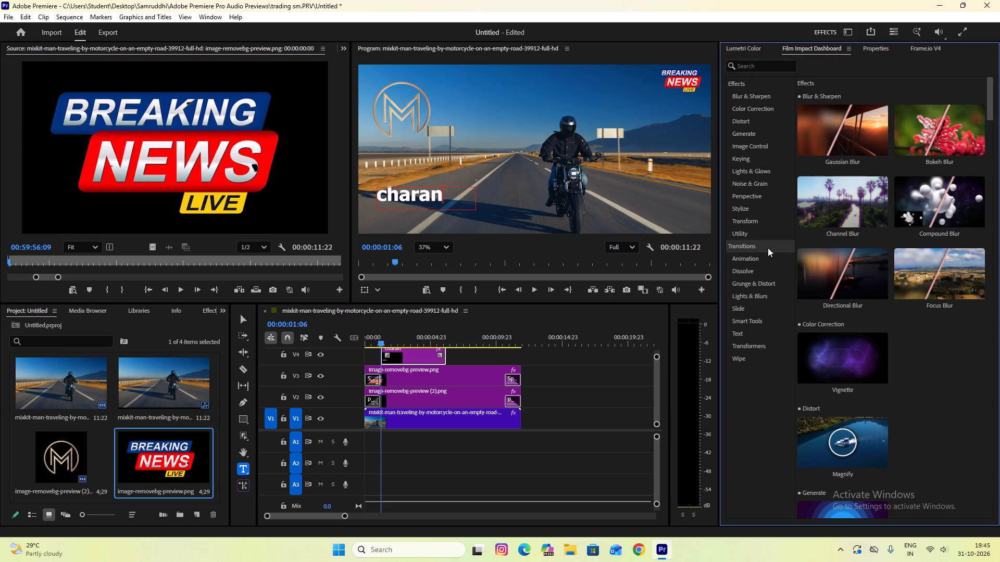
{"action": "left_click", "coordinate": [742, 335]}
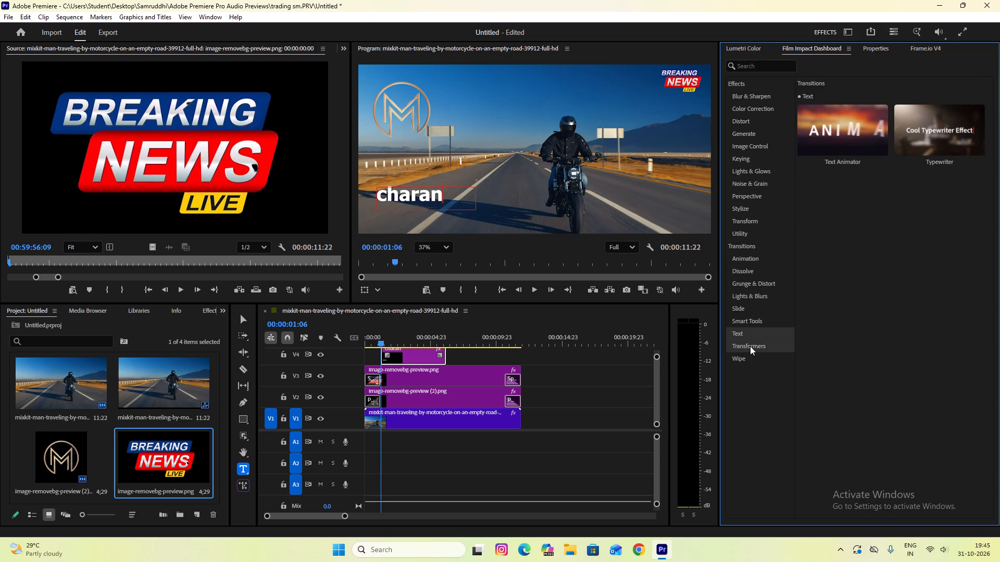
{"action": "left_click", "coordinate": [750, 346]}
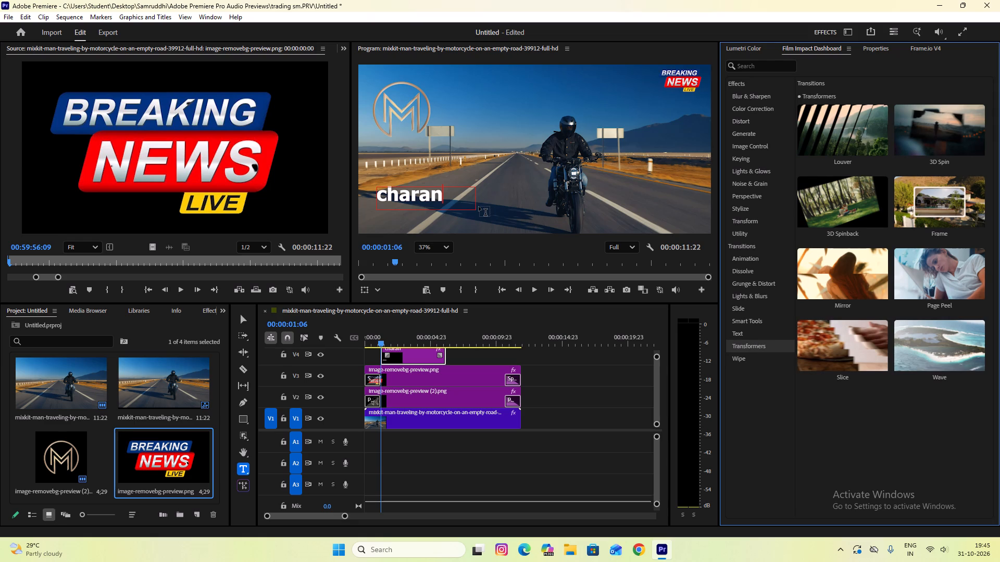
{"action": "left_click", "coordinate": [459, 205]}
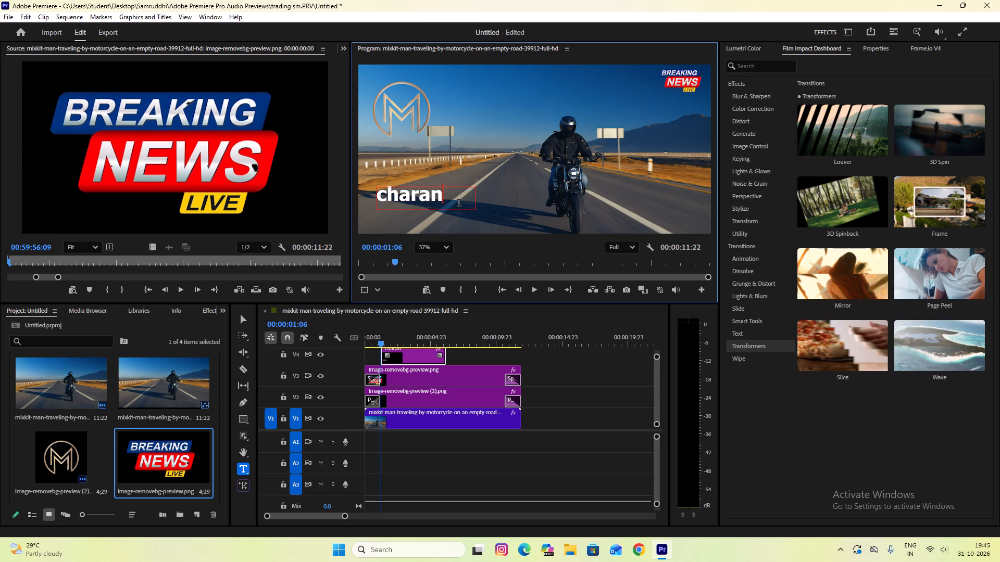
{"action": "key", "text": "Return"}
{"action": "key", "text": "Return"}
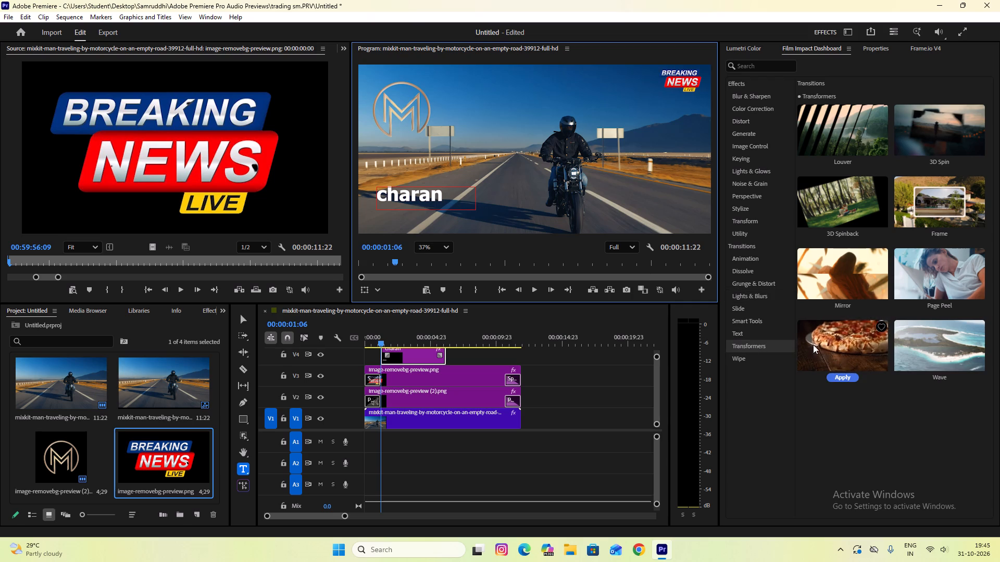
{"action": "left_click", "coordinate": [429, 193]}
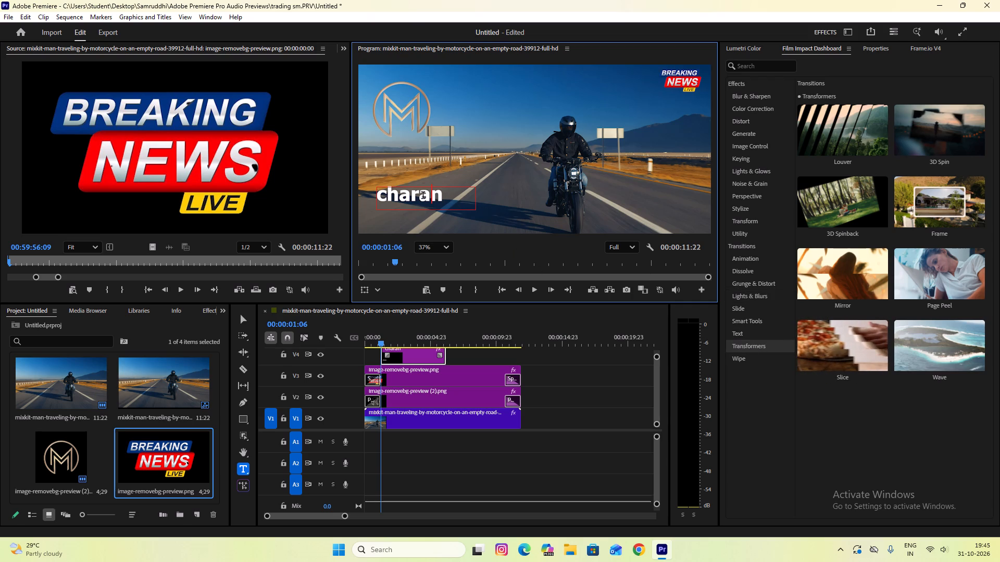
{"action": "left_click", "coordinate": [493, 222]}
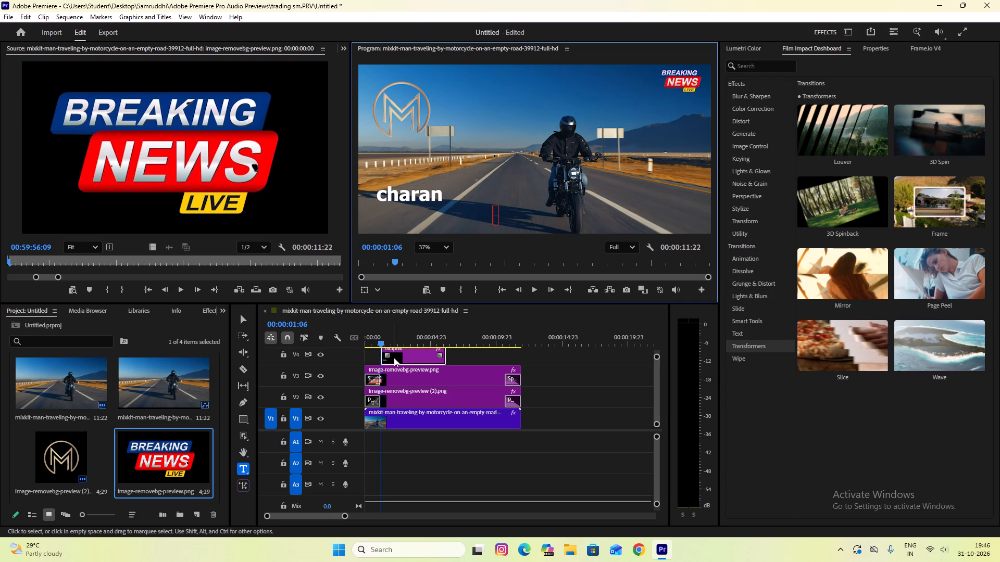
{"action": "left_click", "coordinate": [394, 357]}
{"action": "left_click", "coordinate": [402, 357]}
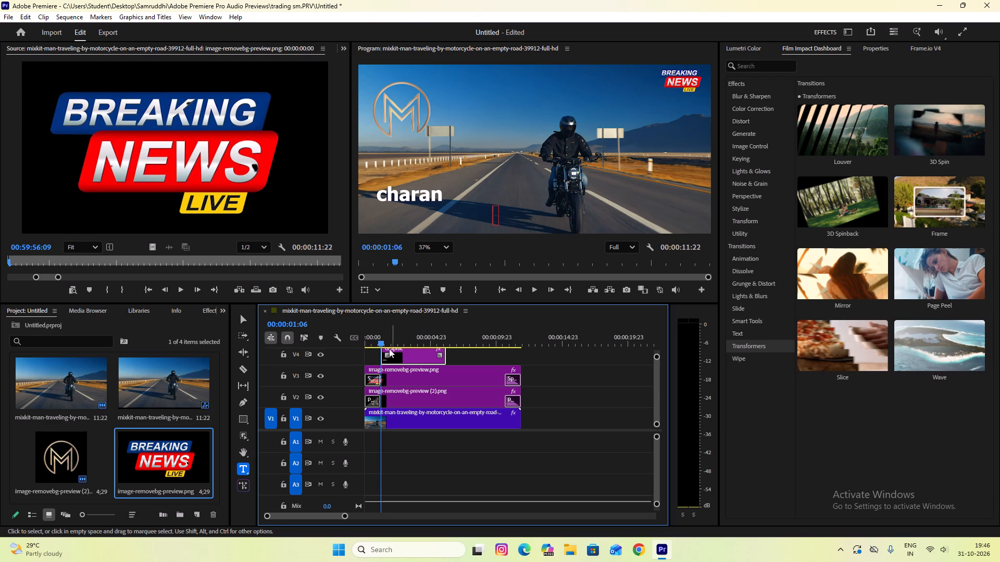
{"action": "left_click_drag", "start_coordinate": [382, 340], "coordinate": [387, 343]}
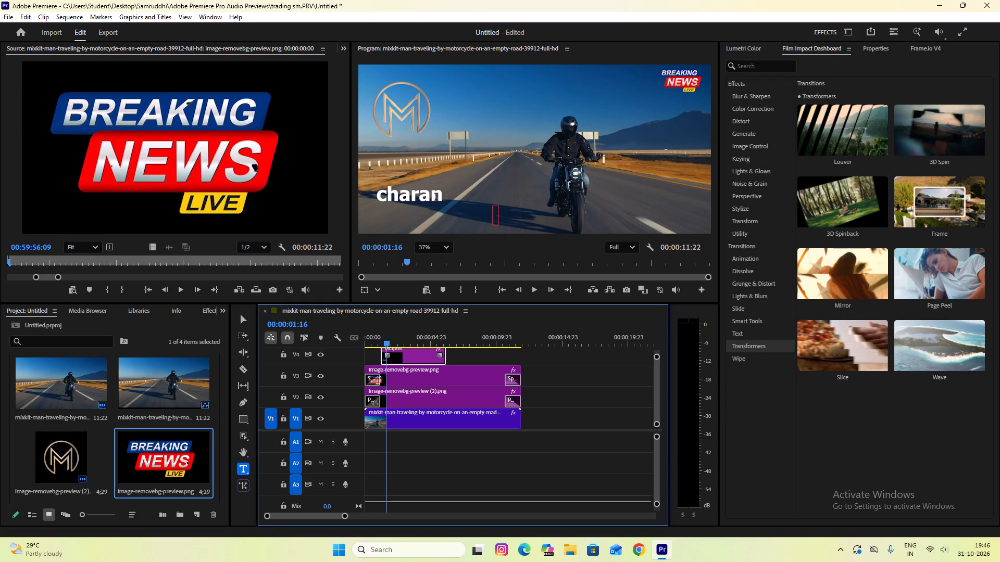
{"action": "left_click", "coordinate": [426, 196]}
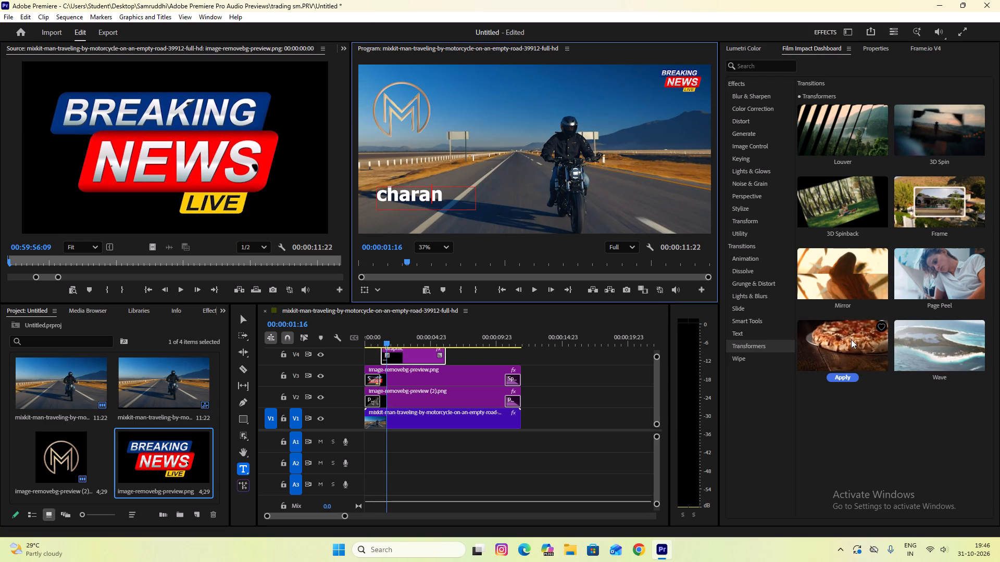
{"action": "left_click", "coordinate": [751, 328]}
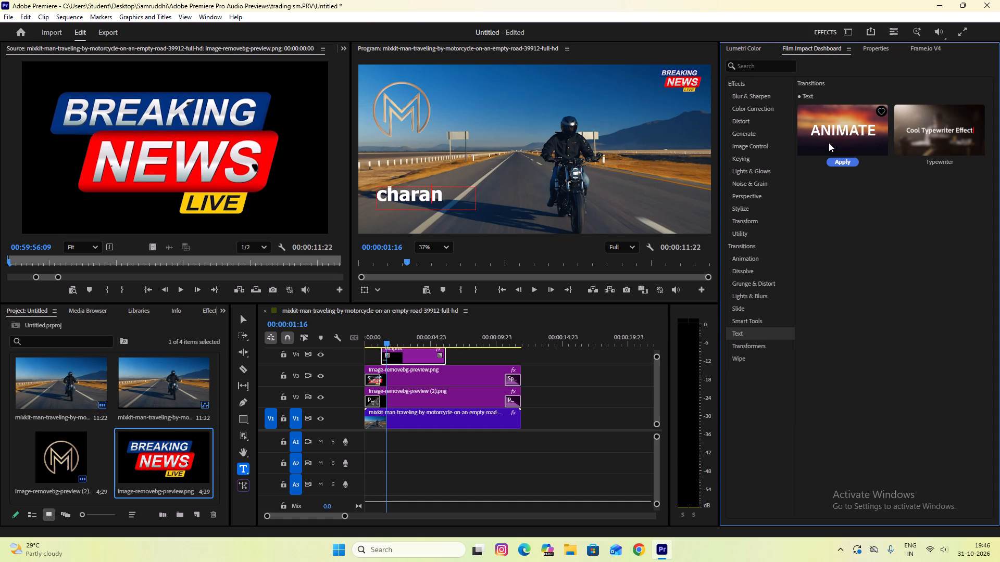
{"action": "left_click", "coordinate": [841, 162]}
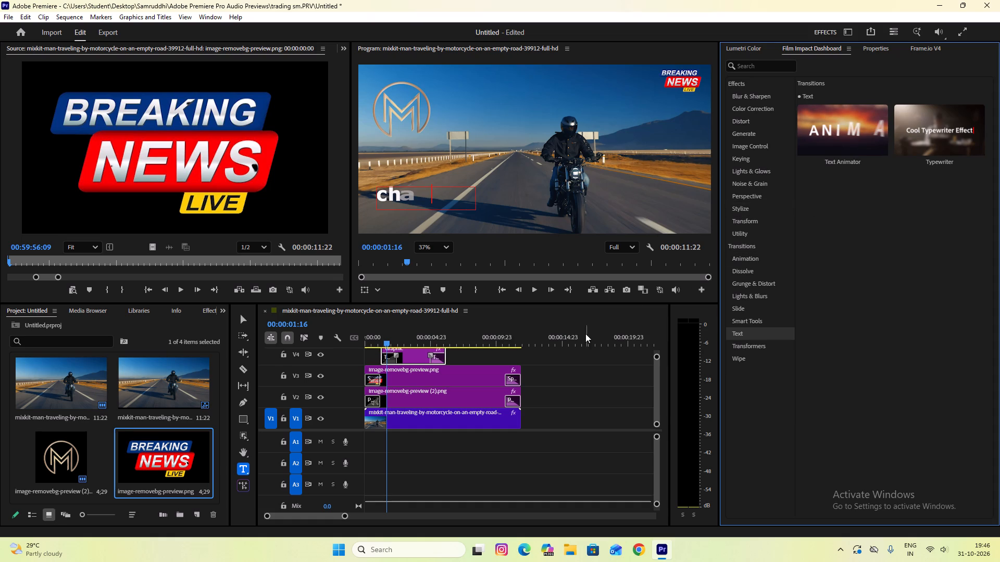
Play the sequence from the start twice to review how the "charan" text animates in and out.
{"action": "left_click_drag", "start_coordinate": [386, 343], "coordinate": [365, 348]}
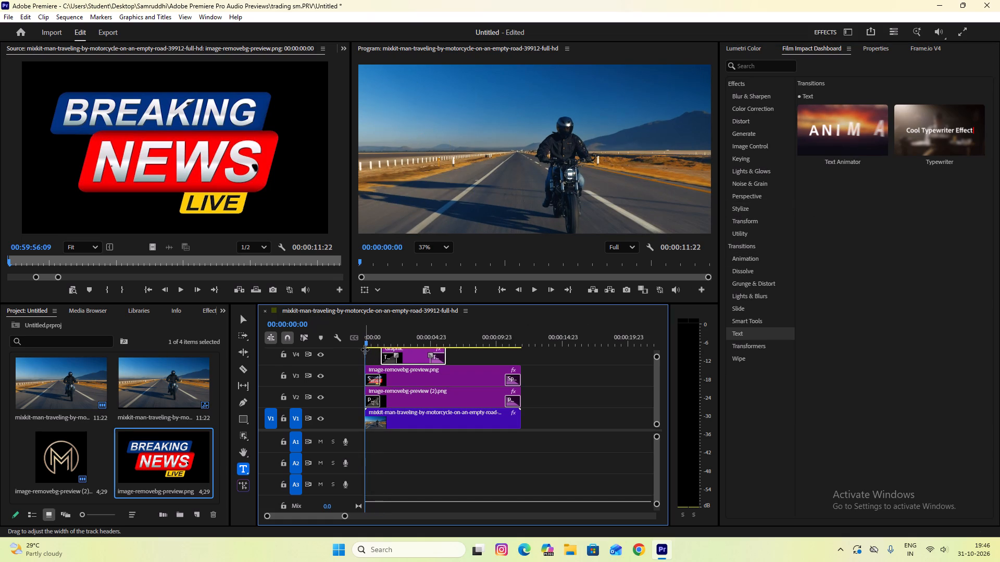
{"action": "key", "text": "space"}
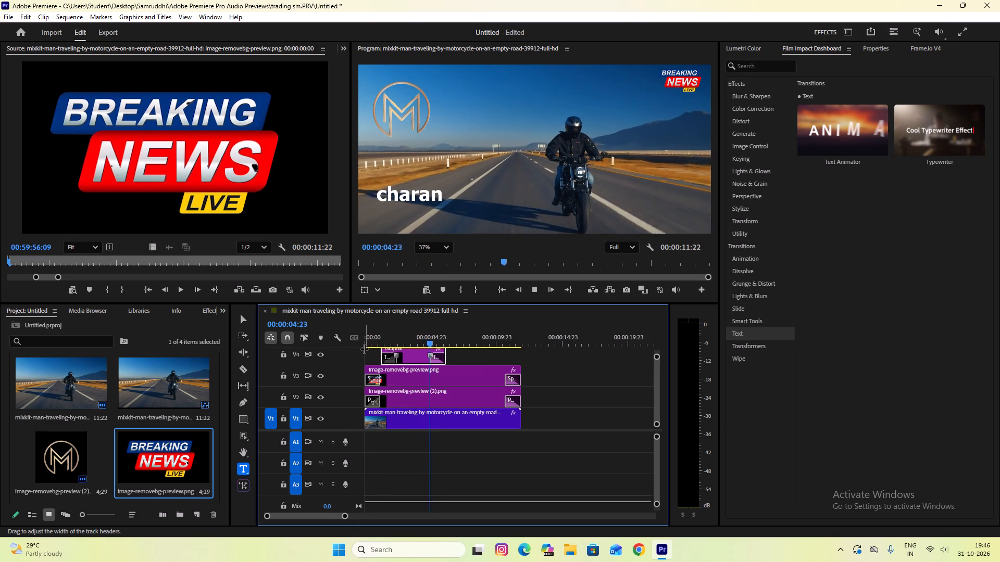
{"action": "left_click_drag", "start_coordinate": [449, 342], "coordinate": [359, 350]}
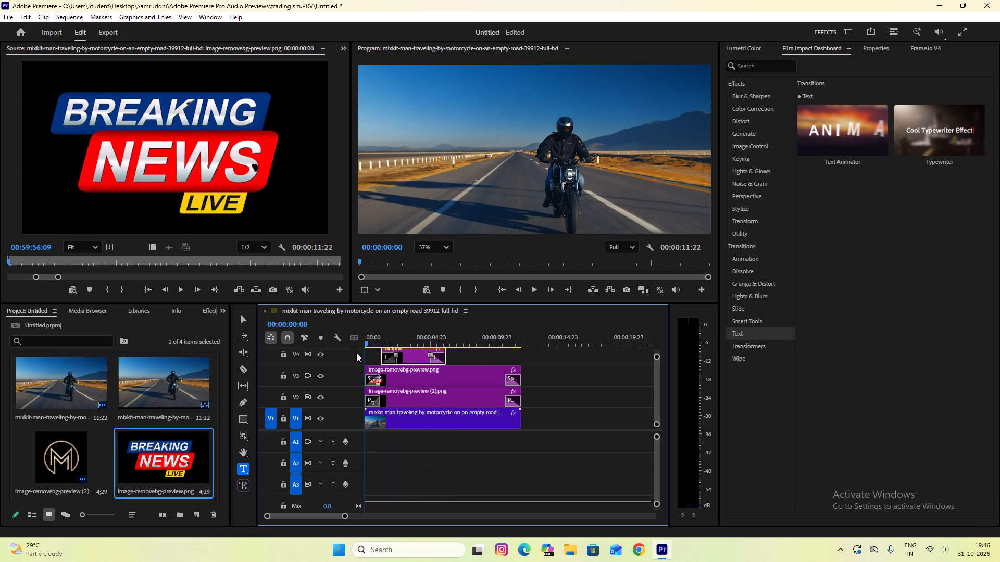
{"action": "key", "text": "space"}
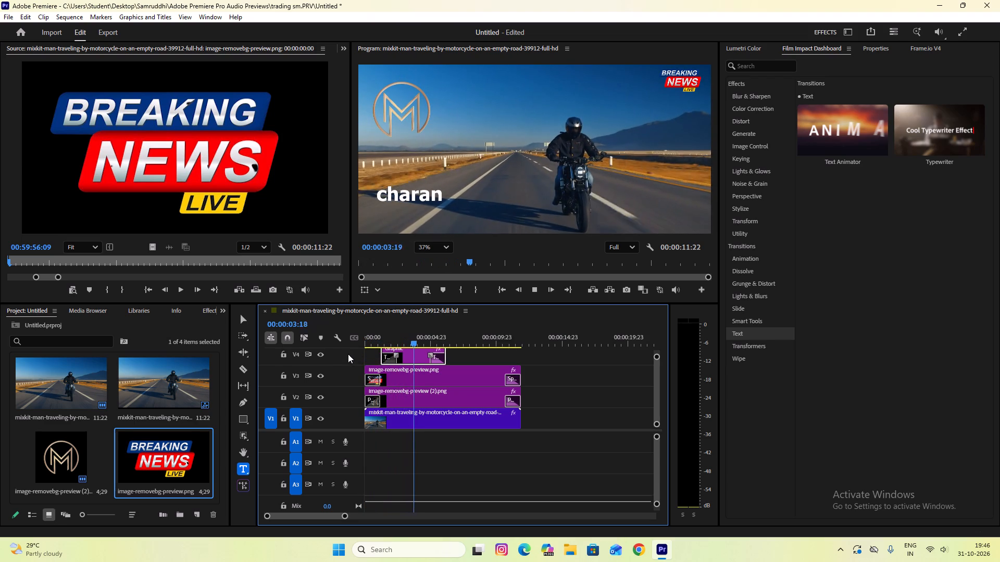
{"action": "left_click_drag", "start_coordinate": [430, 343], "coordinate": [423, 345]}
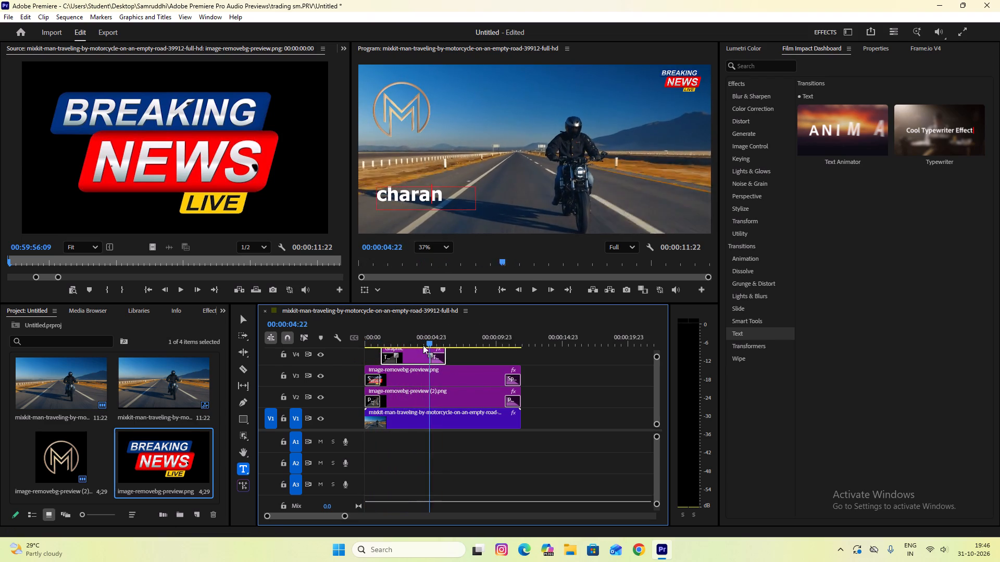
{"action": "left_click_drag", "start_coordinate": [423, 345], "coordinate": [366, 355]}
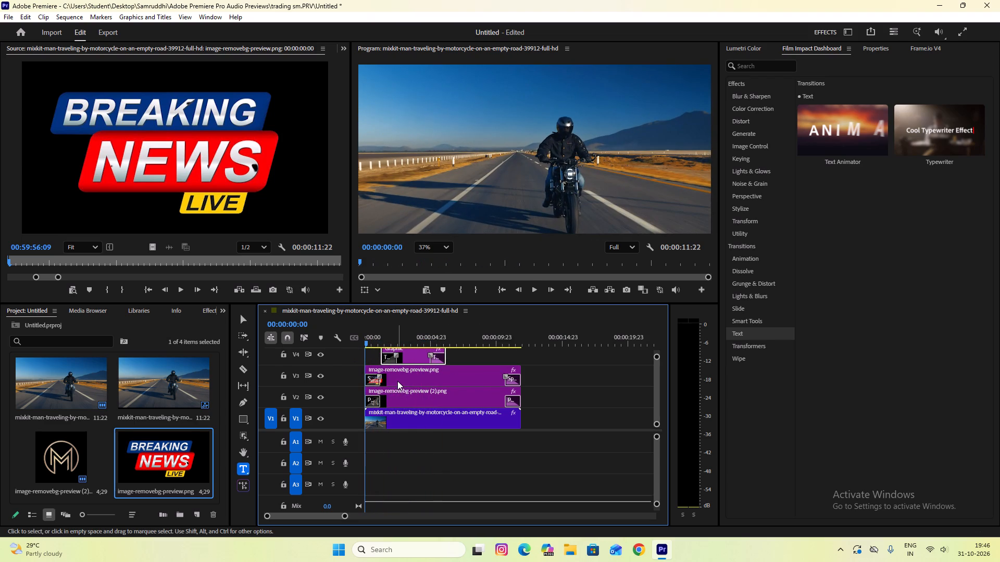
Select the Breaking News graphic clip and move the playhead into its opening transition at 00:00:00:23.
{"action": "left_click", "coordinate": [397, 381]}
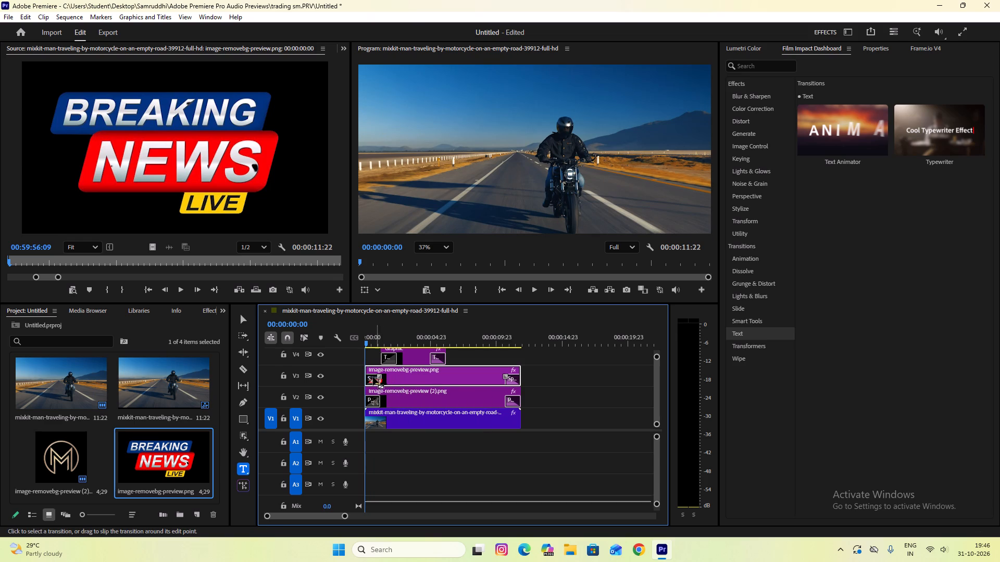
{"action": "left_click", "coordinate": [372, 377]}
{"action": "left_click", "coordinate": [396, 382]}
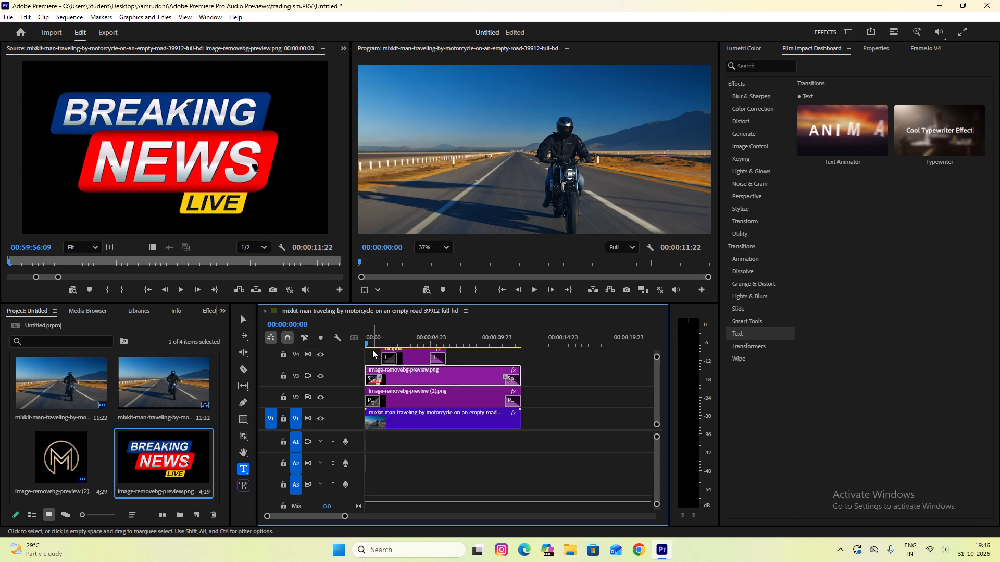
{"action": "left_click_drag", "start_coordinate": [367, 336], "coordinate": [378, 341]}
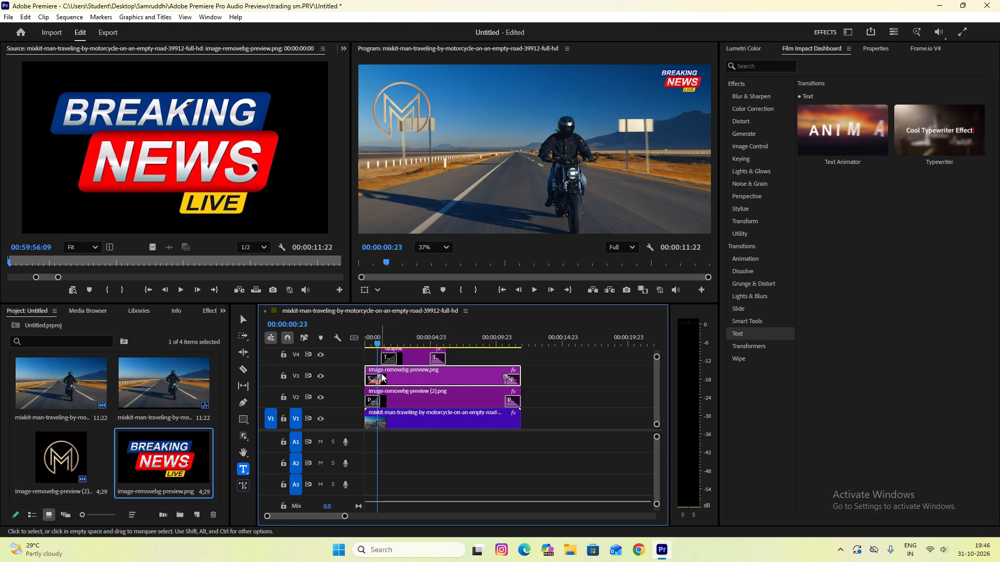
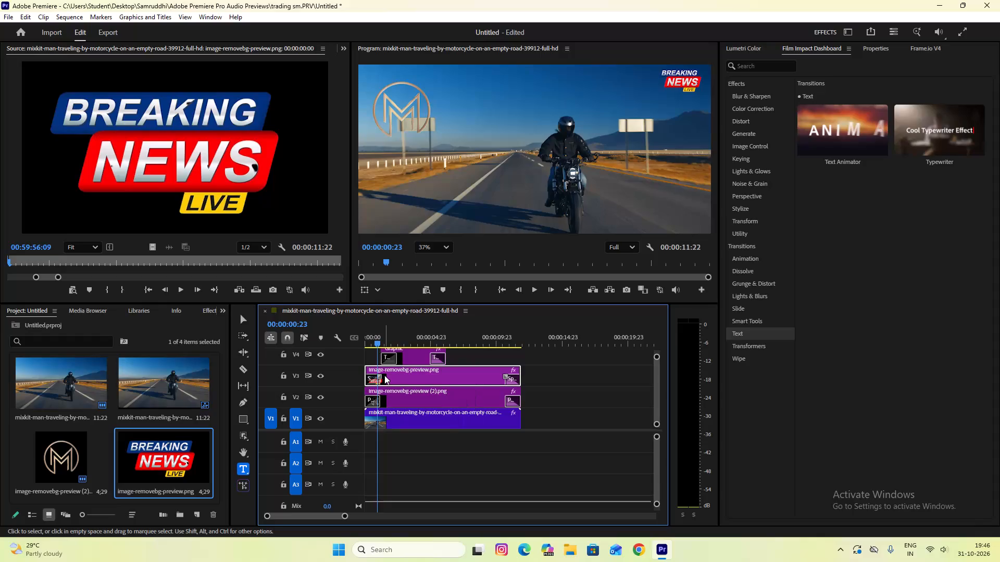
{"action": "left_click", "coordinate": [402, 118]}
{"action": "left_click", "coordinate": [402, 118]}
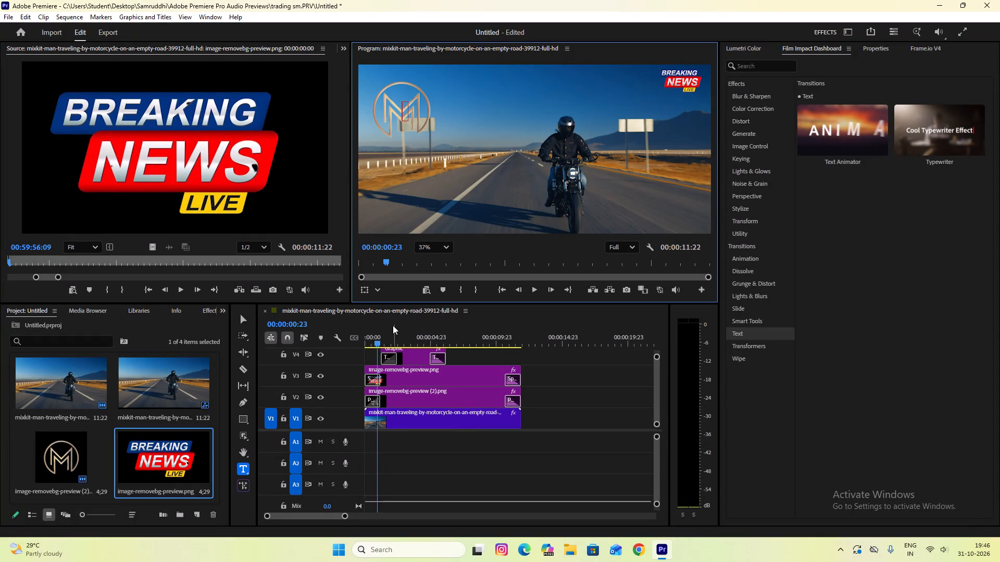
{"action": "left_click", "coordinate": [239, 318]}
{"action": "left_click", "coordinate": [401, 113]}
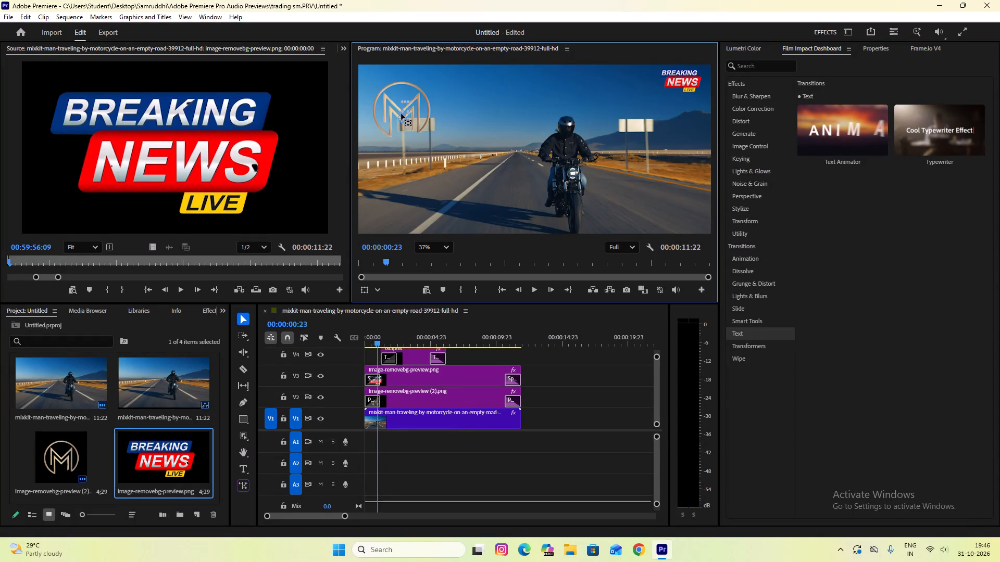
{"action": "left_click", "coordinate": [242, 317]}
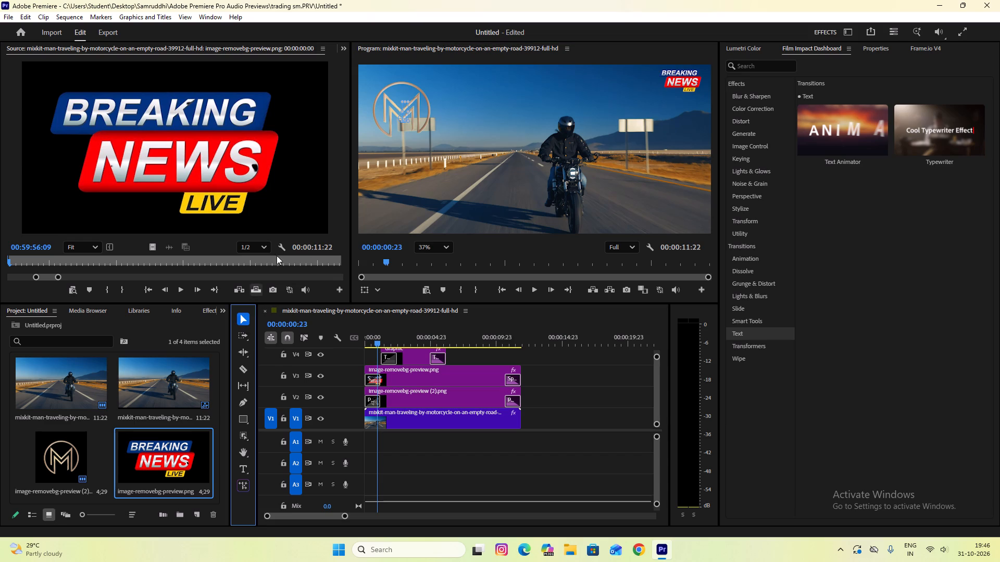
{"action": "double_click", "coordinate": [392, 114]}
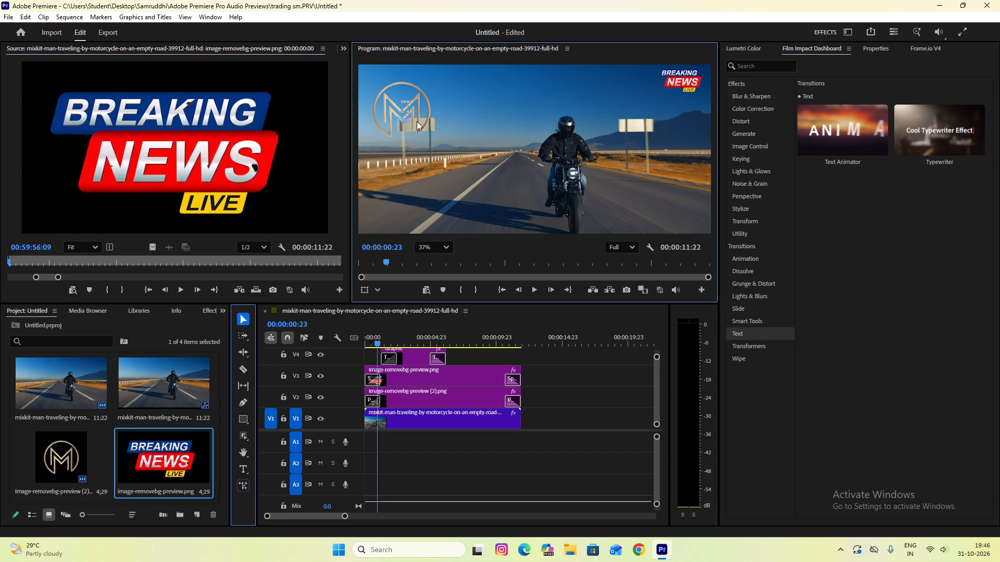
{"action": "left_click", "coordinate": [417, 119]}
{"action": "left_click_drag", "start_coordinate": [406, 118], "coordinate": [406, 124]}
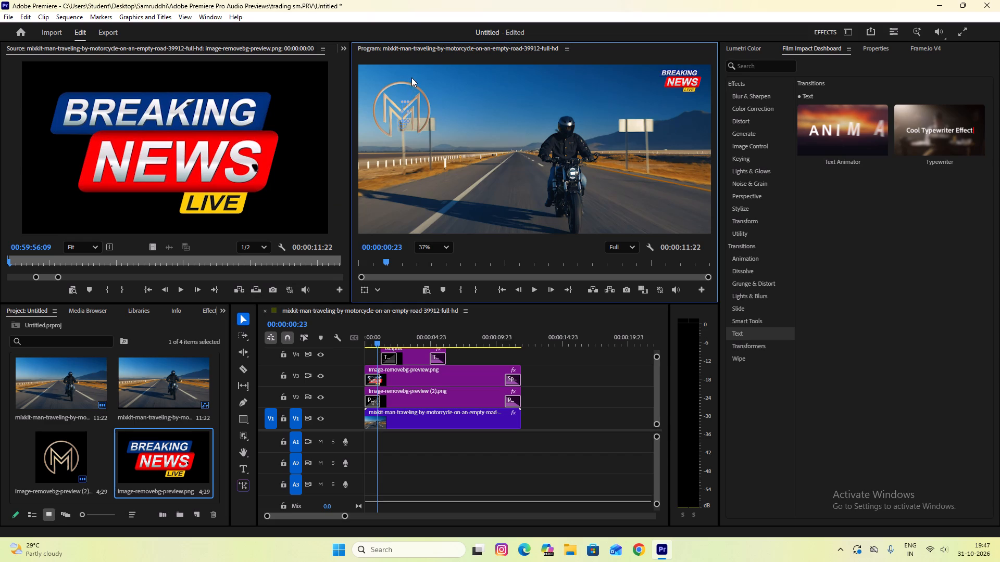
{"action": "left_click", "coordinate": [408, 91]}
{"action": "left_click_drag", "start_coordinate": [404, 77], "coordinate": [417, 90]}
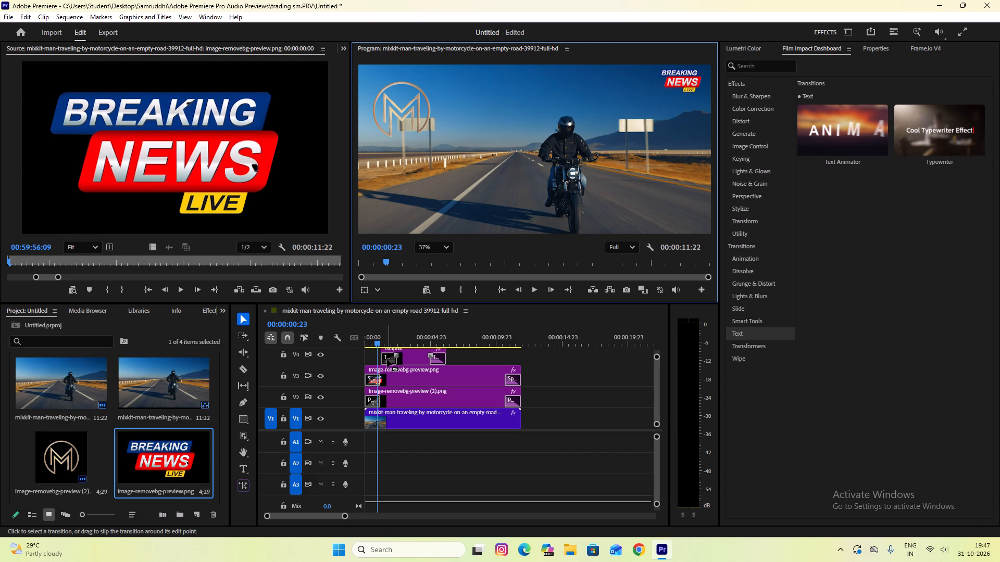
Delete the "charan" text, Breaking News and M logo clips from the tracks above the motorcycle video.
{"action": "left_click", "coordinate": [387, 357]}
{"action": "left_click", "coordinate": [572, 392]}
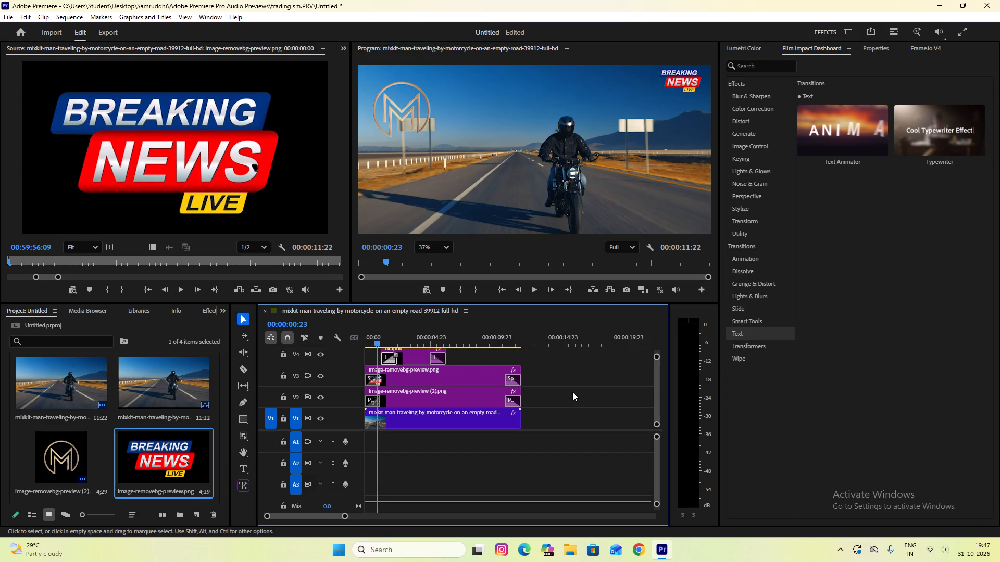
{"action": "left_click", "coordinate": [420, 360]}
{"action": "key", "text": "Delete"}
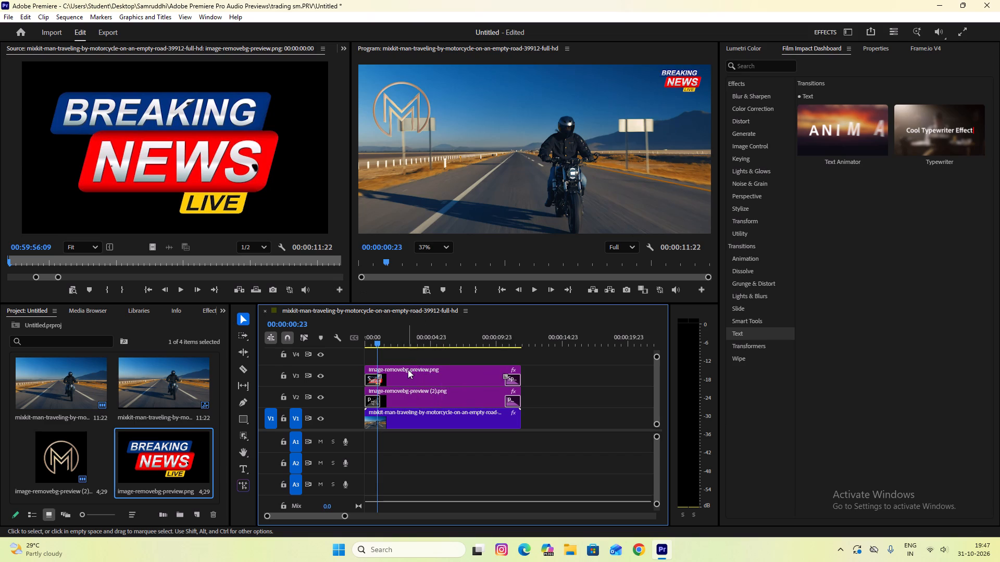
{"action": "left_click", "coordinate": [408, 370]}
{"action": "key", "text": "Delete"}
{"action": "left_click", "coordinate": [410, 394]}
{"action": "key", "text": "Delete"}
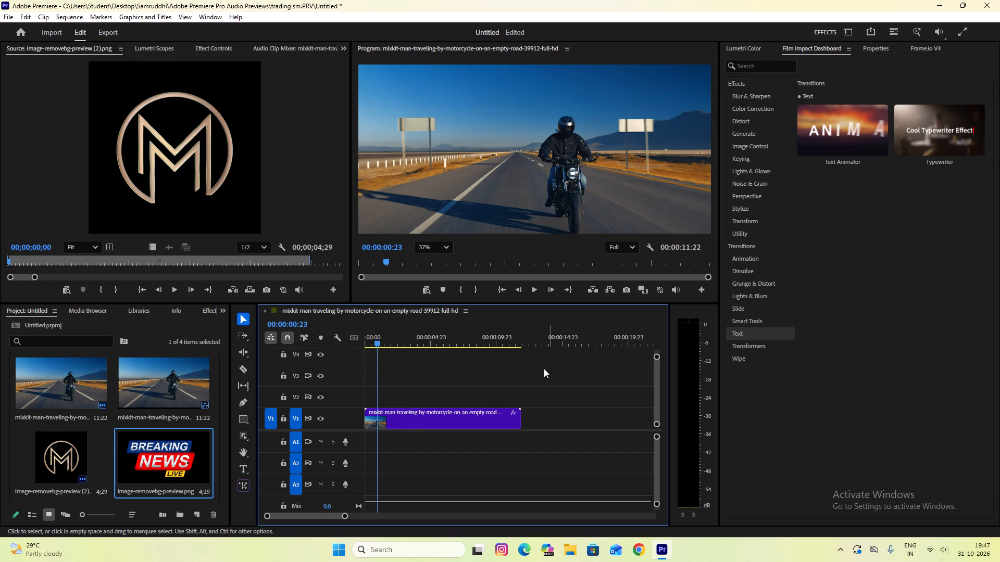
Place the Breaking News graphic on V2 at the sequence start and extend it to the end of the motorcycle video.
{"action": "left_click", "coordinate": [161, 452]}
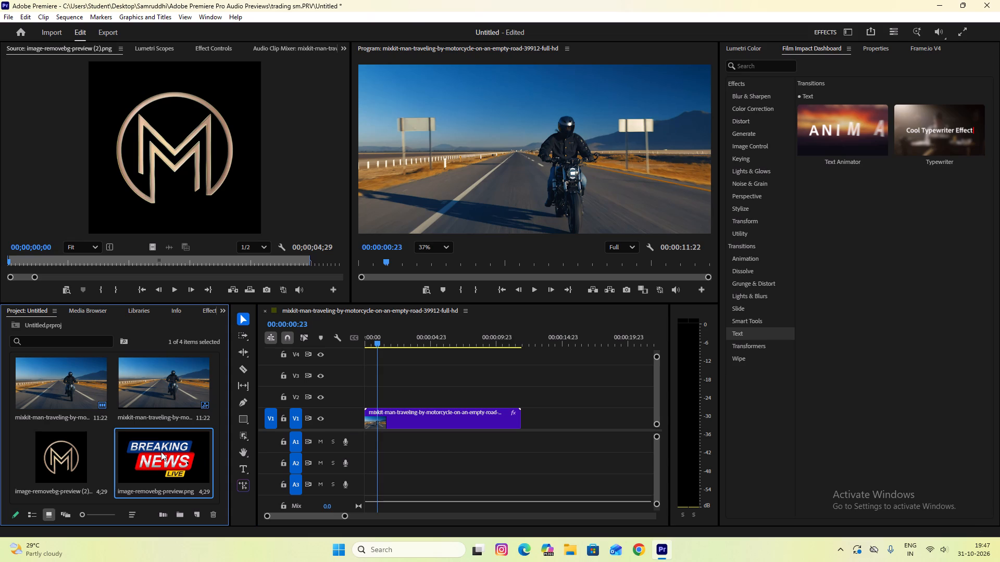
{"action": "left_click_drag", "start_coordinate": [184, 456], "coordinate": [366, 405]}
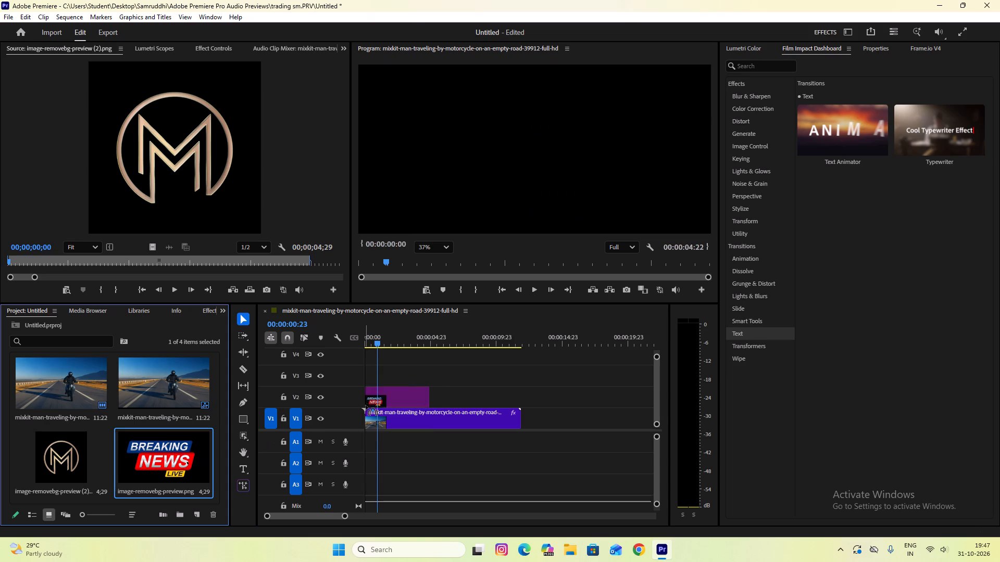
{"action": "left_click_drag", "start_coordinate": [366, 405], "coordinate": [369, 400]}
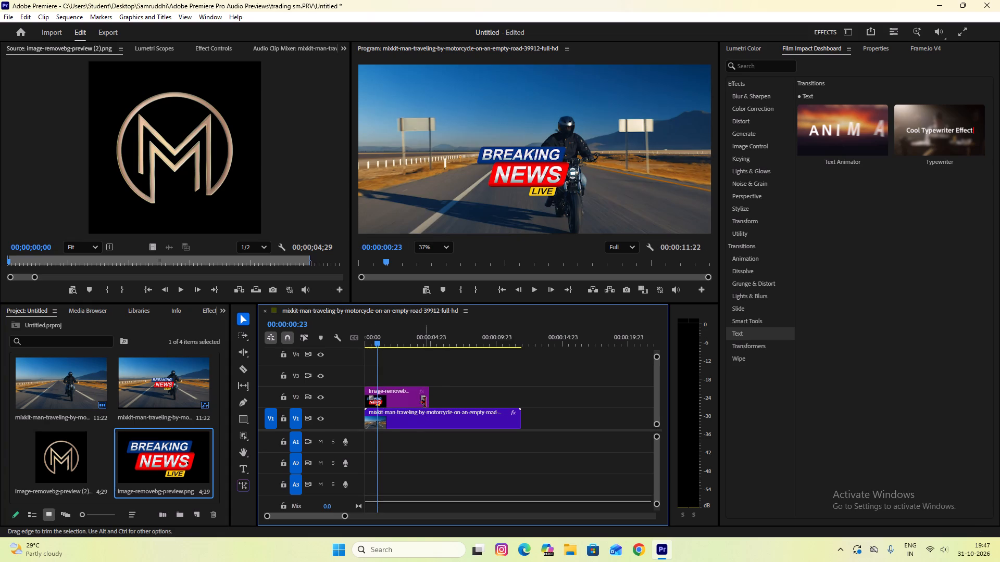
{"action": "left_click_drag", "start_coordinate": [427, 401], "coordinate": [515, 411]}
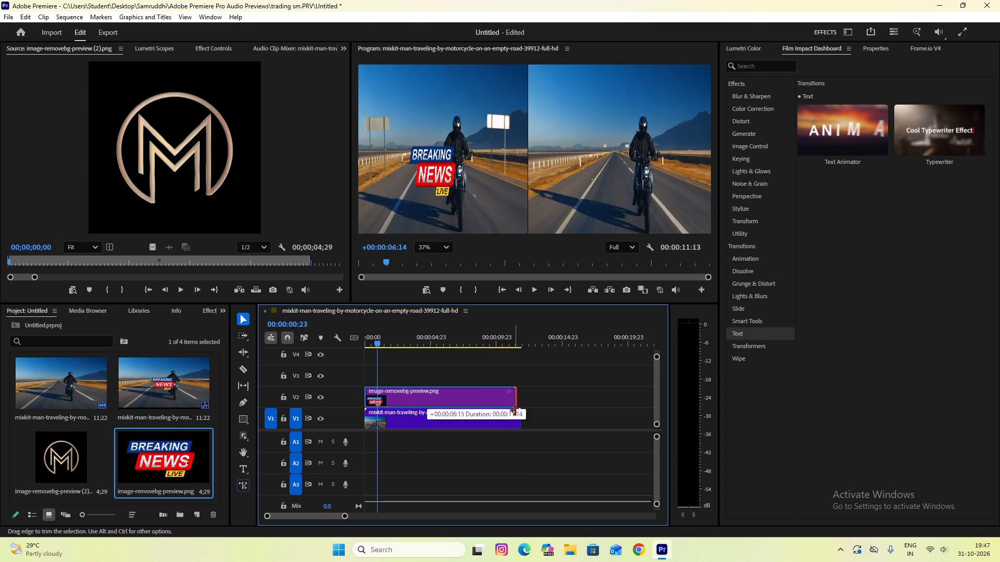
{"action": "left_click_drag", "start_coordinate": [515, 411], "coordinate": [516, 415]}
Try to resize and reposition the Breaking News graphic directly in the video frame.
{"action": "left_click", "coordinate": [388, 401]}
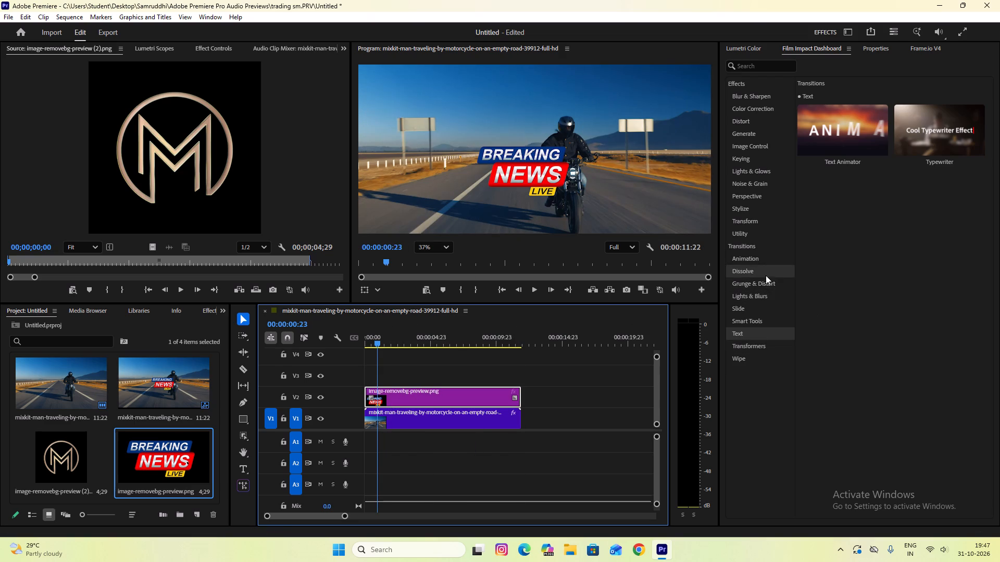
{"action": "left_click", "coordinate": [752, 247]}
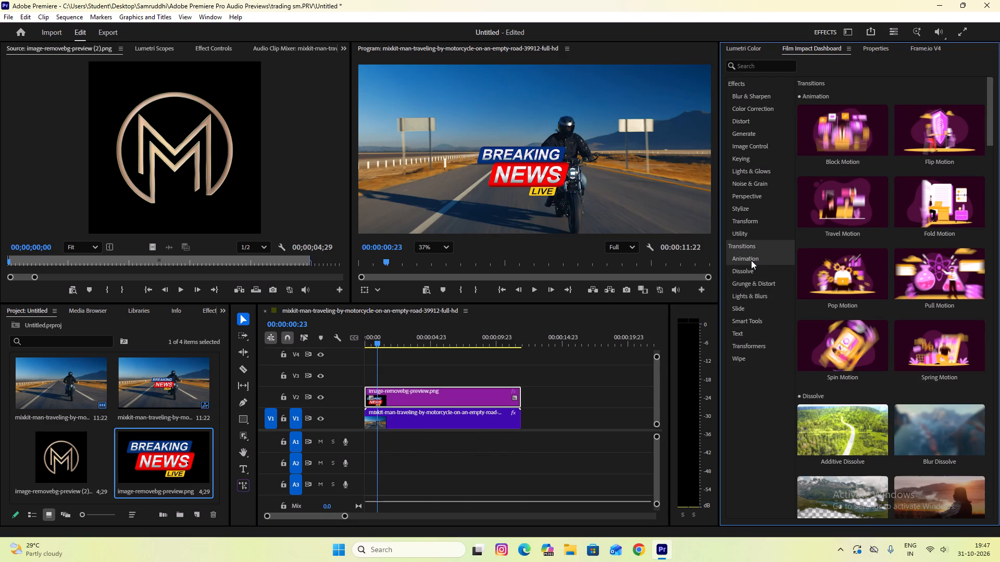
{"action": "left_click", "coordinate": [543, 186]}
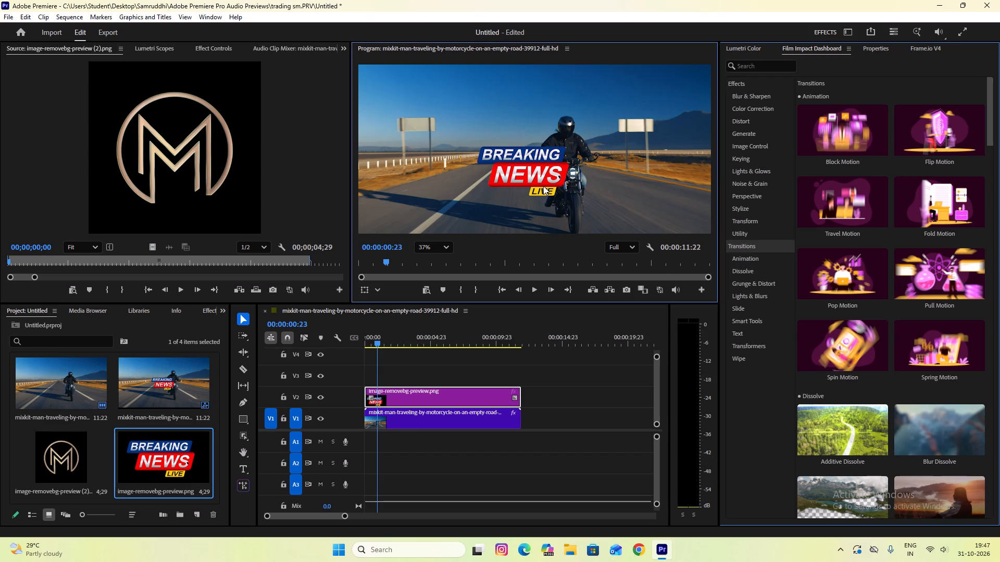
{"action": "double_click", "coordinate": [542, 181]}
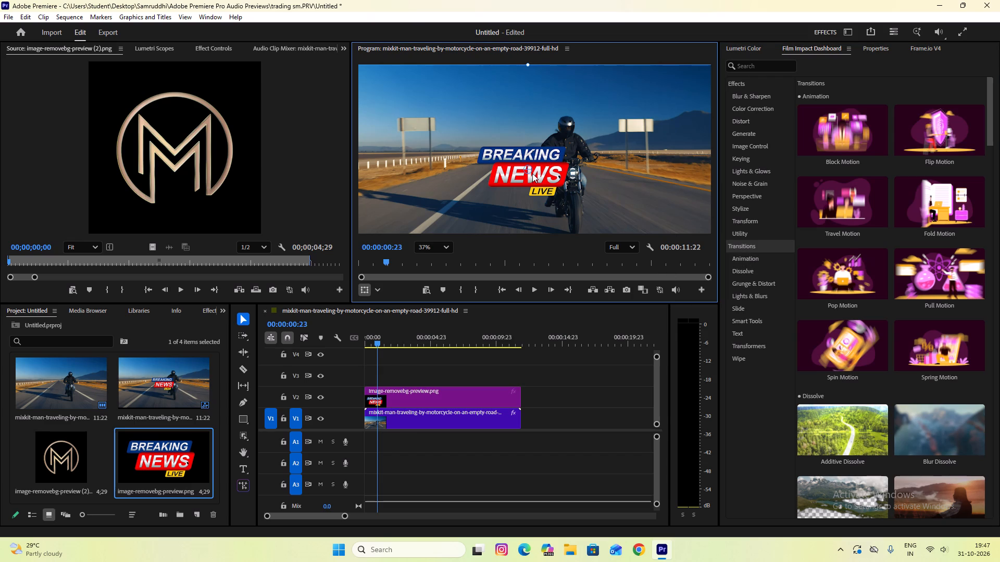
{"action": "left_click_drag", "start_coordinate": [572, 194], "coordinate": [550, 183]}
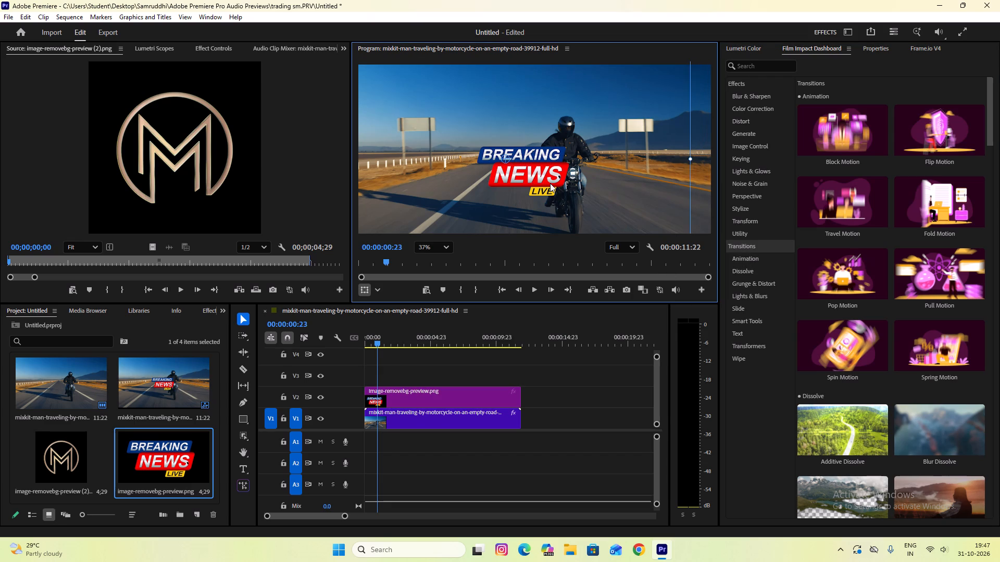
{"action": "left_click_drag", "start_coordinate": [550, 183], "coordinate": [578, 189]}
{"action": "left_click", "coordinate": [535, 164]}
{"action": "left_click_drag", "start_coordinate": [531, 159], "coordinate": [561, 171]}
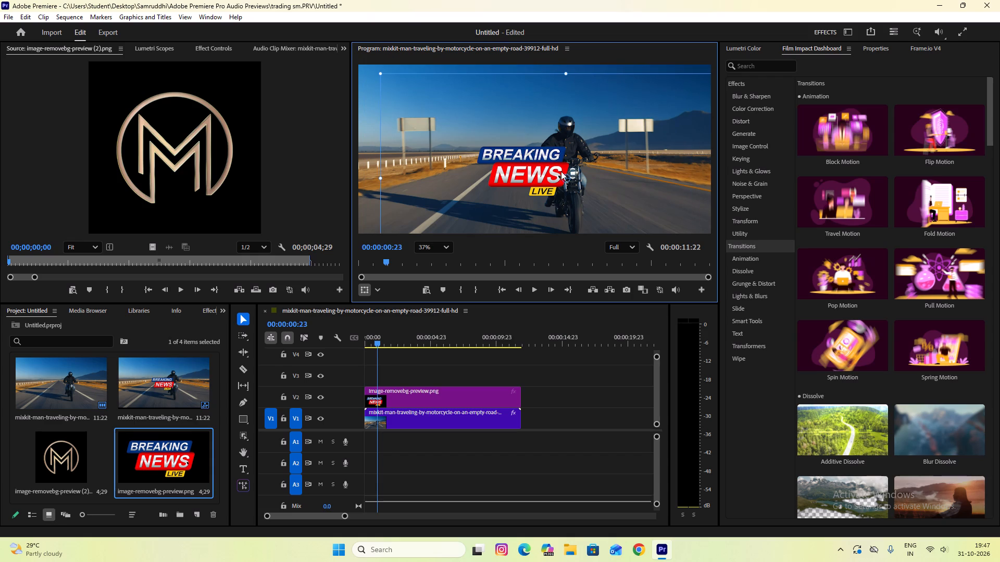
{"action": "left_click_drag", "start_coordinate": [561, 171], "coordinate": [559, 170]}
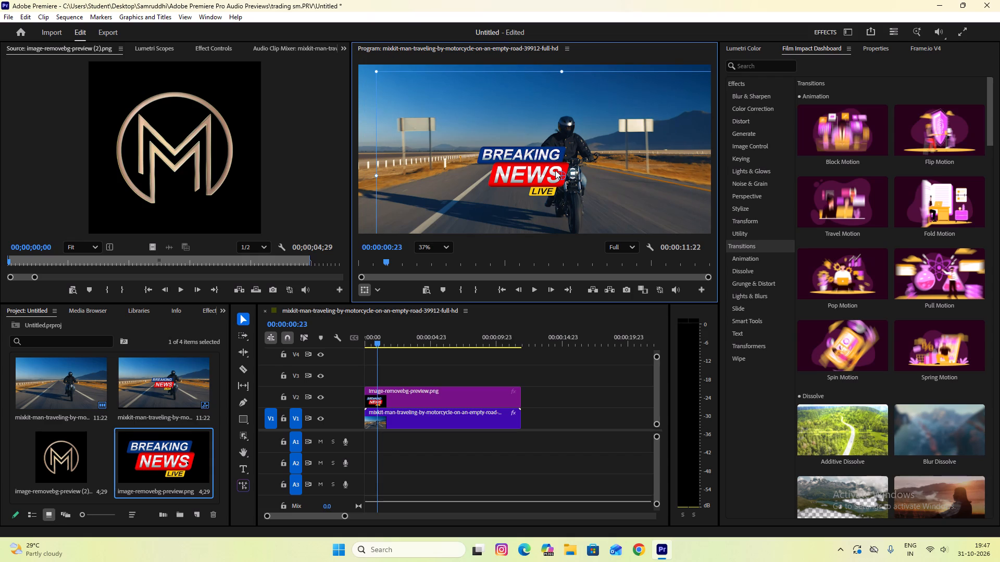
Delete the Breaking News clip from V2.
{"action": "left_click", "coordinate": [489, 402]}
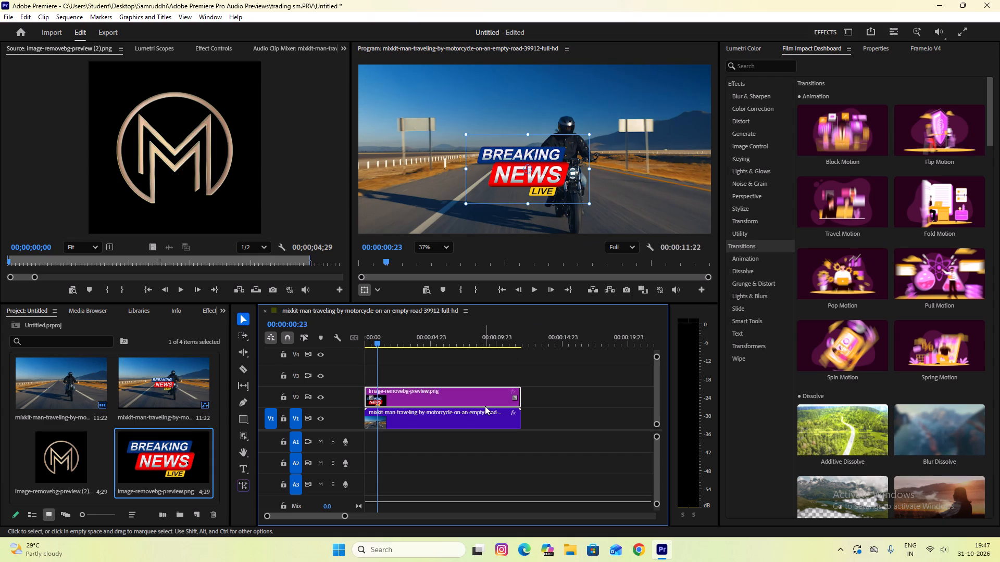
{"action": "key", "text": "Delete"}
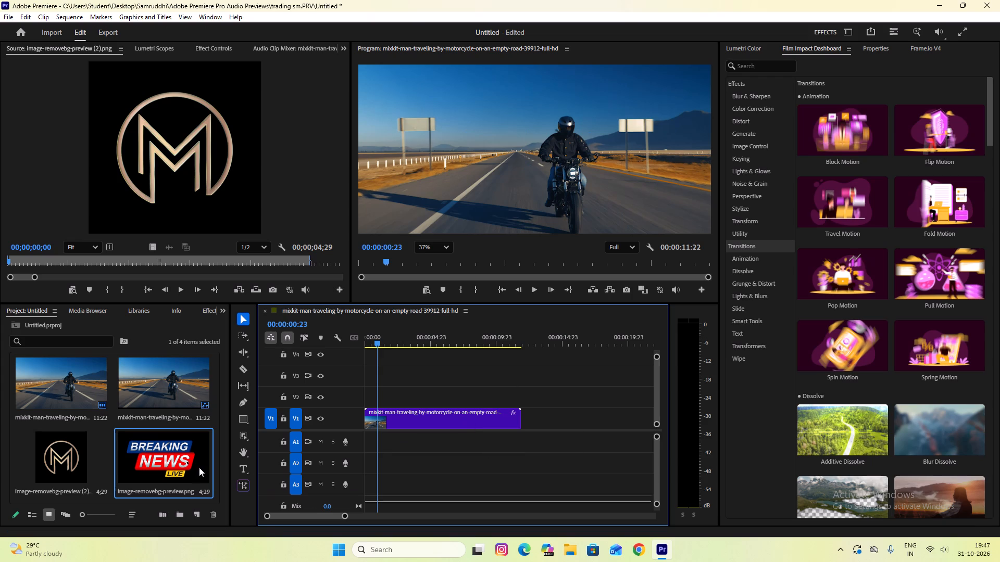
Place the Breaking News graphic on V2 at the sequence start and extend it to a duration of 00:00:11:22.
{"action": "left_click_drag", "start_coordinate": [156, 450], "coordinate": [350, 398]}
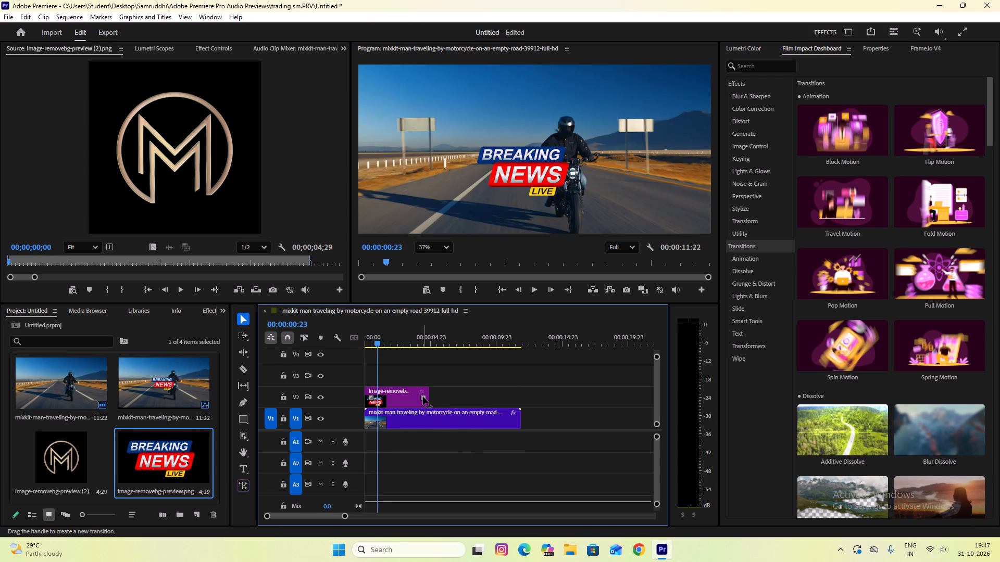
{"action": "left_click_drag", "start_coordinate": [428, 402], "coordinate": [514, 418]}
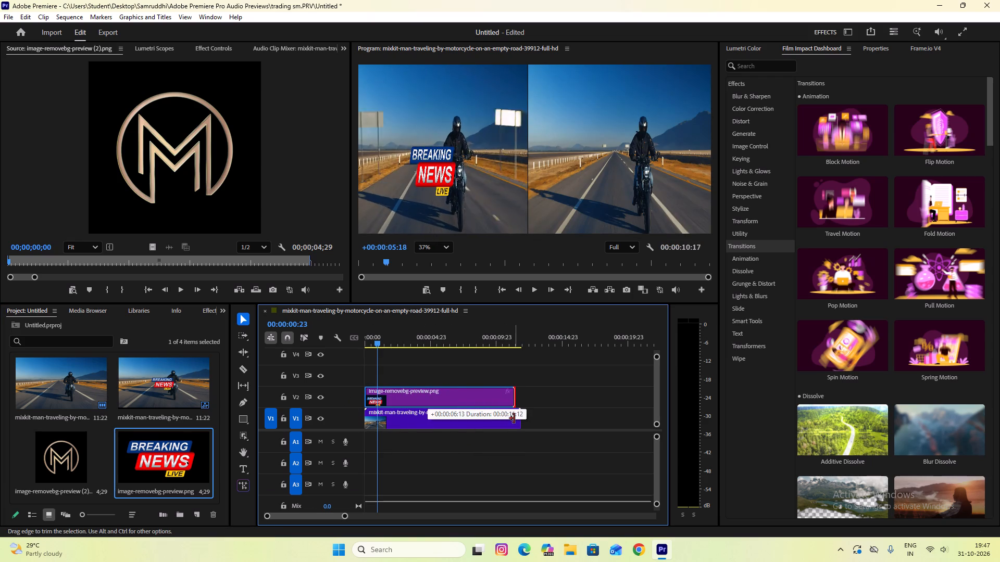
{"action": "left_click_drag", "start_coordinate": [514, 418], "coordinate": [522, 420]}
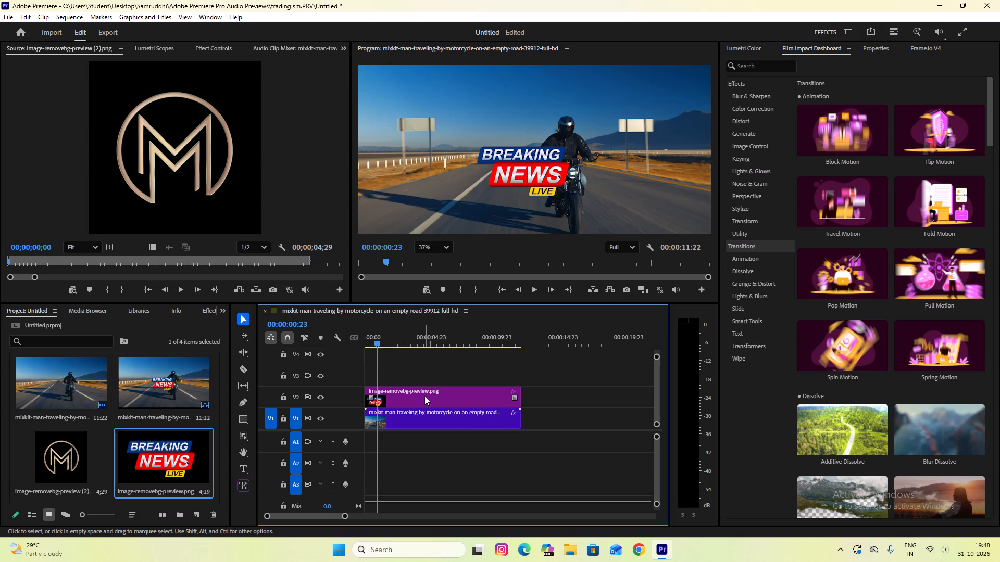
Scale the Breaking News graphic down to a small logo size and move it into the upper-left corner of the video frame.
{"action": "left_click", "coordinate": [424, 396]}
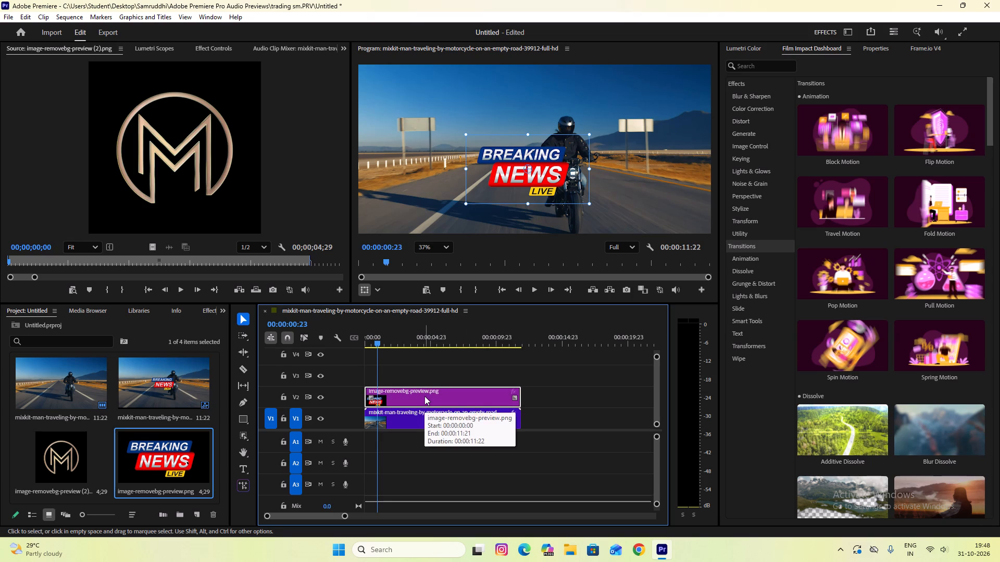
{"action": "left_click_drag", "start_coordinate": [587, 206], "coordinate": [566, 200]}
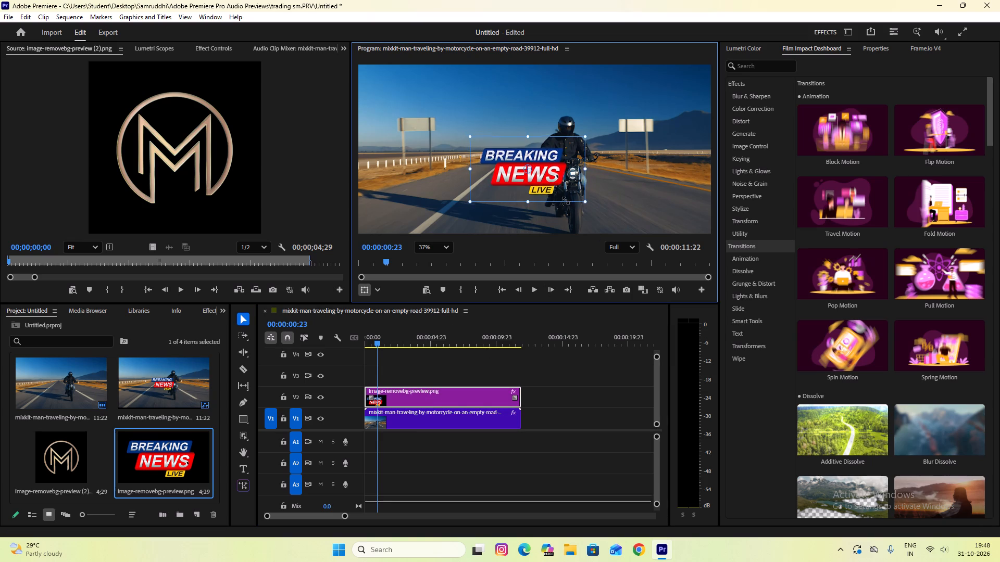
{"action": "left_click_drag", "start_coordinate": [566, 200], "coordinate": [541, 188]}
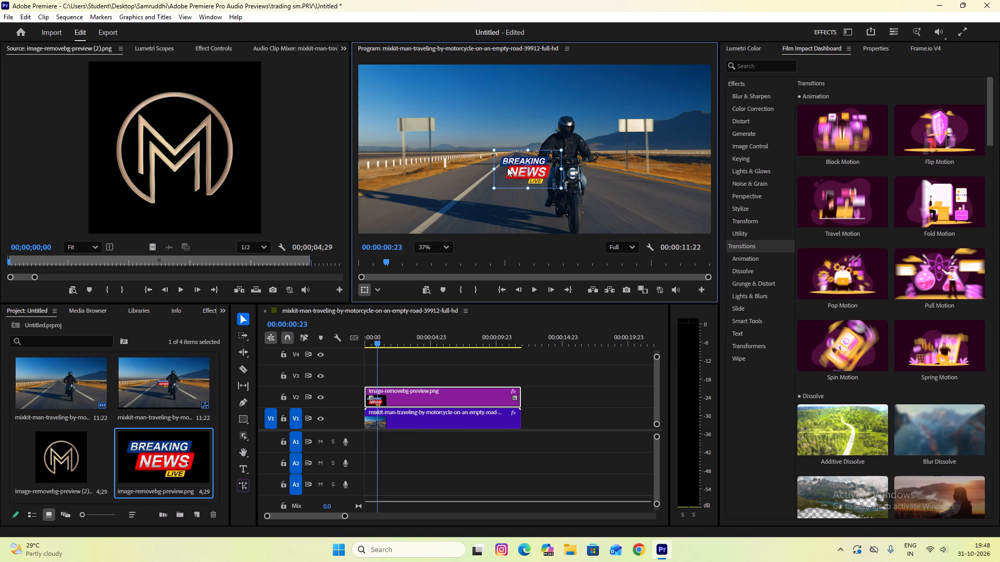
{"action": "left_click_drag", "start_coordinate": [507, 168], "coordinate": [383, 94]}
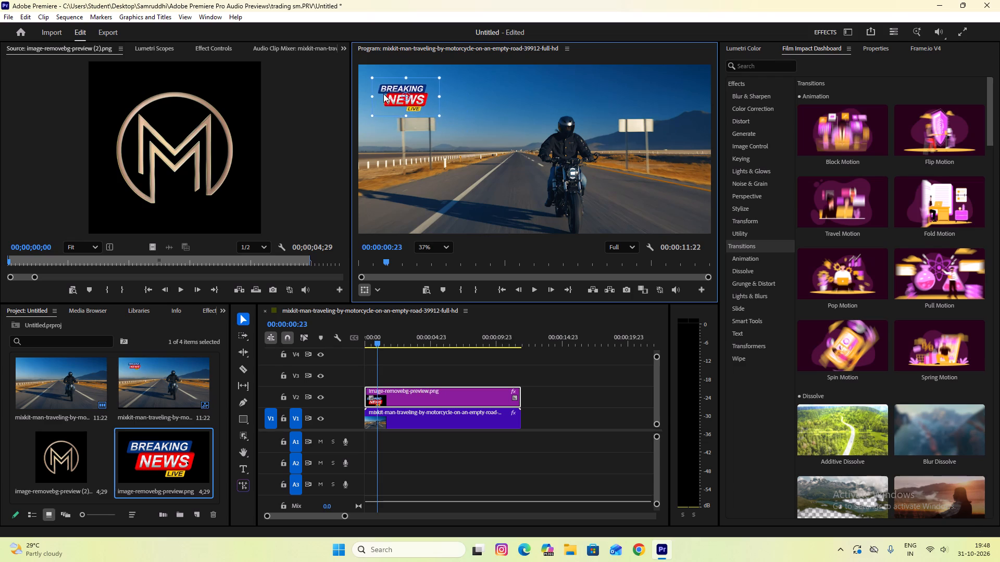
{"action": "left_click_drag", "start_coordinate": [383, 94], "coordinate": [376, 87]}
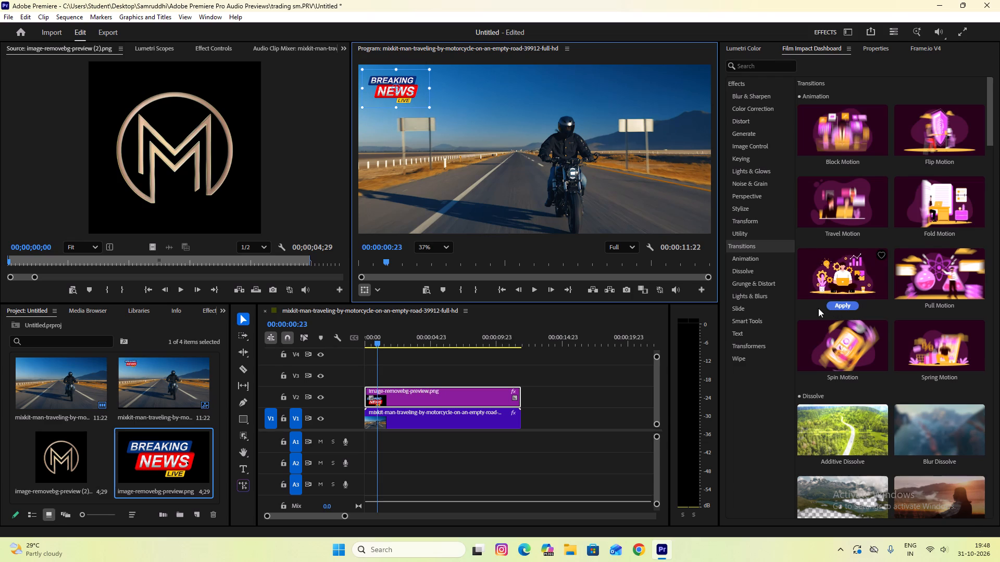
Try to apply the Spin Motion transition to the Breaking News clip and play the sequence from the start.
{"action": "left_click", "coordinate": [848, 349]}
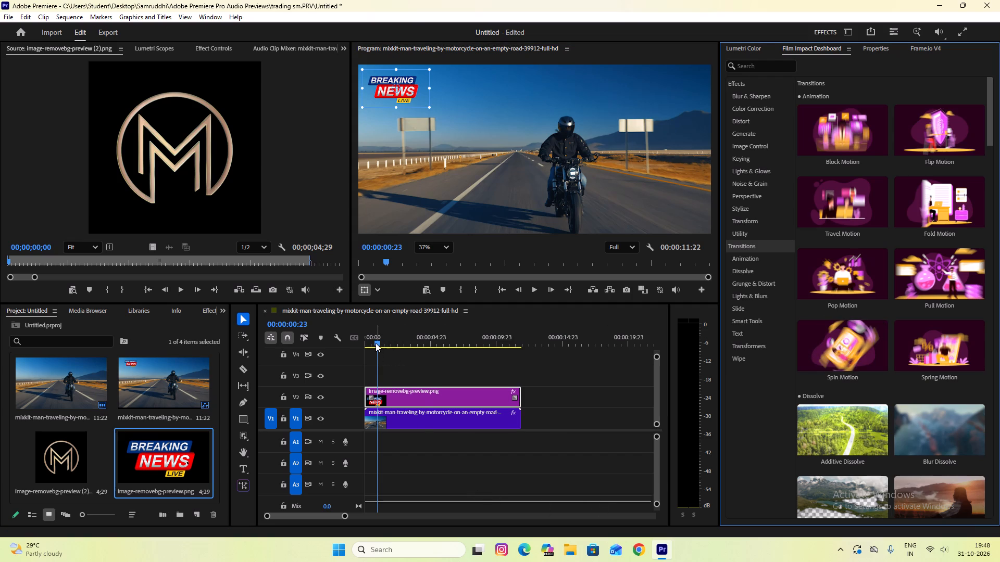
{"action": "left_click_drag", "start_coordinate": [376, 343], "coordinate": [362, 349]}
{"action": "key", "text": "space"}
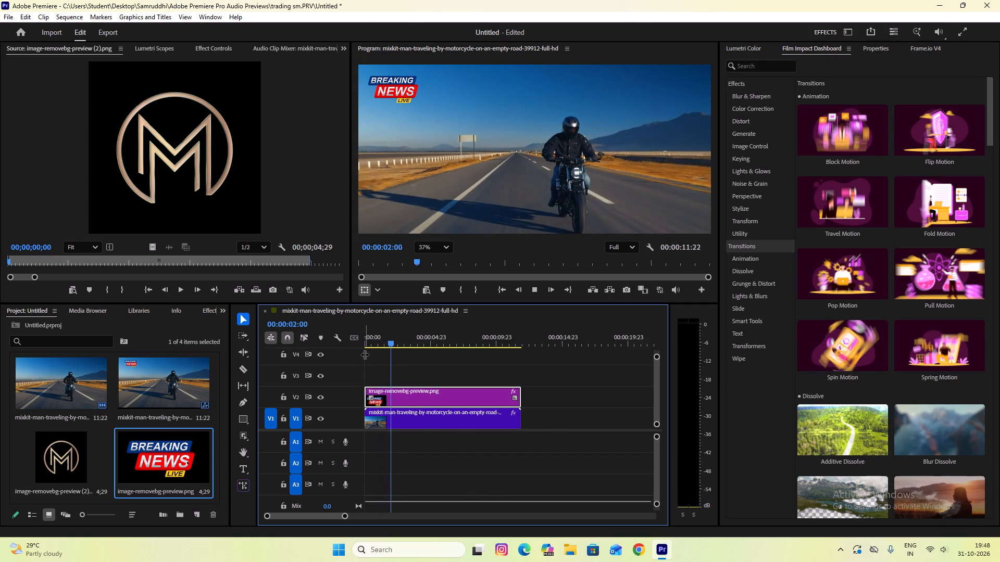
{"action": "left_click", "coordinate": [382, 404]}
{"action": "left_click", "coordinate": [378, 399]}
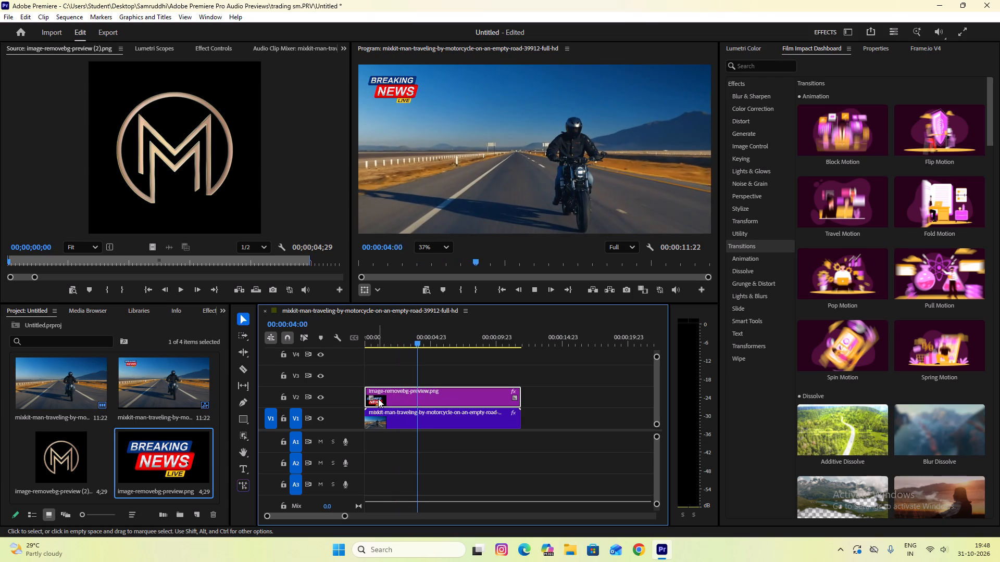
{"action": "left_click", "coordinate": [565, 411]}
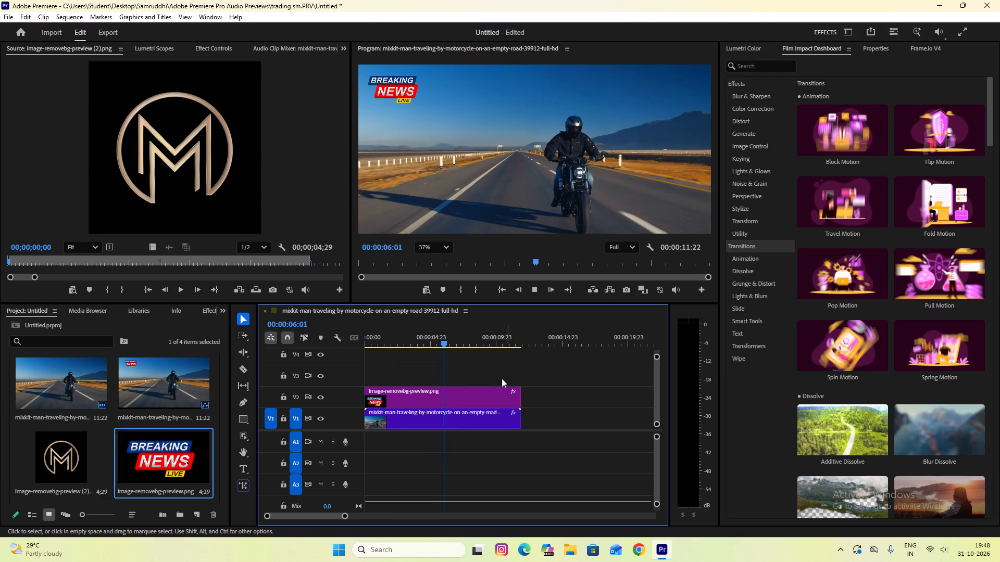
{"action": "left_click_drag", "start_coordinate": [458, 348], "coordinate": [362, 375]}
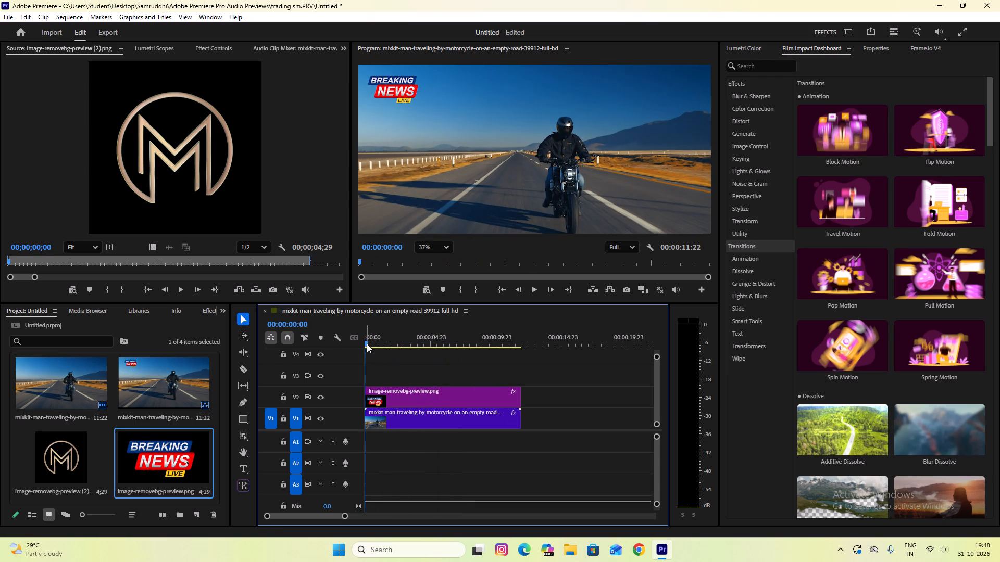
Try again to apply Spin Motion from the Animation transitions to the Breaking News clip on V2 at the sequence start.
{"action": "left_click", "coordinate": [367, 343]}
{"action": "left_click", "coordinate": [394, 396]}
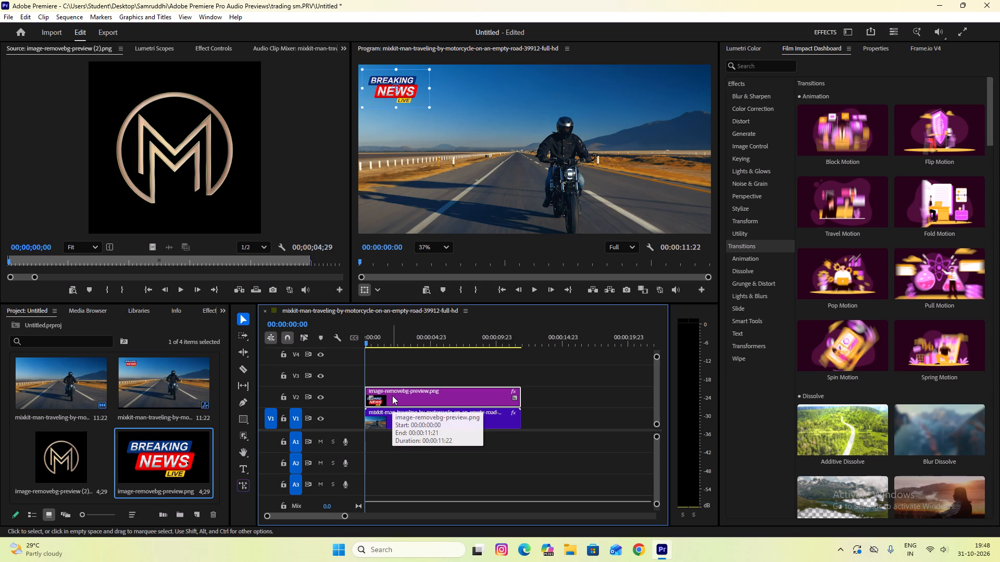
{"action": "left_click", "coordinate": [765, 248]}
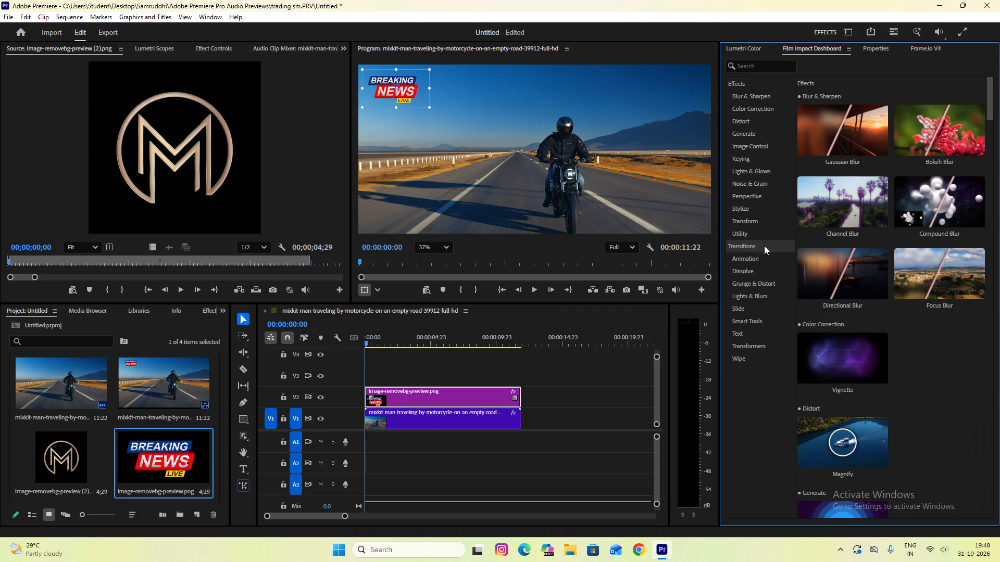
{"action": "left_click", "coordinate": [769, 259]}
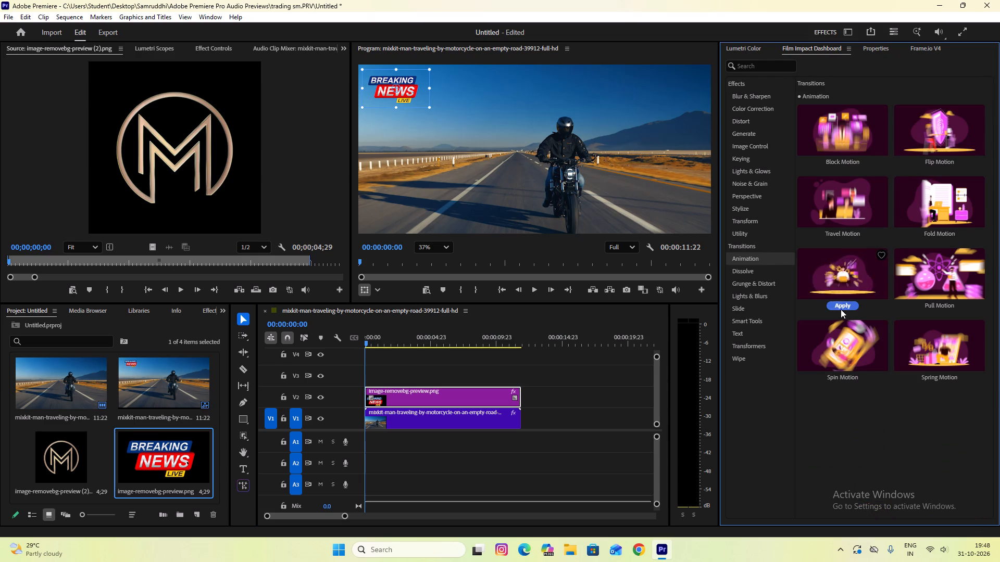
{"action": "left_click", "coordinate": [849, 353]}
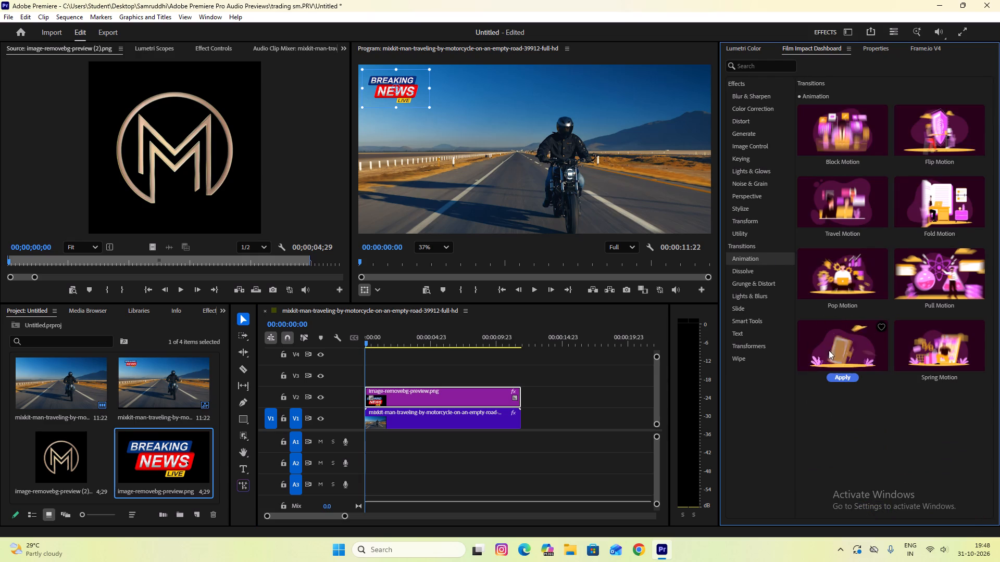
Play the sequence from the start to check the Breaking News graphic's animation.
{"action": "key", "text": "space"}
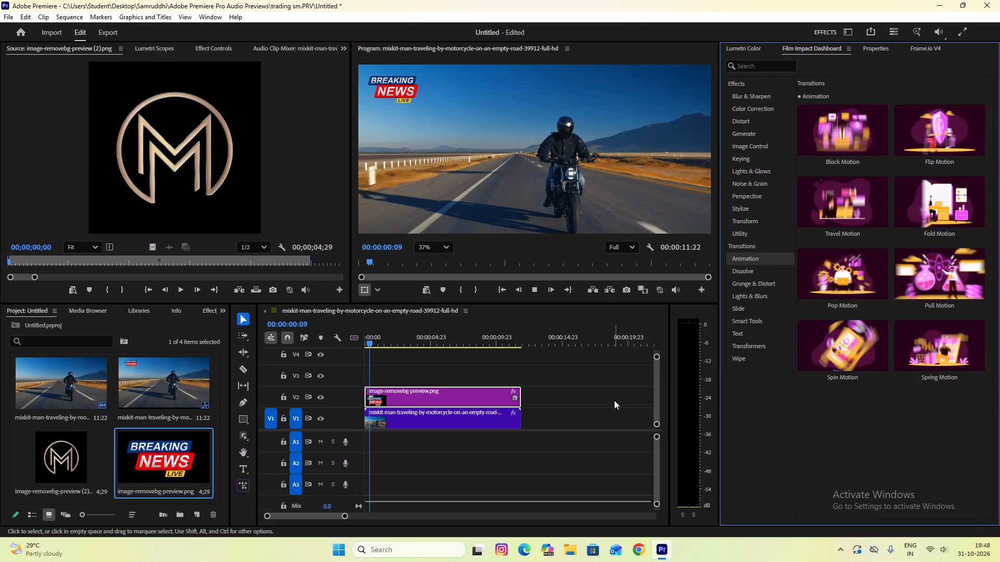
{"action": "key", "text": "space"}
{"action": "key", "text": "space"}
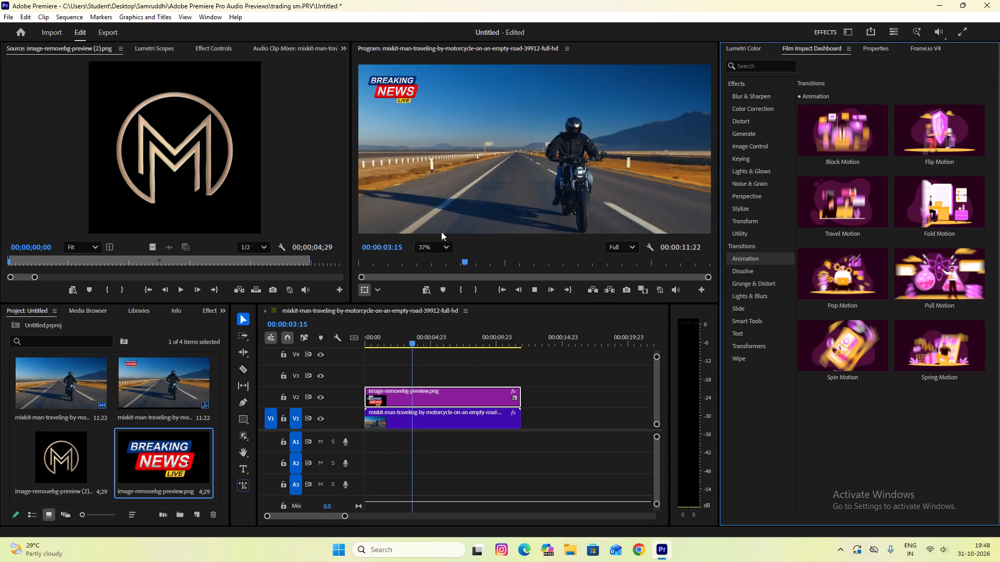
{"action": "left_click", "coordinate": [398, 83]}
{"action": "left_click", "coordinate": [402, 86]}
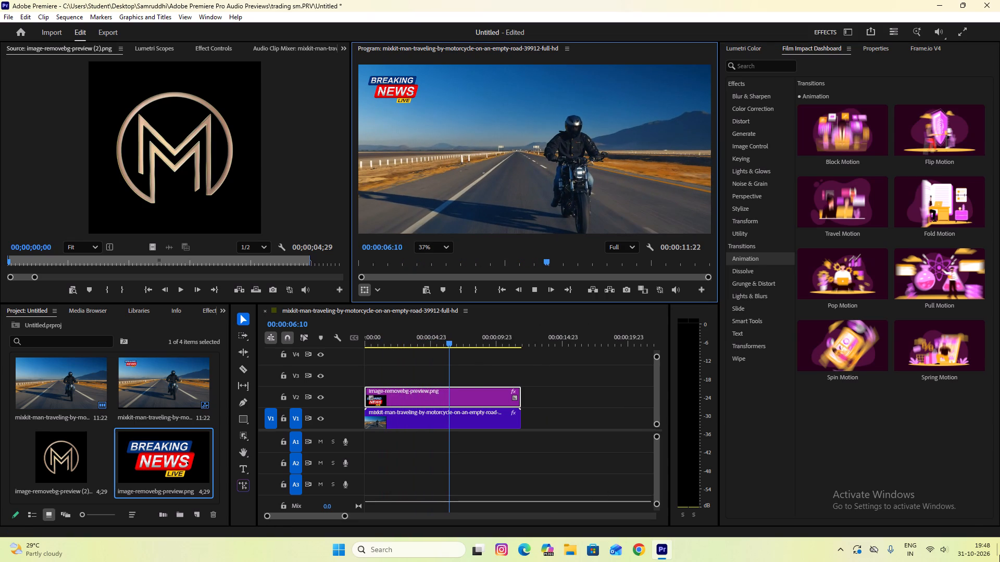
{"action": "left_click", "coordinate": [385, 405]}
{"action": "left_click_drag", "start_coordinate": [476, 345], "coordinate": [370, 375]}
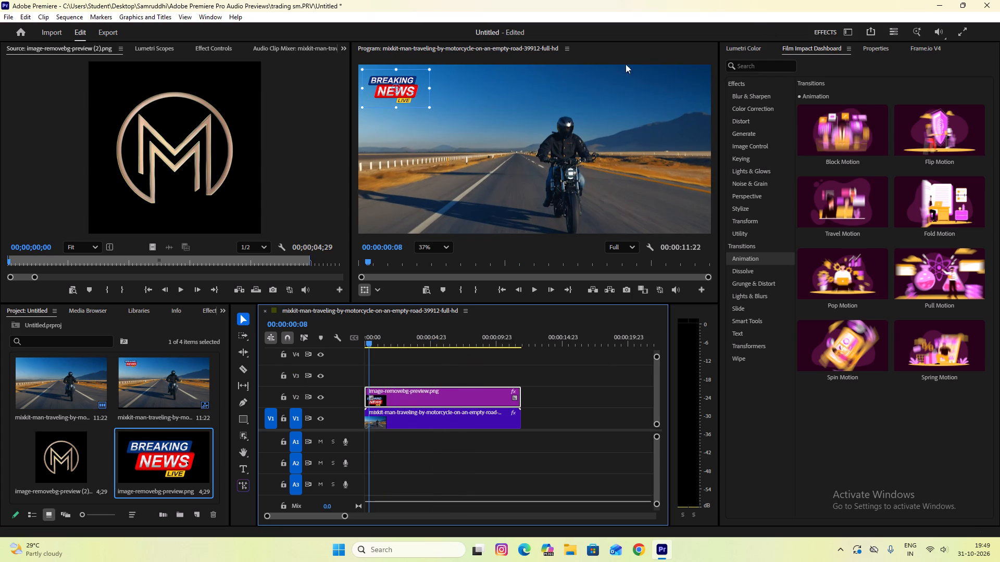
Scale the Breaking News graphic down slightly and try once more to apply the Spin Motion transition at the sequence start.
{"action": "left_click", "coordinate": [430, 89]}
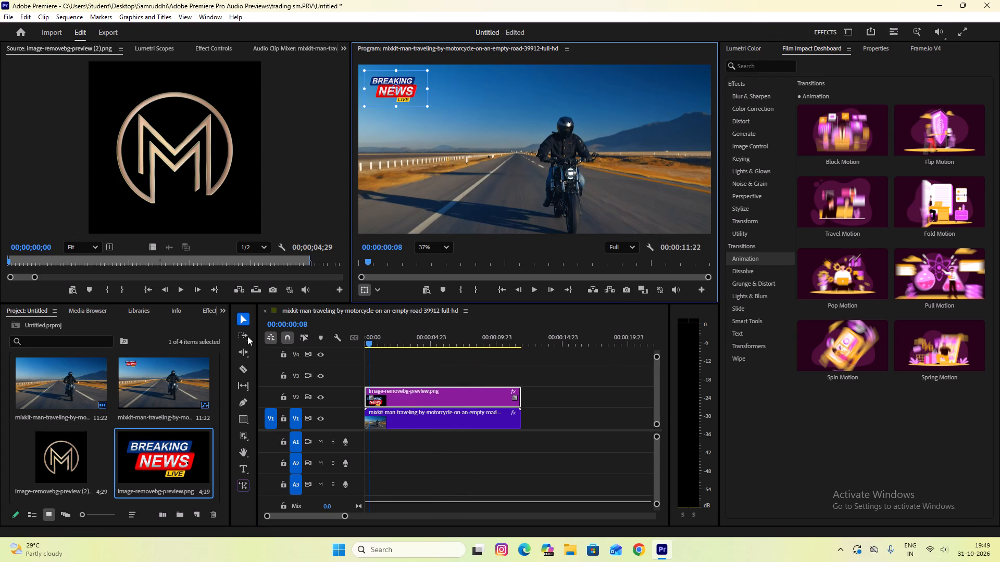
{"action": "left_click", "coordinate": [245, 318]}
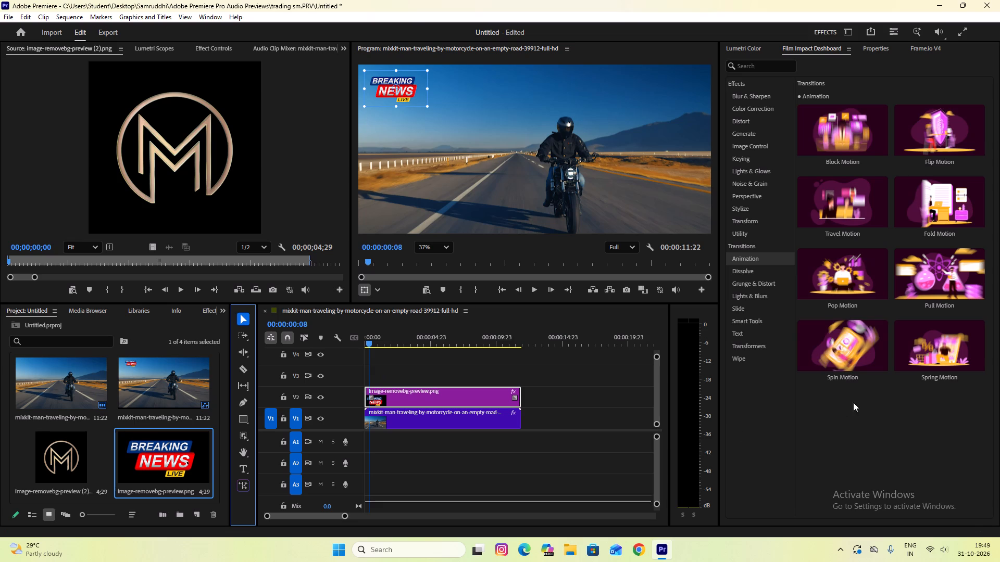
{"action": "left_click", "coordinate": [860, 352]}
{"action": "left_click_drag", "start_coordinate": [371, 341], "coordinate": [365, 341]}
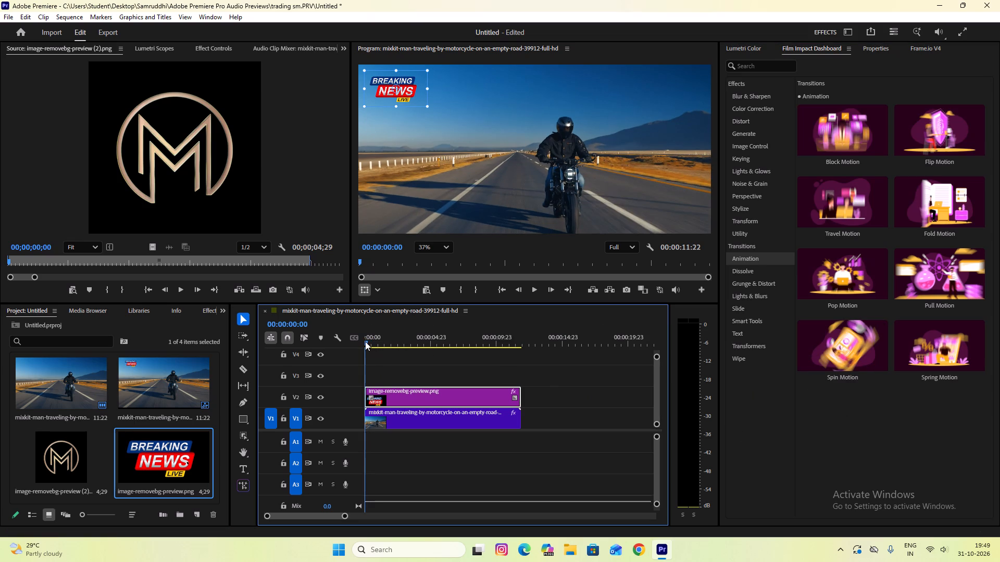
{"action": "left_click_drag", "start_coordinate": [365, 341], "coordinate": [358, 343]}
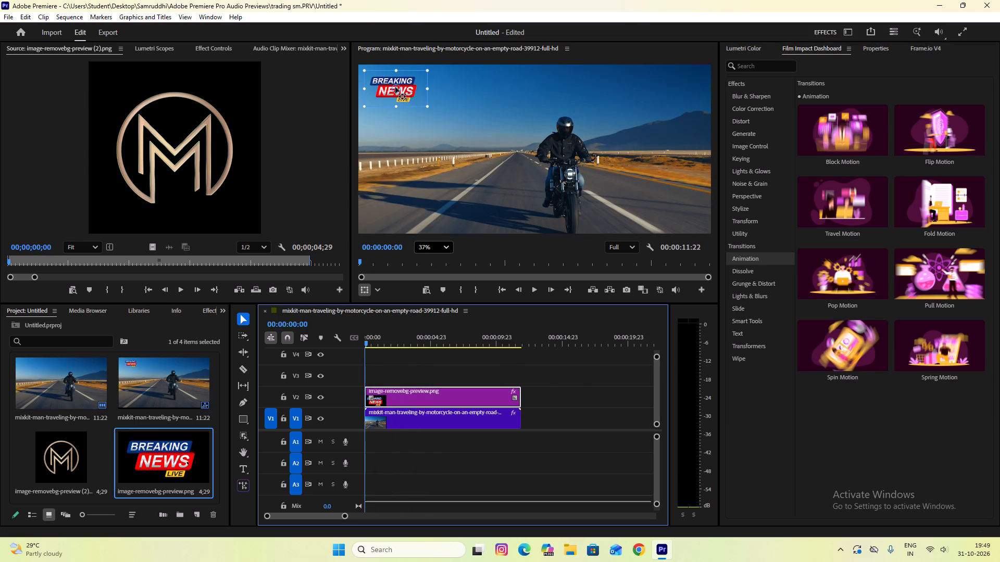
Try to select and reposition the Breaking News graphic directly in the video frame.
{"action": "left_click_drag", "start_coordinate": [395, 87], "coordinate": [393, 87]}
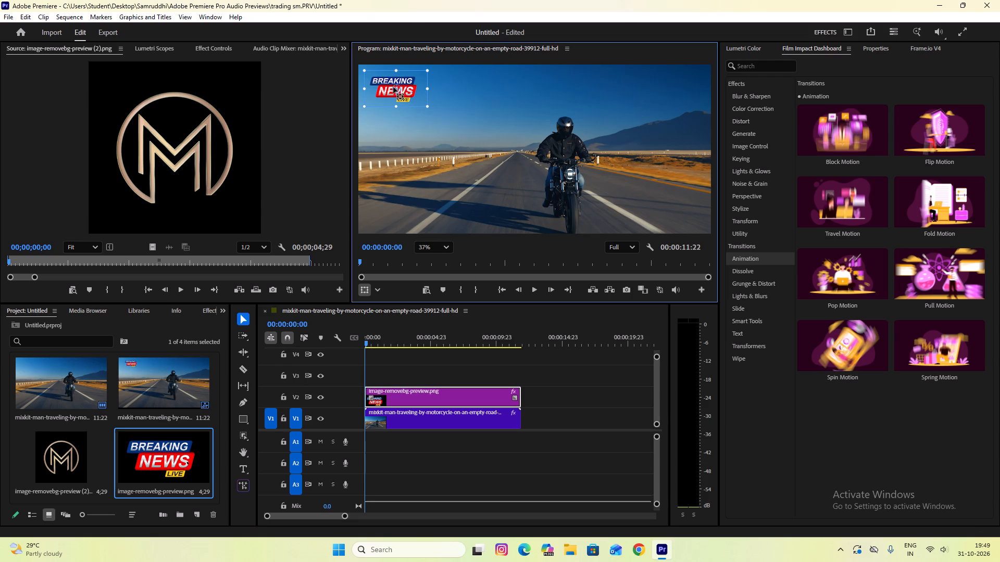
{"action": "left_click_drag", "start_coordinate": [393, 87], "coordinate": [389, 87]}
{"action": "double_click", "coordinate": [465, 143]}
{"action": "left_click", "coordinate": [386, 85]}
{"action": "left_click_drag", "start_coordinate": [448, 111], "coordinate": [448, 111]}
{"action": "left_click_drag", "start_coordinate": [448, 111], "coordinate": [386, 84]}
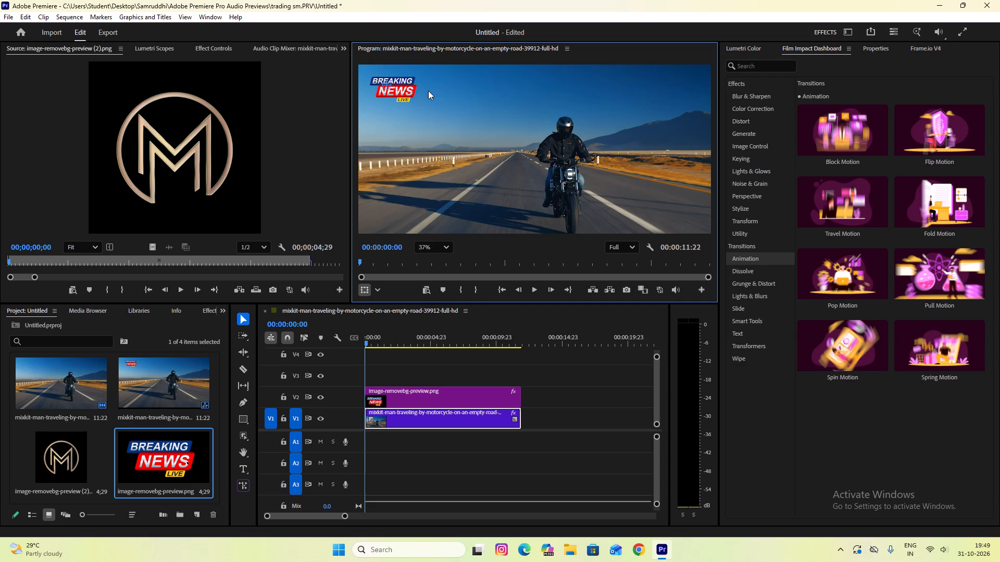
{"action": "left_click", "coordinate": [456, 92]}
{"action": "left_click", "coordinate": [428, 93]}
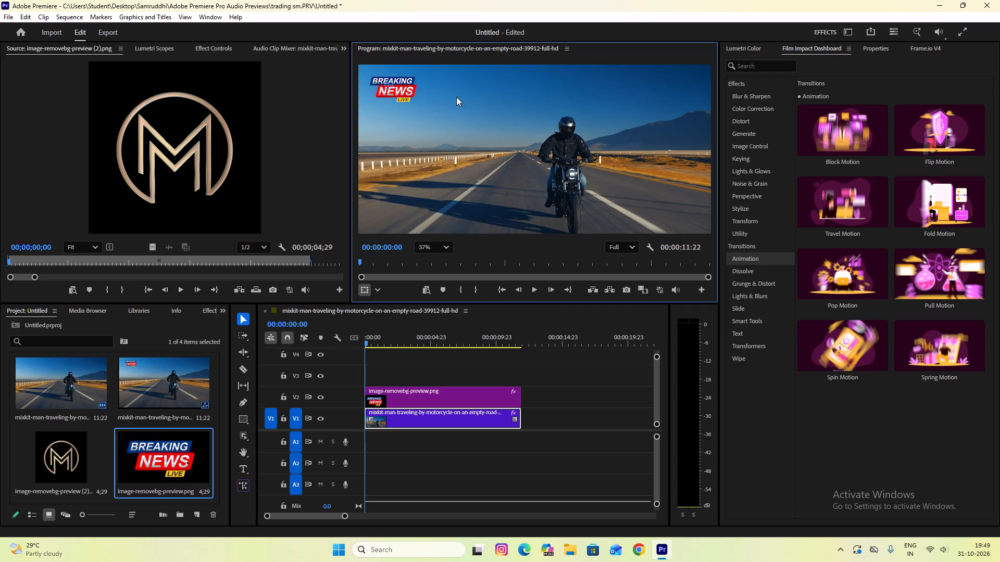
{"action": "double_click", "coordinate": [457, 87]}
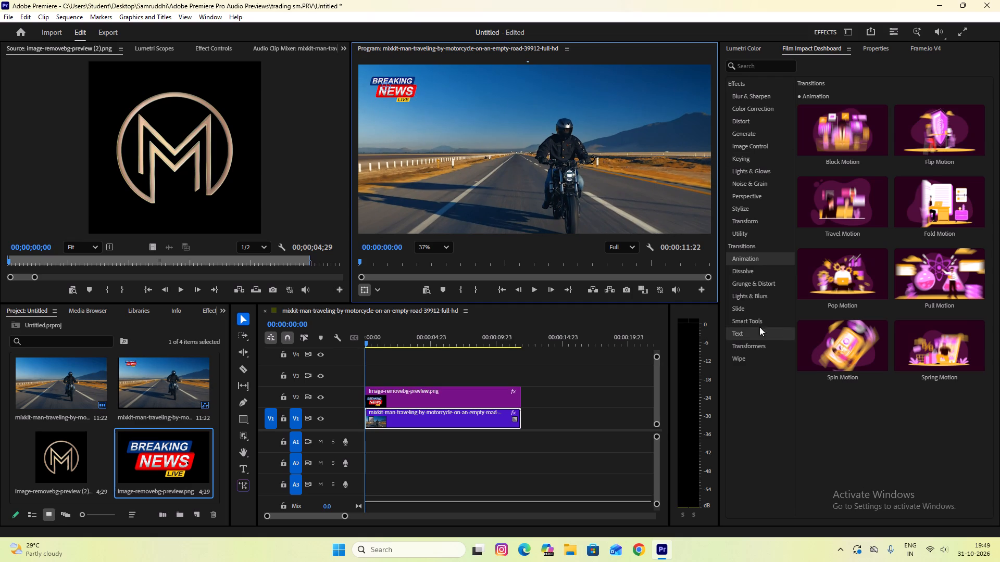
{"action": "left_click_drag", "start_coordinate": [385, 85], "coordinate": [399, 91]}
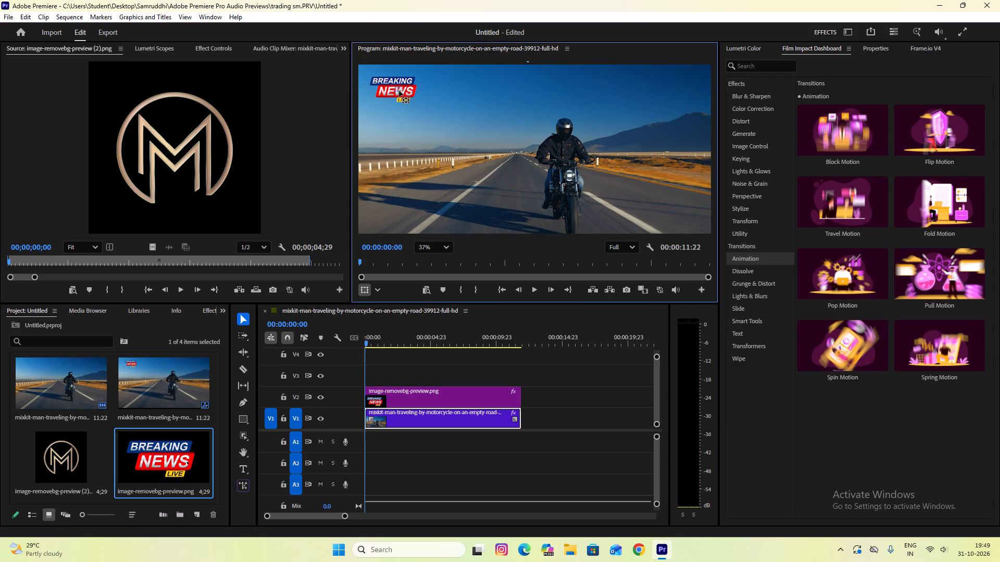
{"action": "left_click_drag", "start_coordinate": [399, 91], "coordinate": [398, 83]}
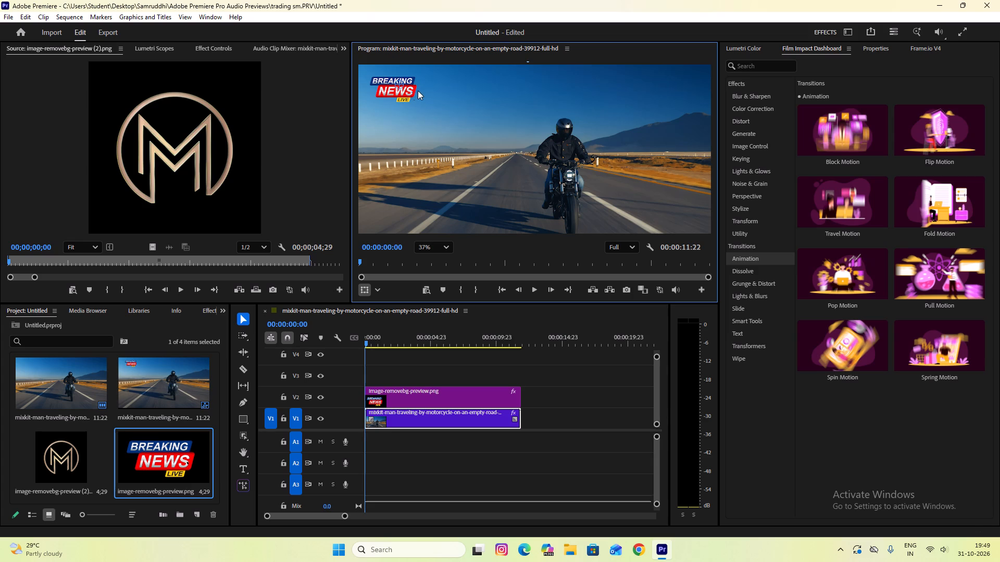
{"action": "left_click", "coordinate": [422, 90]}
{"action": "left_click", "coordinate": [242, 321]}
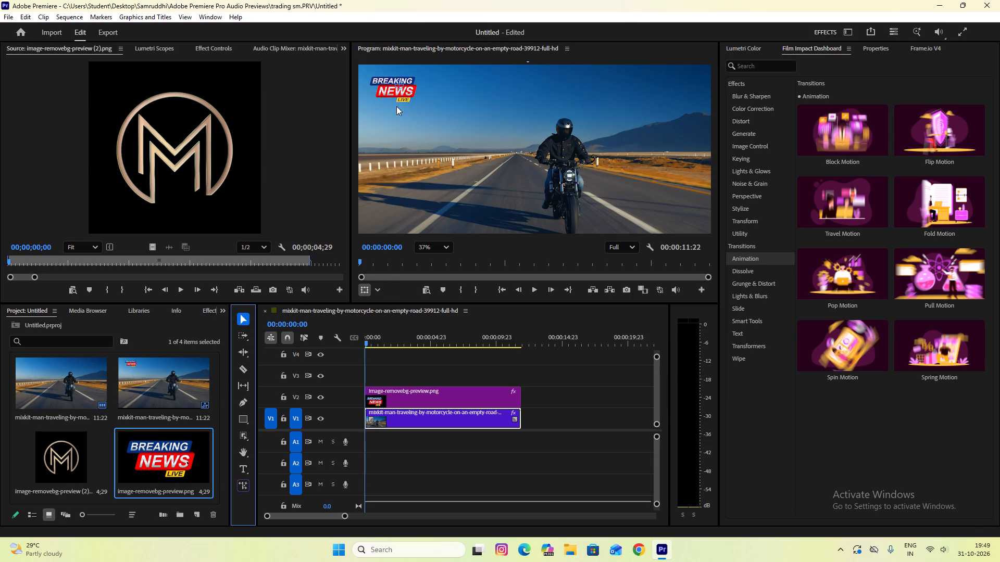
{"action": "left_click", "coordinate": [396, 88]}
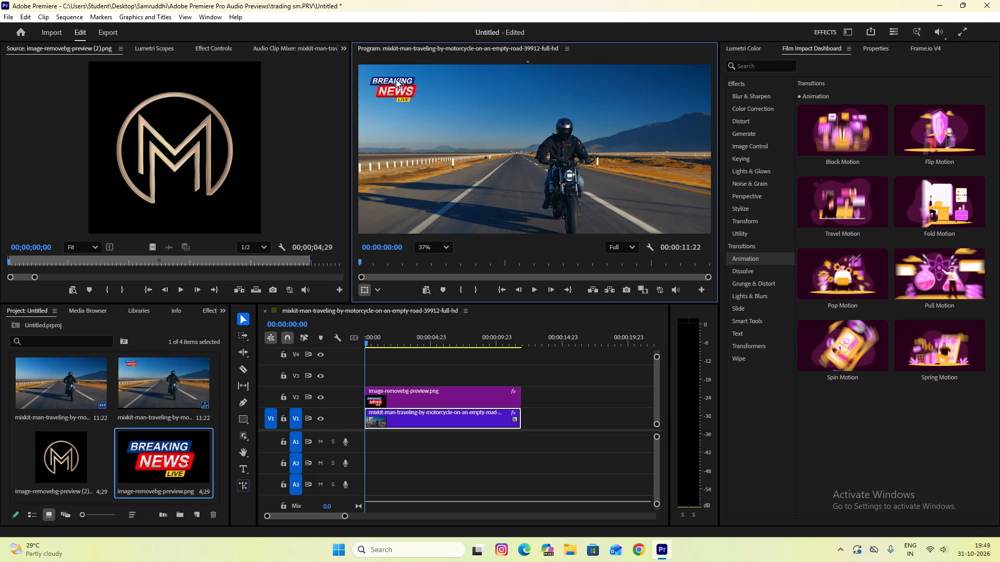
Shift the motorcycle footage on V1 slightly to the left within the video frame.
{"action": "left_click_drag", "start_coordinate": [396, 79], "coordinate": [389, 80]}
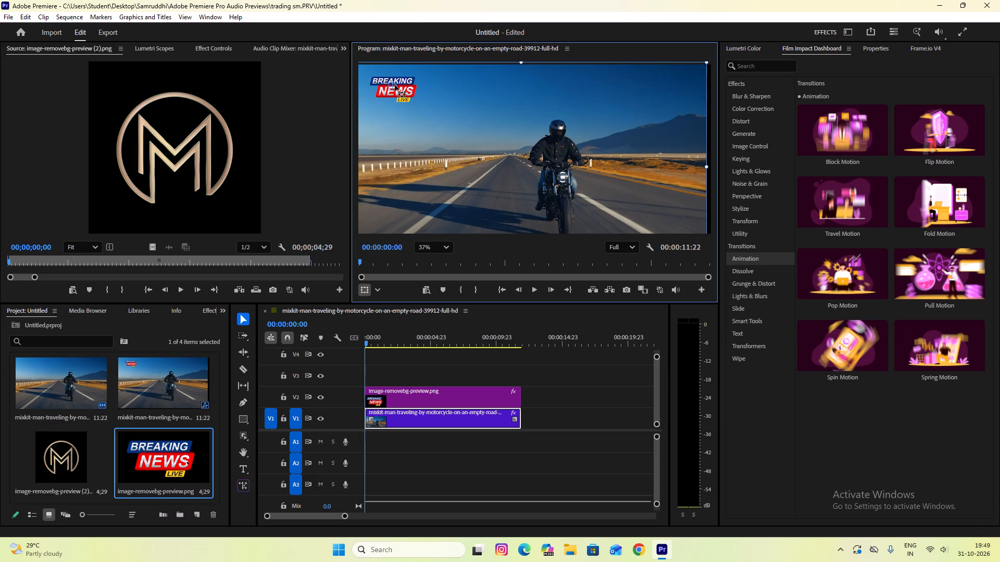
{"action": "left_click", "coordinate": [441, 118]}
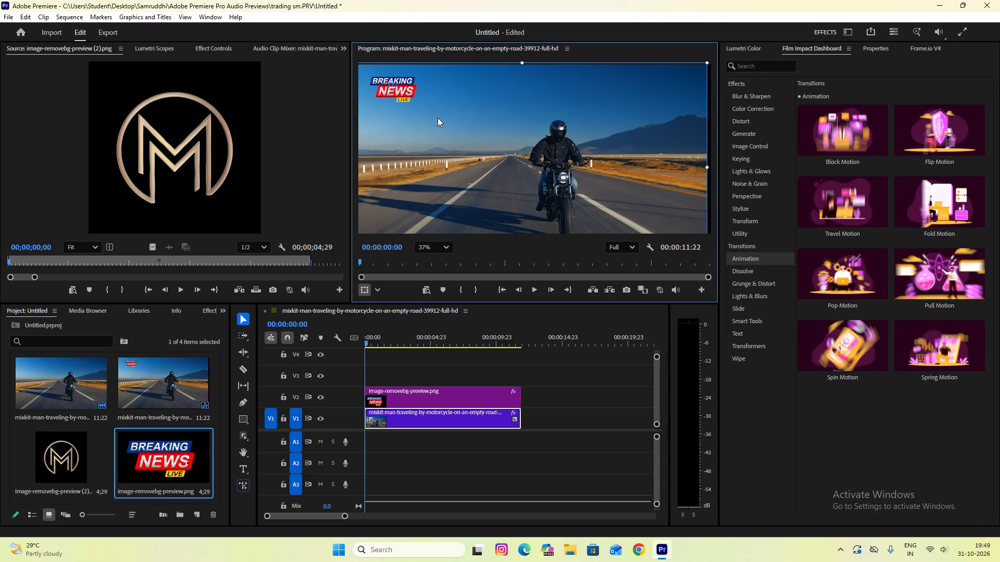
{"action": "left_click", "coordinate": [438, 118]}
Delete the Breaking News clip from V2.
{"action": "left_click", "coordinate": [431, 392]}
{"action": "key", "text": "Delete"}
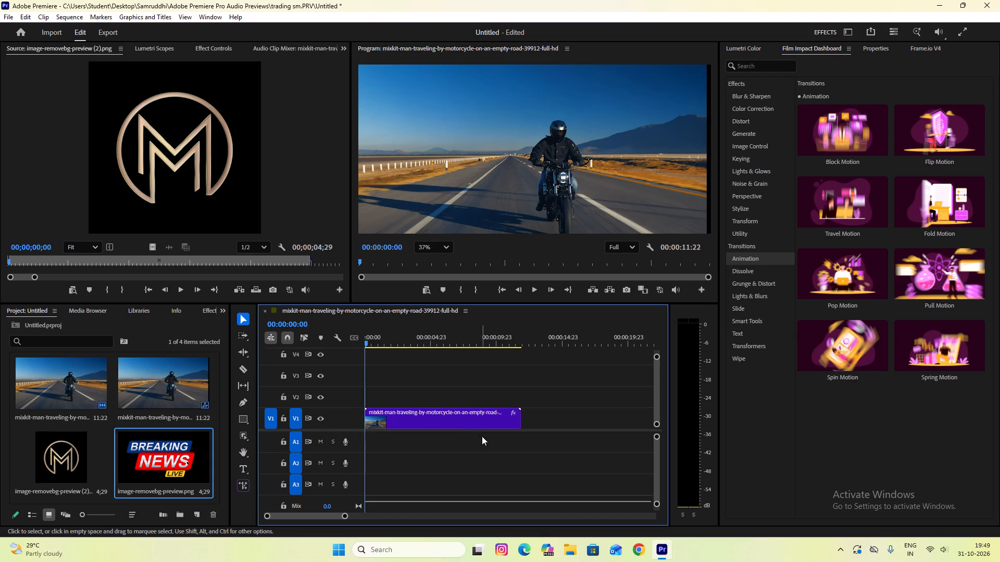
Place the Breaking News graphic on V2 at the sequence start and extend it to the end of the motorcycle footage.
{"action": "left_click", "coordinate": [490, 443]}
{"action": "left_click_drag", "start_coordinate": [163, 454], "coordinate": [378, 391]}
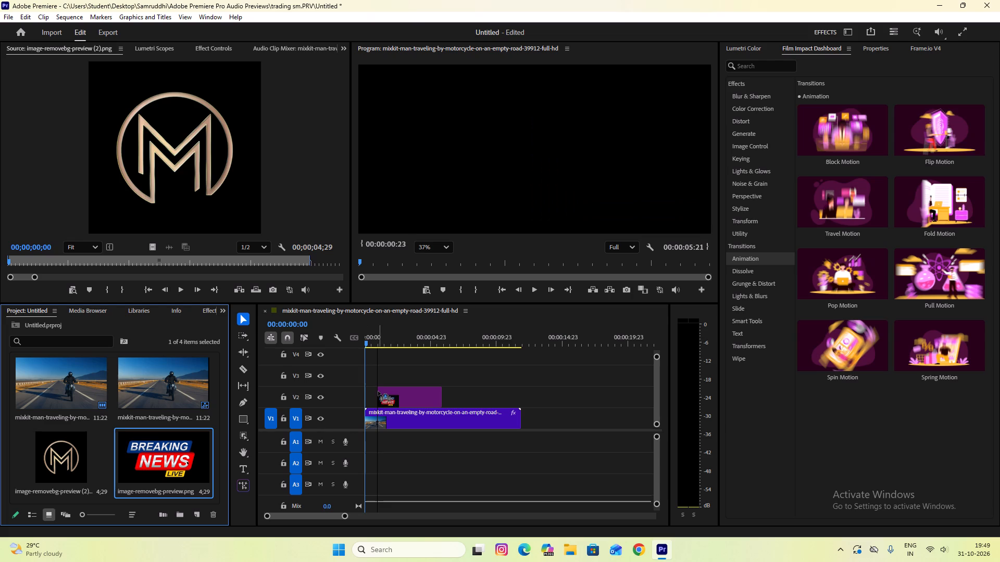
{"action": "left_click_drag", "start_coordinate": [378, 391], "coordinate": [361, 398]}
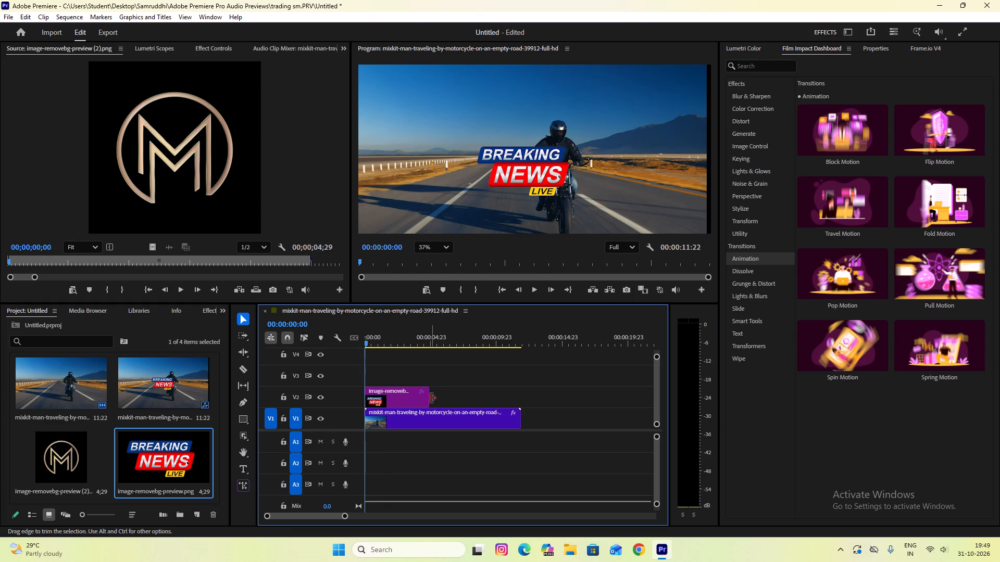
{"action": "left_click_drag", "start_coordinate": [431, 398], "coordinate": [519, 414]}
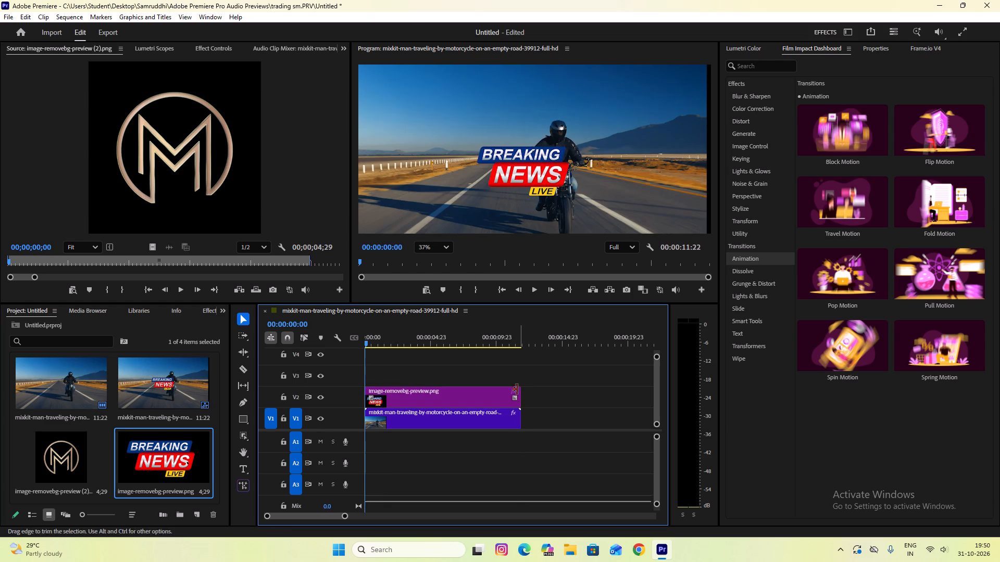
Shrink the Breaking News graphic and move it to the upper-left area of the video frame.
{"action": "left_click", "coordinate": [560, 184]}
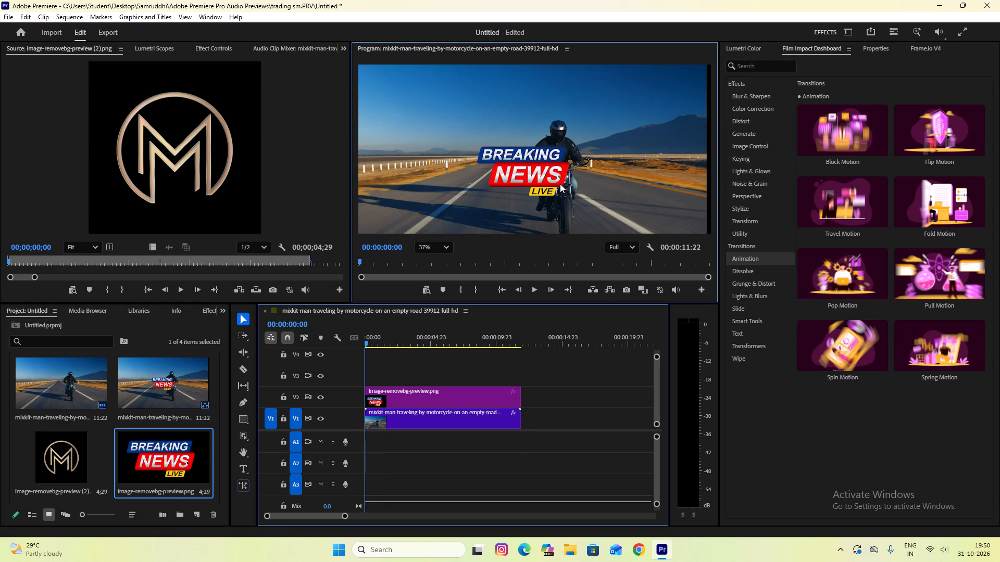
{"action": "double_click", "coordinate": [532, 172]}
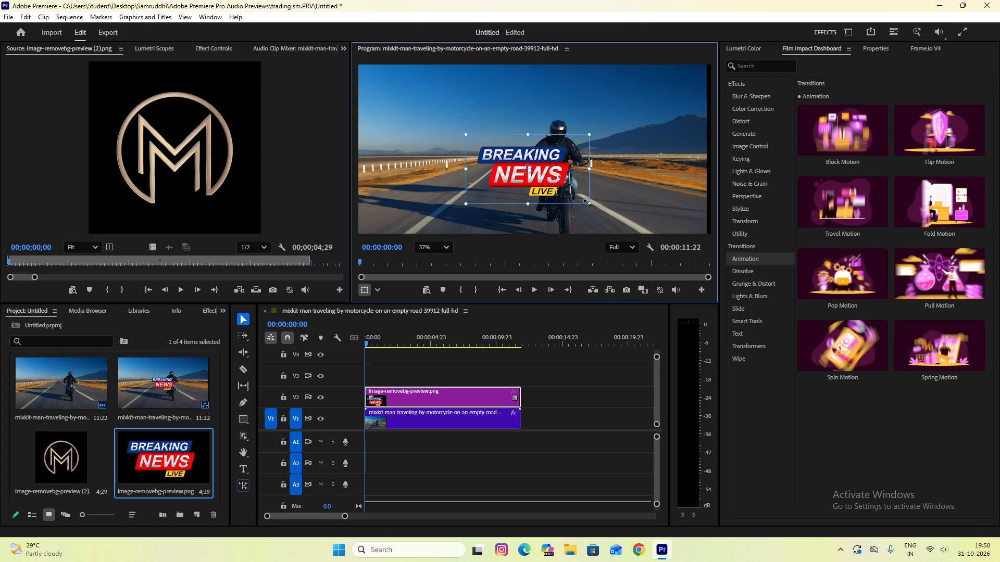
{"action": "left_click_drag", "start_coordinate": [587, 203], "coordinate": [565, 189]}
{"action": "left_click_drag", "start_coordinate": [545, 162], "coordinate": [445, 94]}
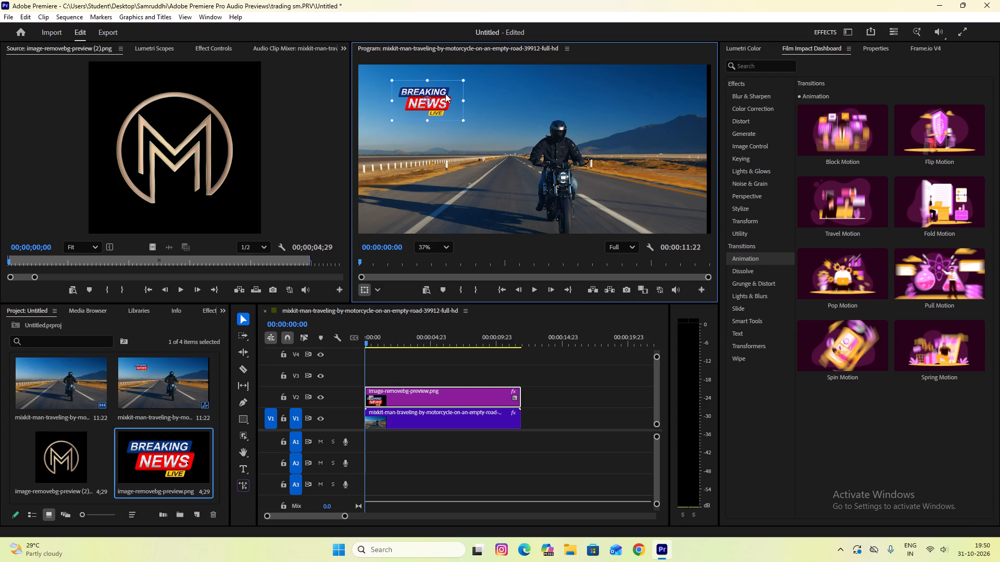
{"action": "left_click_drag", "start_coordinate": [445, 94], "coordinate": [451, 96]}
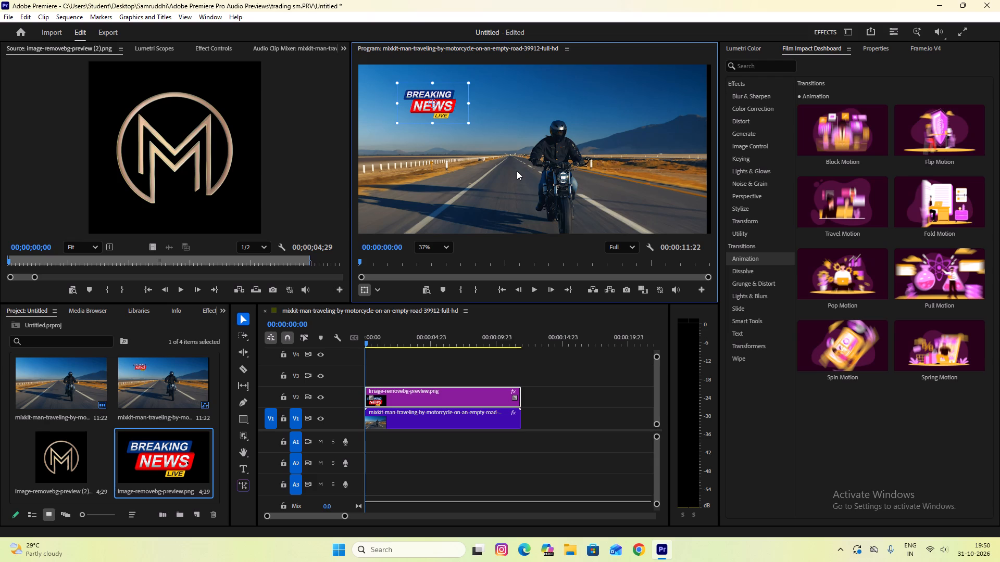
{"action": "left_click", "coordinate": [517, 171]}
{"action": "left_click_drag", "start_coordinate": [390, 85], "coordinate": [433, 103]}
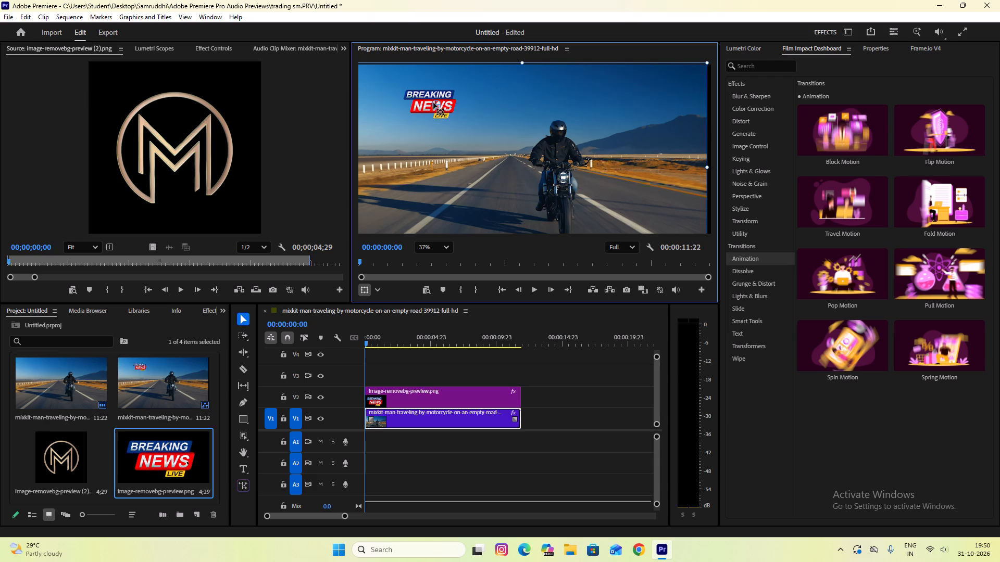
{"action": "left_click", "coordinate": [479, 145]}
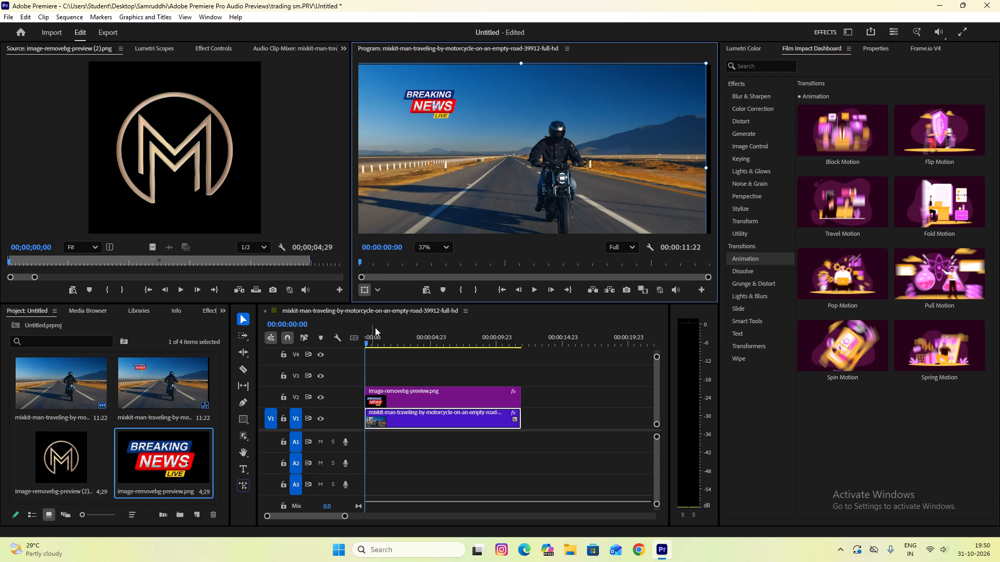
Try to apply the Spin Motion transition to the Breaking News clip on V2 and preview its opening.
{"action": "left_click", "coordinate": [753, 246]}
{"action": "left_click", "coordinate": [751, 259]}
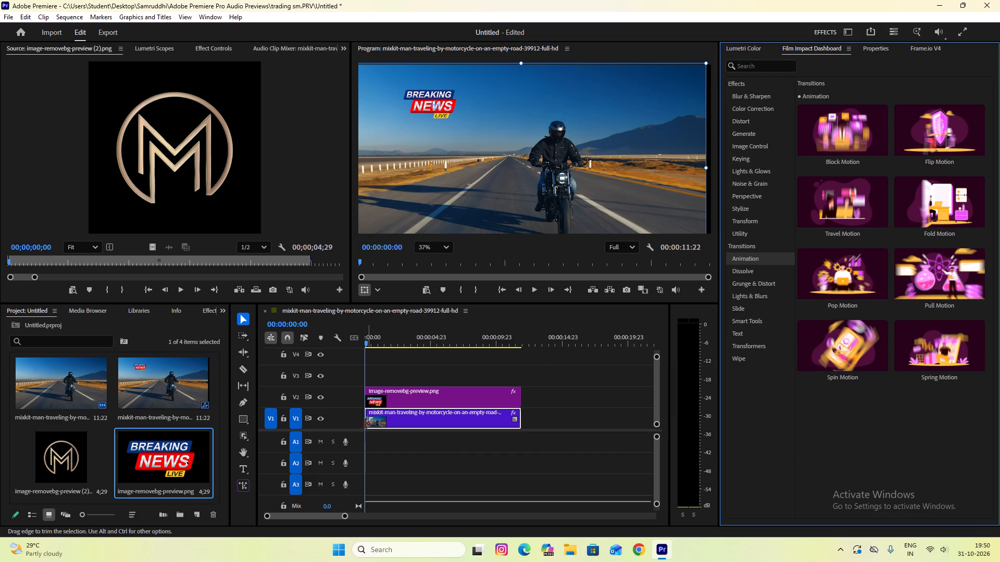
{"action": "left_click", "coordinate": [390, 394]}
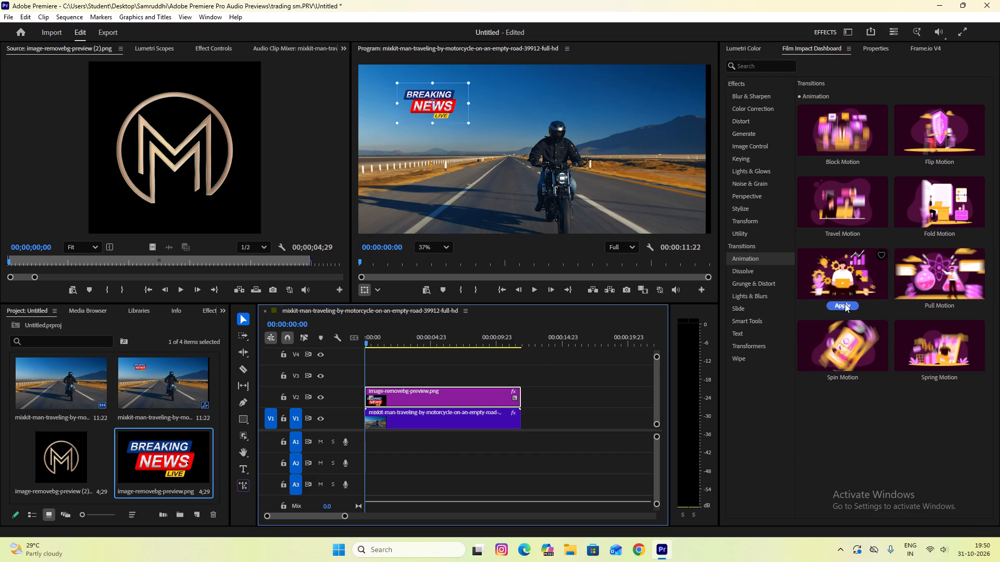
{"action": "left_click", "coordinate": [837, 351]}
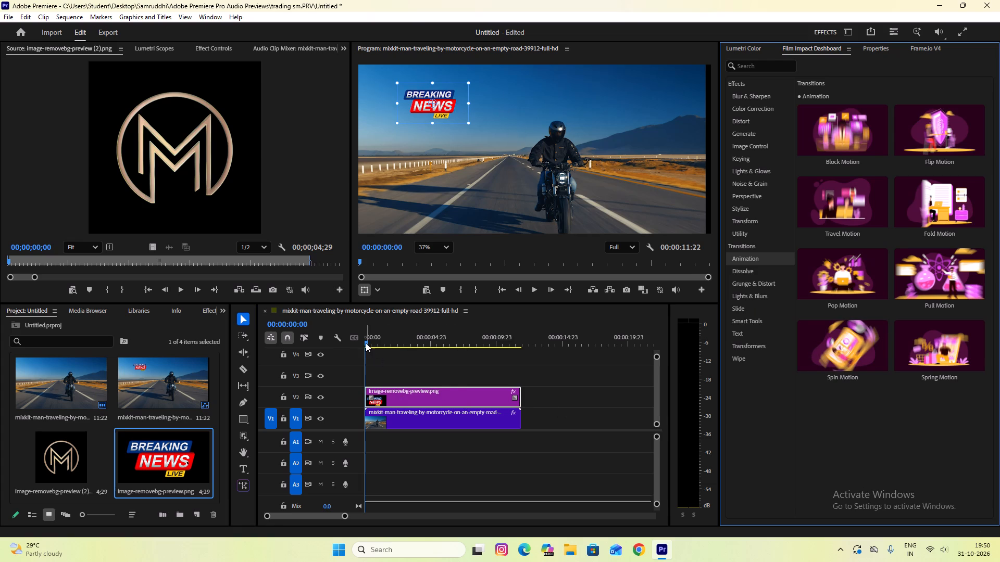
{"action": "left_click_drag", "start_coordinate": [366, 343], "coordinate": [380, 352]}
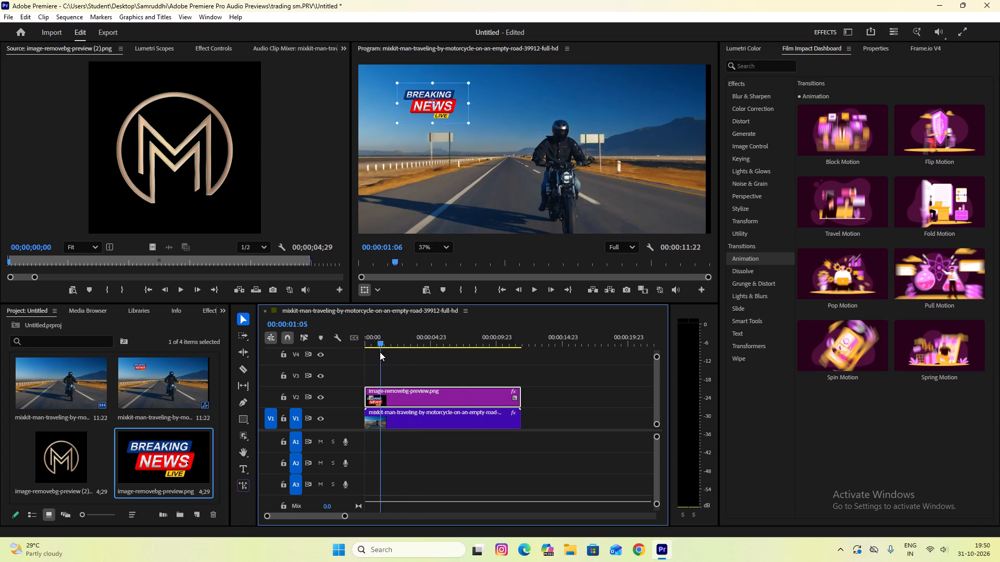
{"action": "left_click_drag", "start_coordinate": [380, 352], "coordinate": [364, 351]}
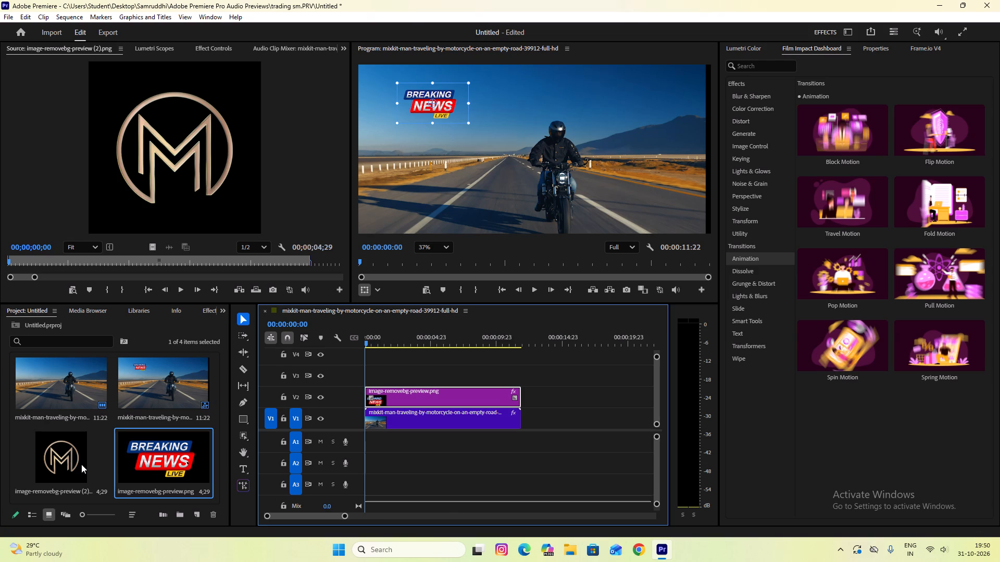
Place the M logo image on V3 at the start of the sequence.
{"action": "left_click_drag", "start_coordinate": [72, 455], "coordinate": [359, 376]}
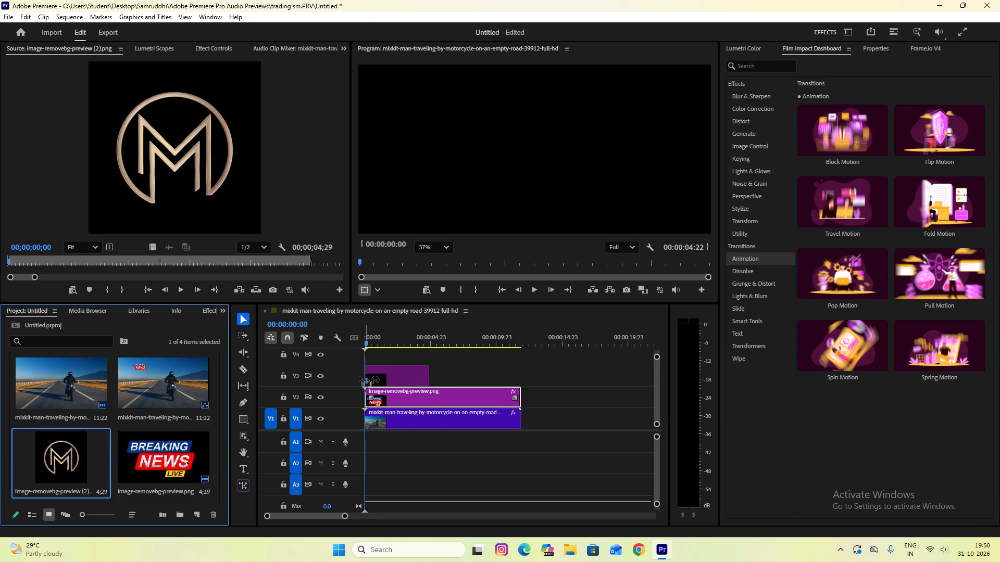
{"action": "left_click_drag", "start_coordinate": [359, 376], "coordinate": [362, 372]}
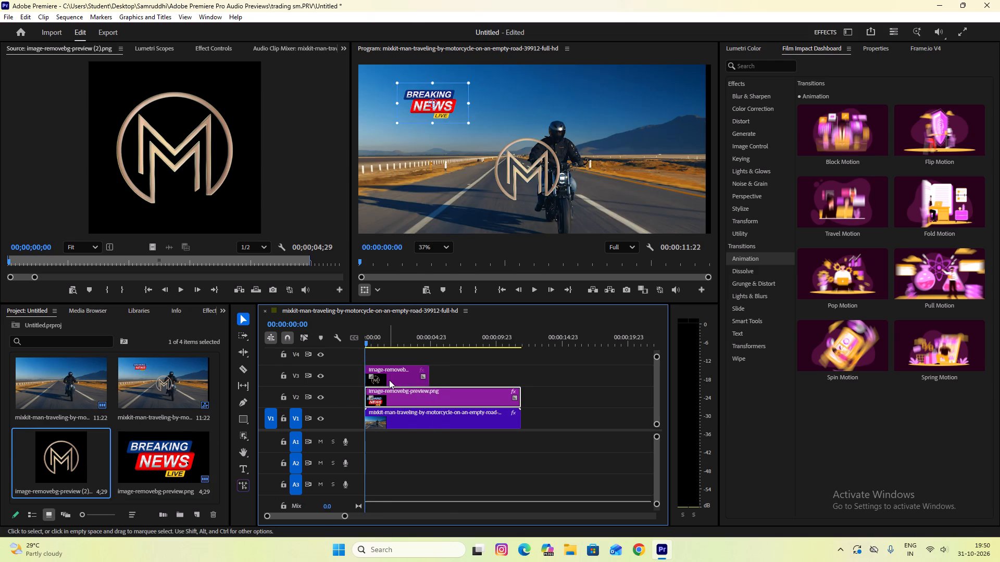
Shrink the M logo to less than half its size and move it to the upper-right area of the video frame.
{"action": "left_click", "coordinate": [390, 380]}
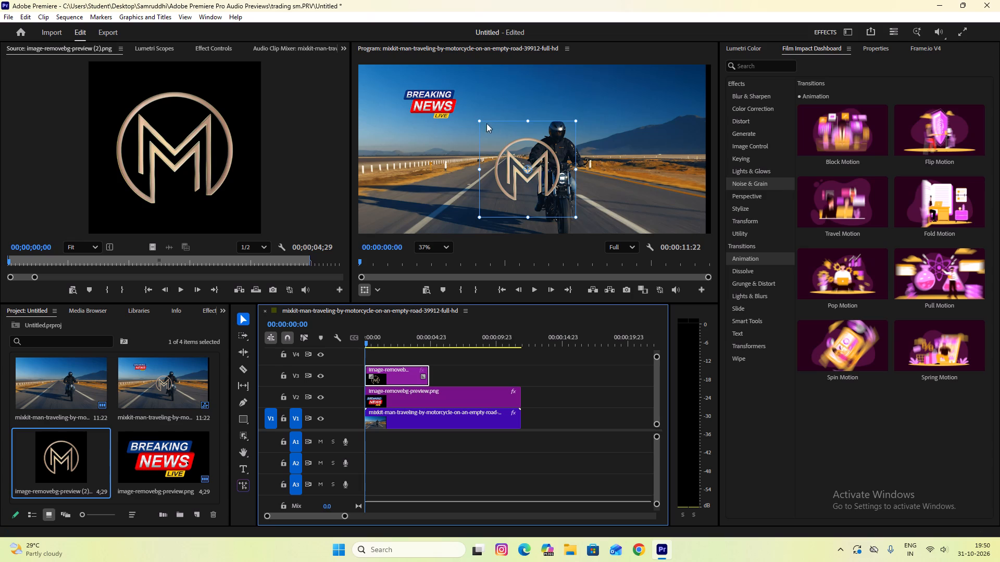
{"action": "left_click_drag", "start_coordinate": [482, 124], "coordinate": [499, 148]}
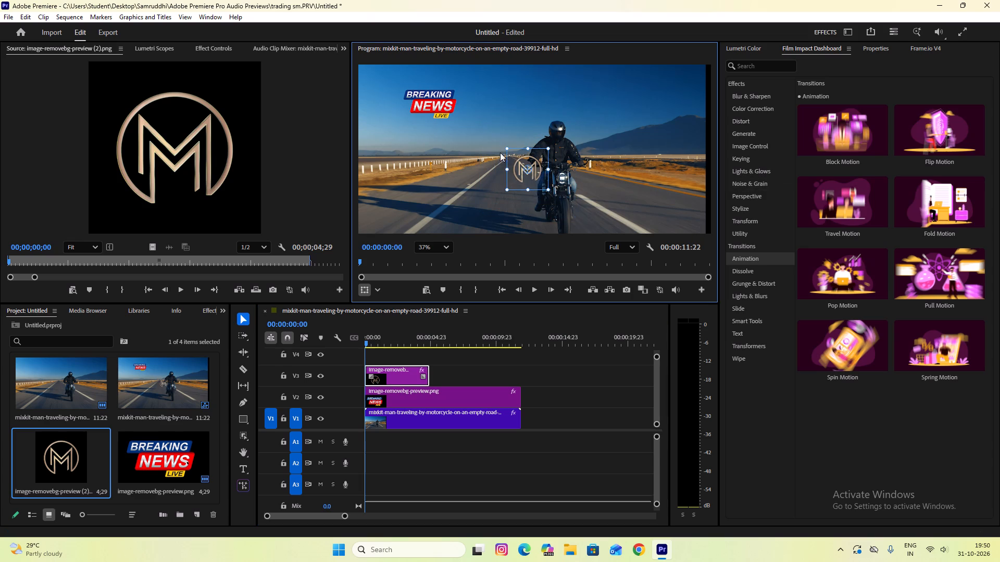
{"action": "left_click_drag", "start_coordinate": [535, 176], "coordinate": [621, 135]}
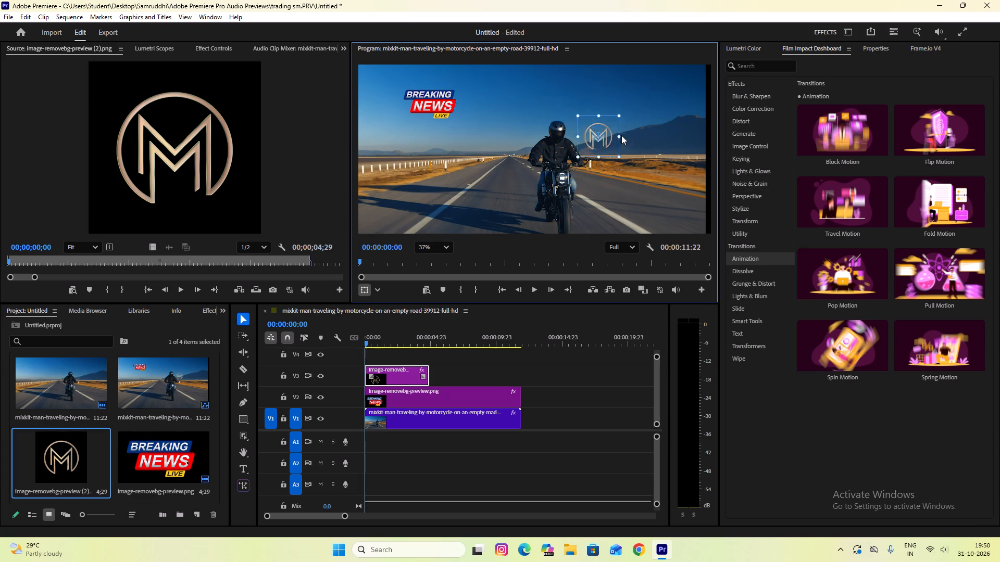
{"action": "left_click_drag", "start_coordinate": [621, 135], "coordinate": [658, 103]}
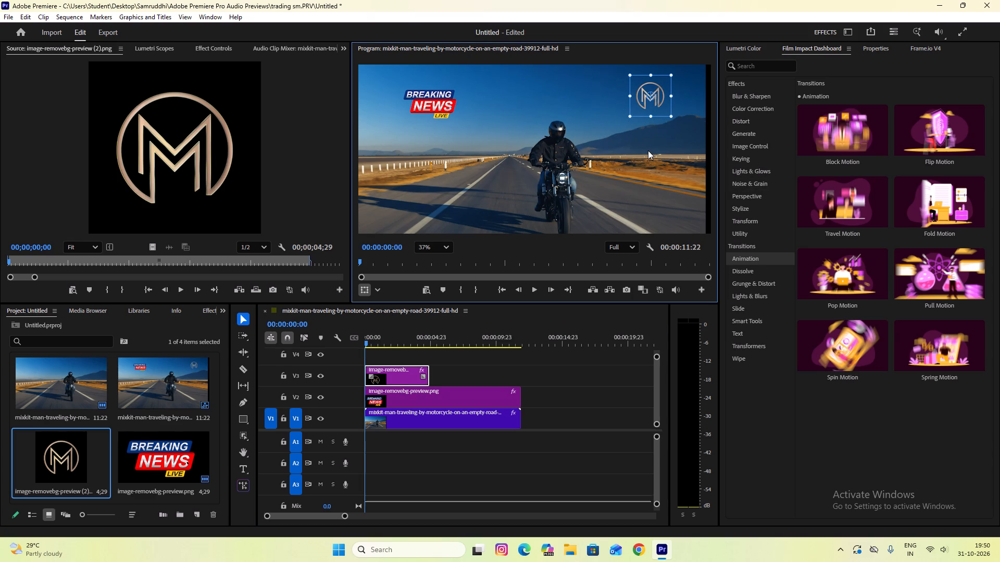
{"action": "left_click", "coordinate": [648, 150]}
{"action": "double_click", "coordinate": [655, 96]}
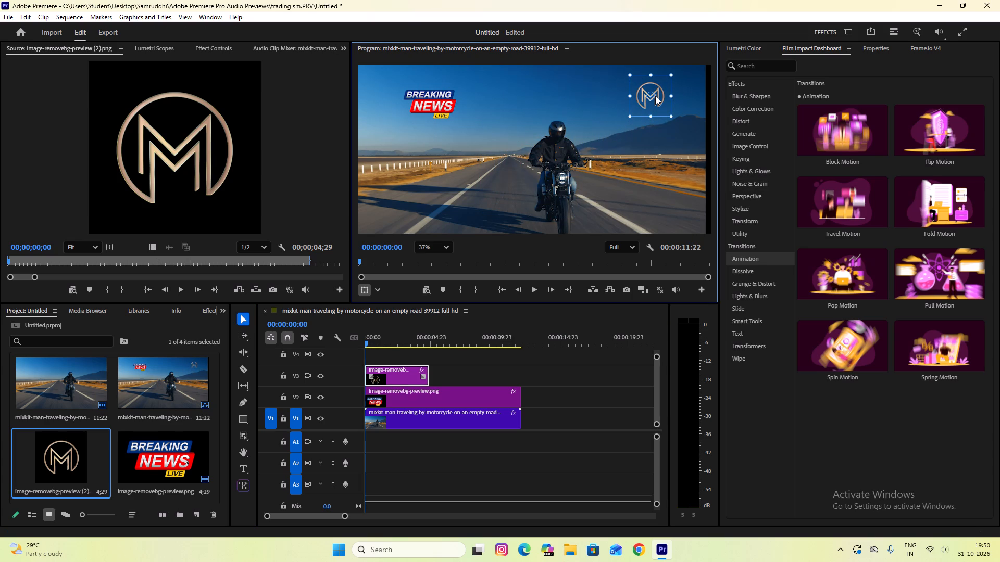
{"action": "left_click", "coordinate": [655, 96]}
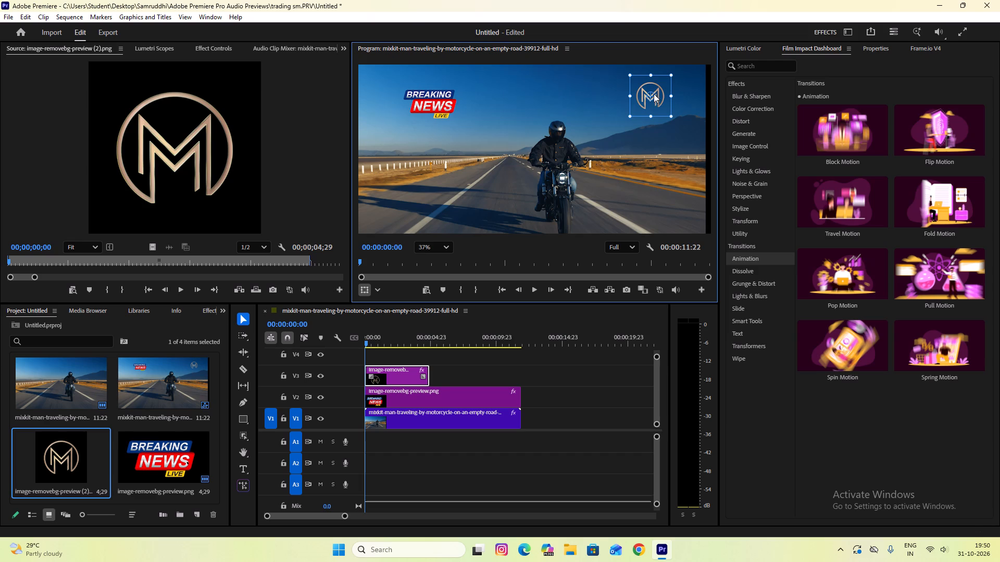
{"action": "double_click", "coordinate": [654, 94]}
Apply the Film Impact Spin Motion transition to both ends of the M logo clip on V3.
{"action": "left_click", "coordinate": [401, 371]}
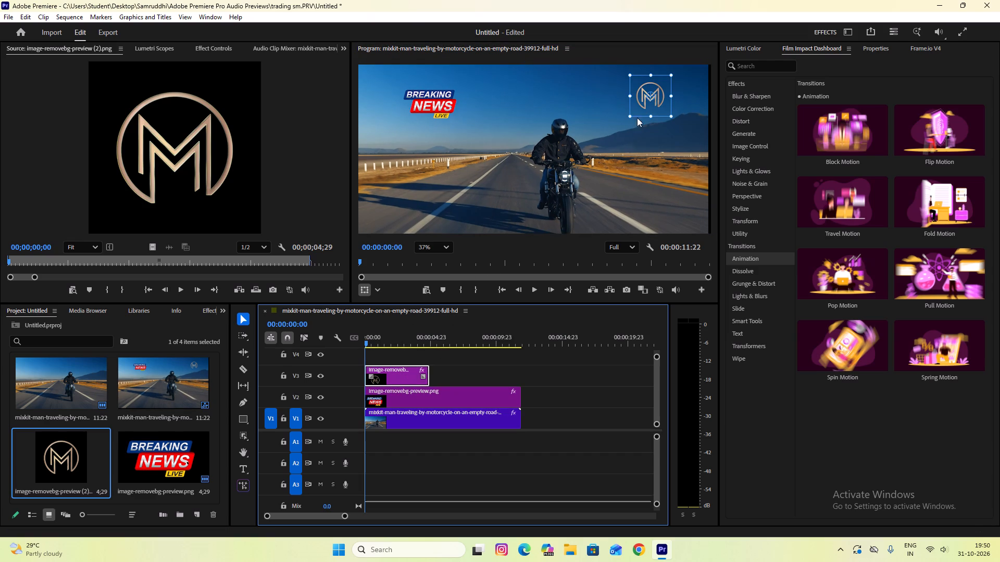
{"action": "left_click", "coordinate": [835, 343]}
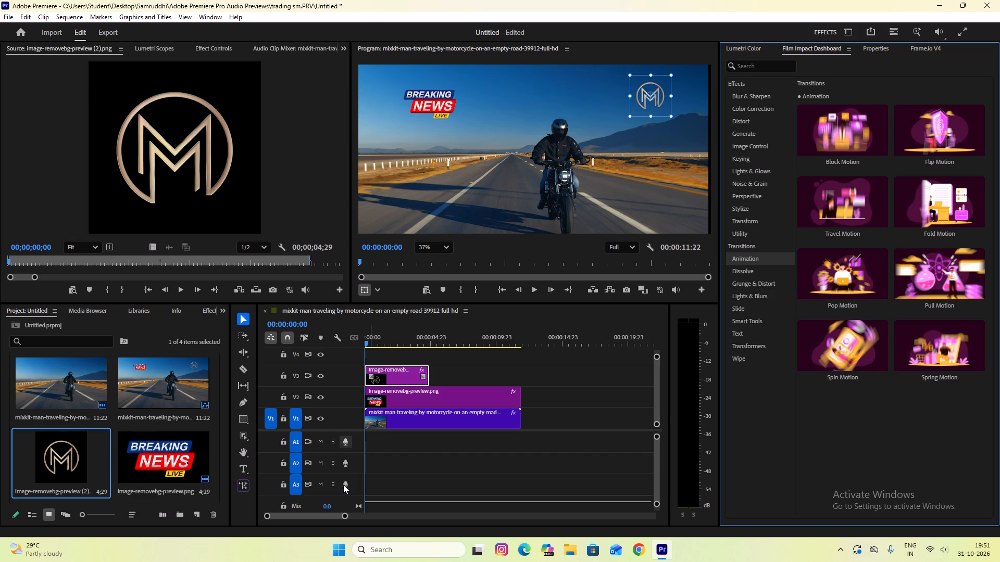
{"action": "left_click_drag", "start_coordinate": [366, 343], "coordinate": [372, 344]}
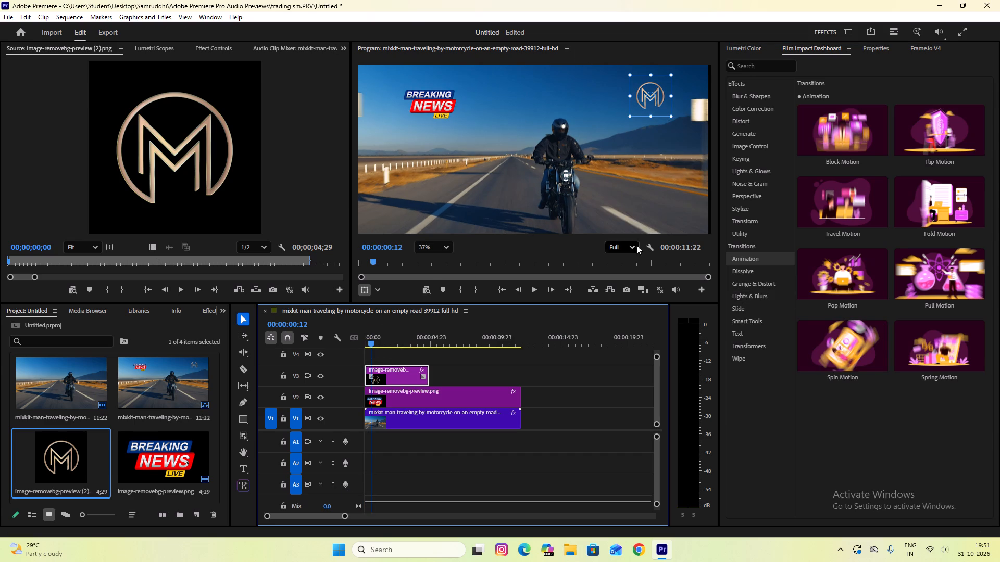
{"action": "left_click", "coordinate": [837, 354]}
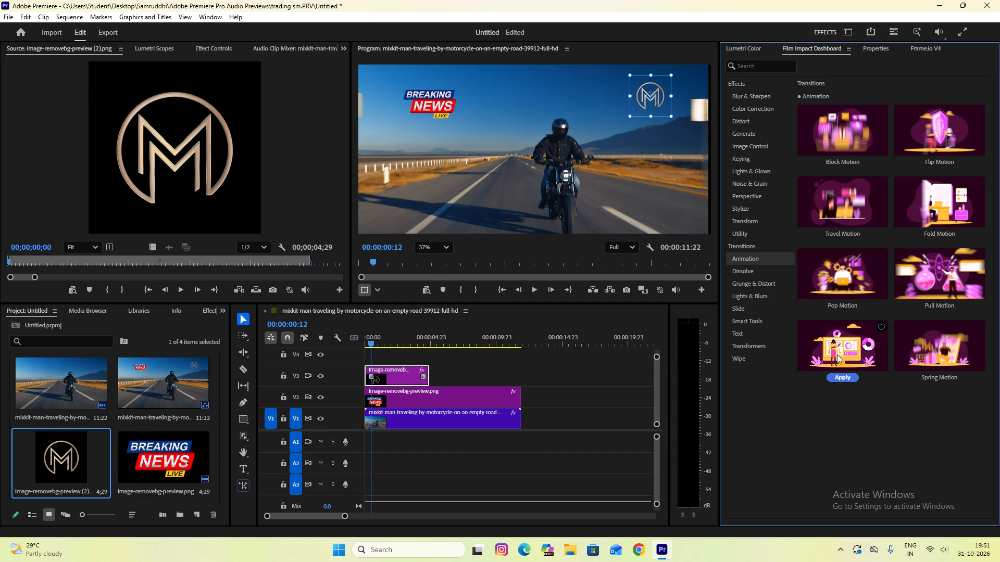
{"action": "double_click", "coordinate": [837, 354]}
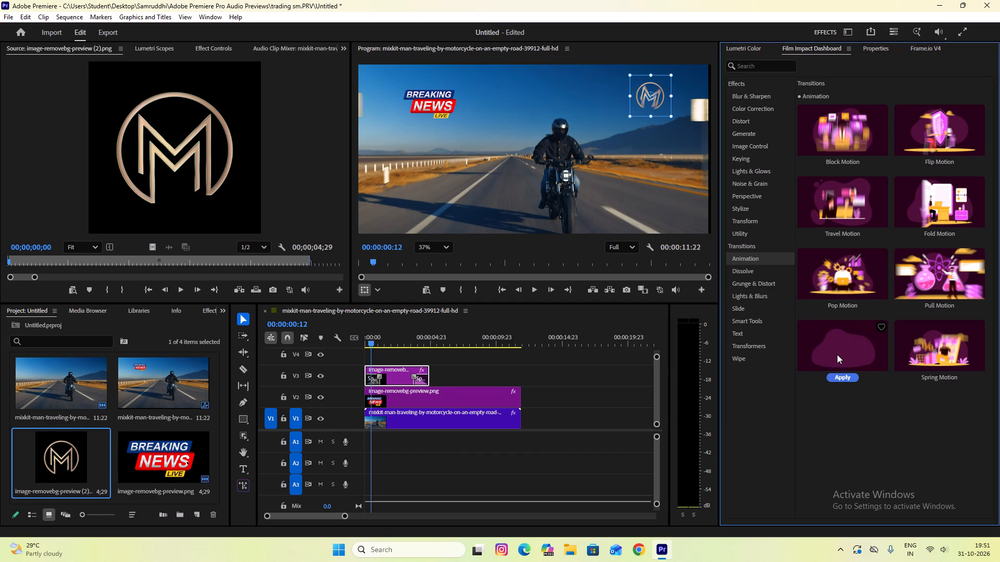
Play the sequence repeatedly from the start to examine the logo's spin animation.
{"action": "left_click", "coordinate": [505, 438]}
{"action": "left_click_drag", "start_coordinate": [370, 340], "coordinate": [368, 343]}
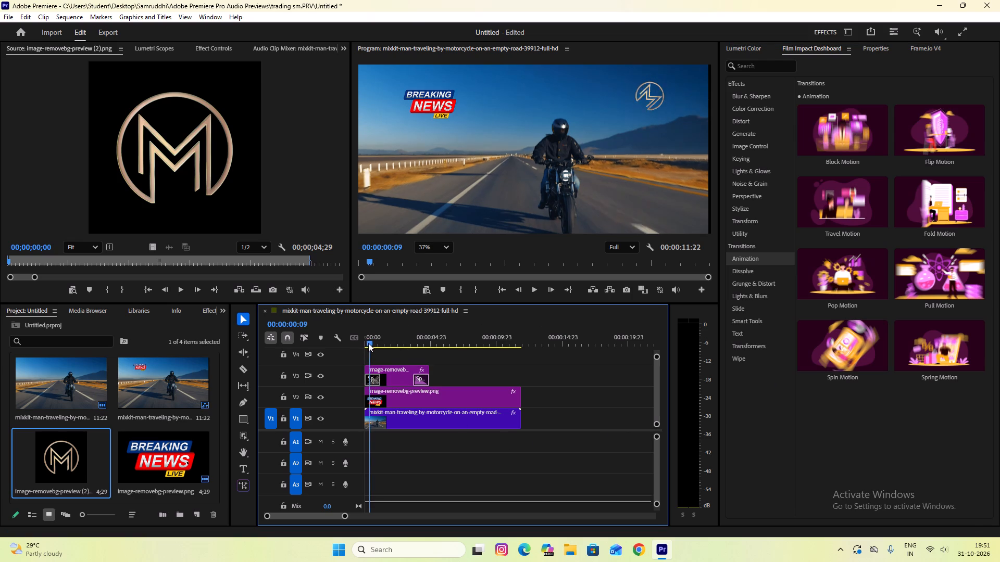
{"action": "left_click_drag", "start_coordinate": [368, 343], "coordinate": [359, 351]}
{"action": "key", "text": "space"}
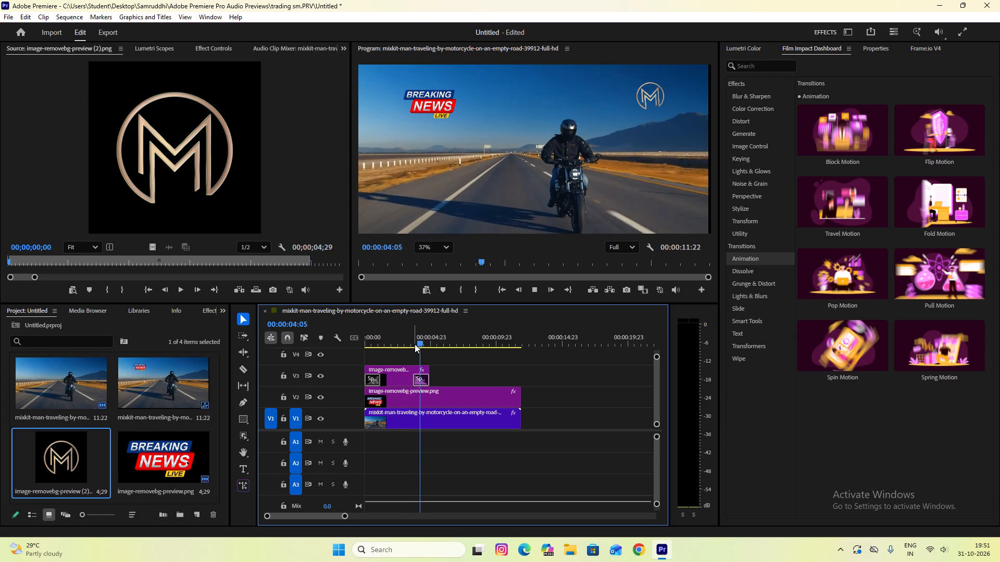
{"action": "left_click_drag", "start_coordinate": [416, 346], "coordinate": [362, 362]}
{"action": "key", "text": "space"}
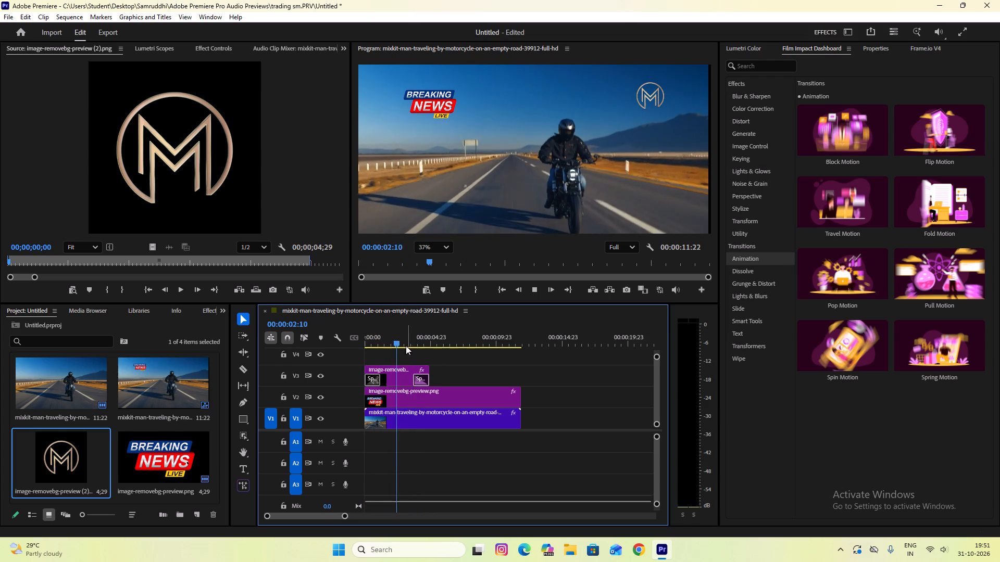
{"action": "left_click_drag", "start_coordinate": [401, 341], "coordinate": [360, 347]}
{"action": "key", "text": "space"}
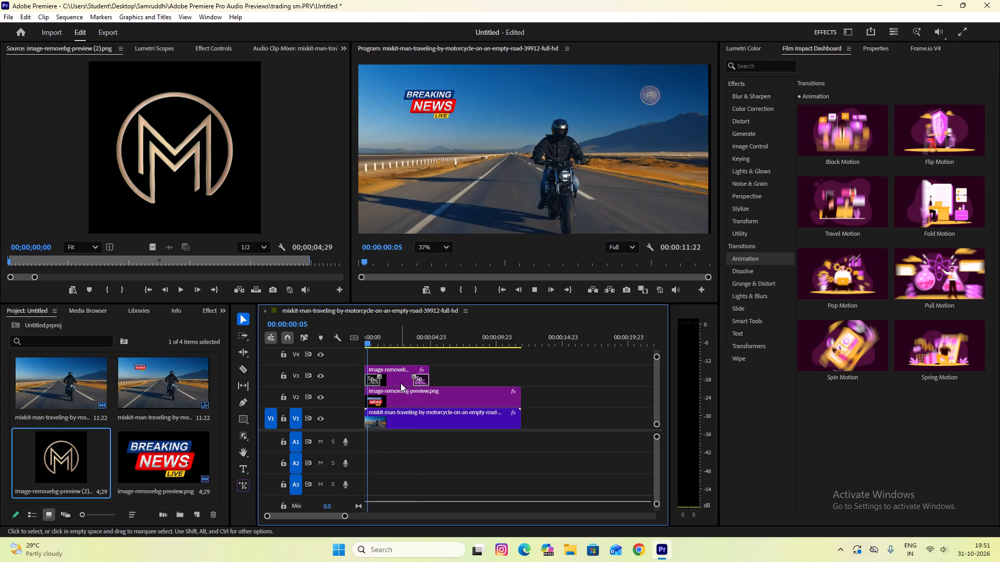
{"action": "left_click_drag", "start_coordinate": [384, 345], "coordinate": [366, 356]}
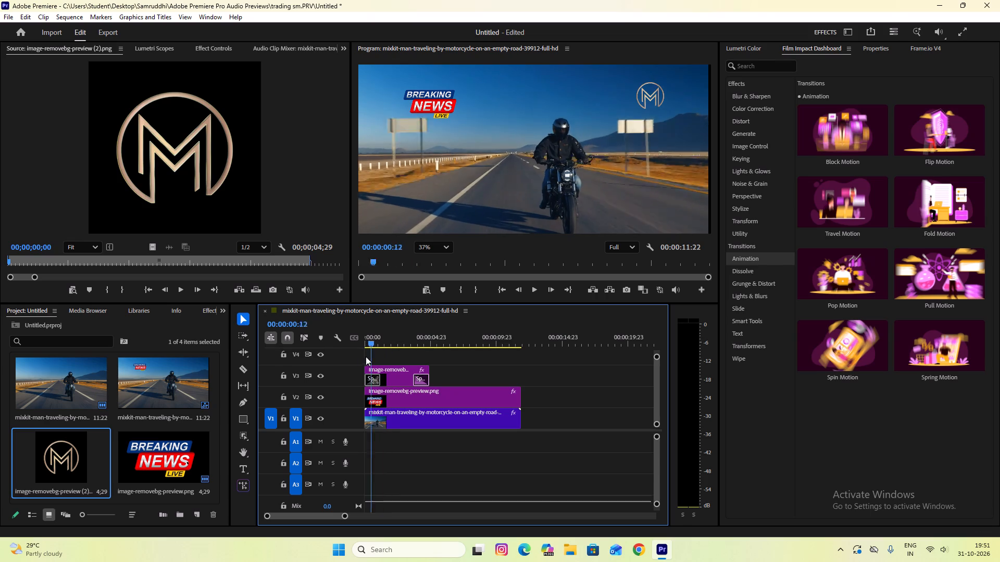
{"action": "left_click_drag", "start_coordinate": [366, 356], "coordinate": [358, 359]}
{"action": "left_click", "coordinate": [367, 344]}
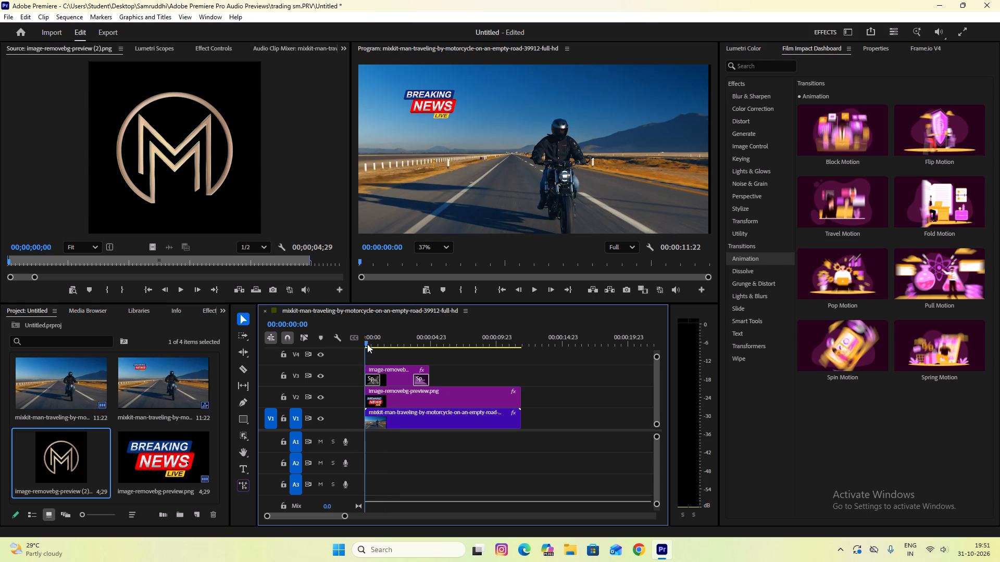
Apply the Film Impact Block Motion transition to both ends of the Breaking News clip on V2.
{"action": "left_click", "coordinate": [377, 394]}
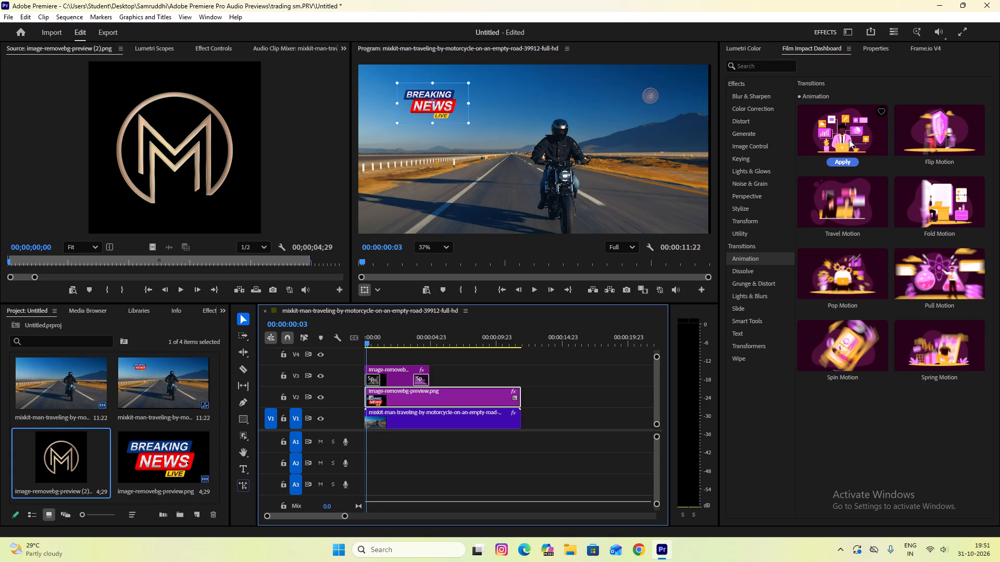
{"action": "left_click", "coordinate": [845, 162]}
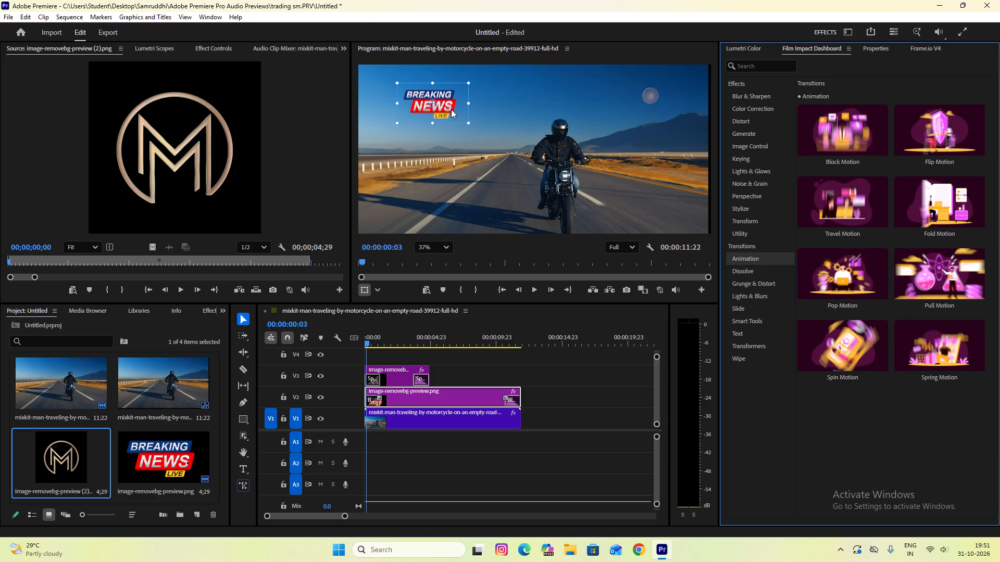